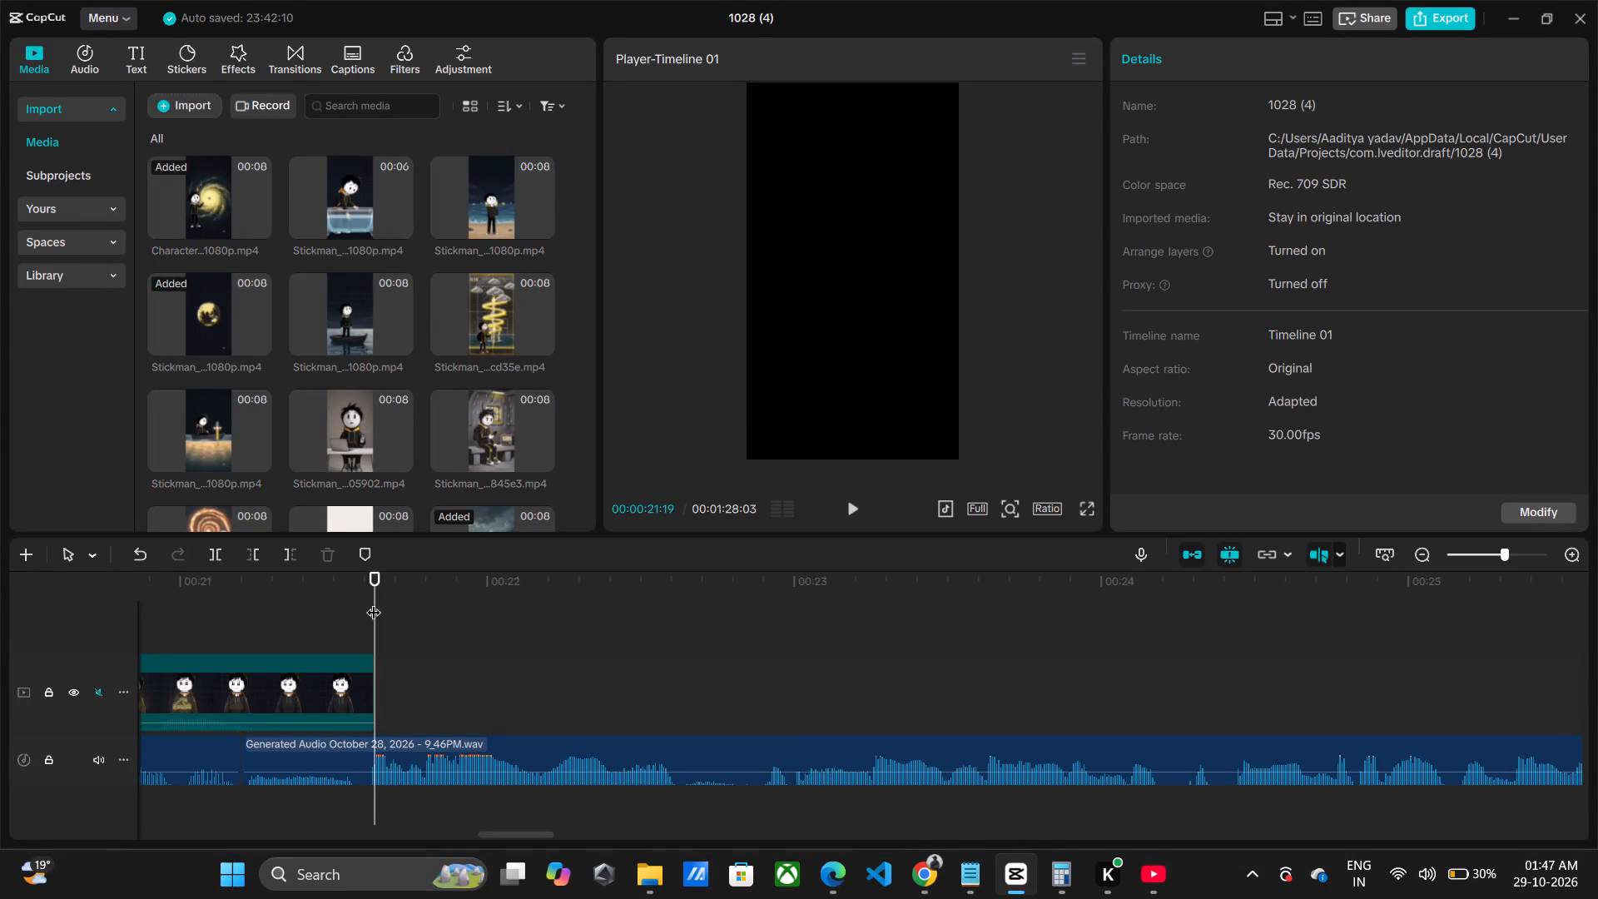
# Play back the end of the book clip against the voiceover to hear where the next scene starts.
pyautogui.moveTo(312, 565); pyautogui.dragTo(220, 586)
pyautogui.click(220, 586)
pyautogui.press('space')
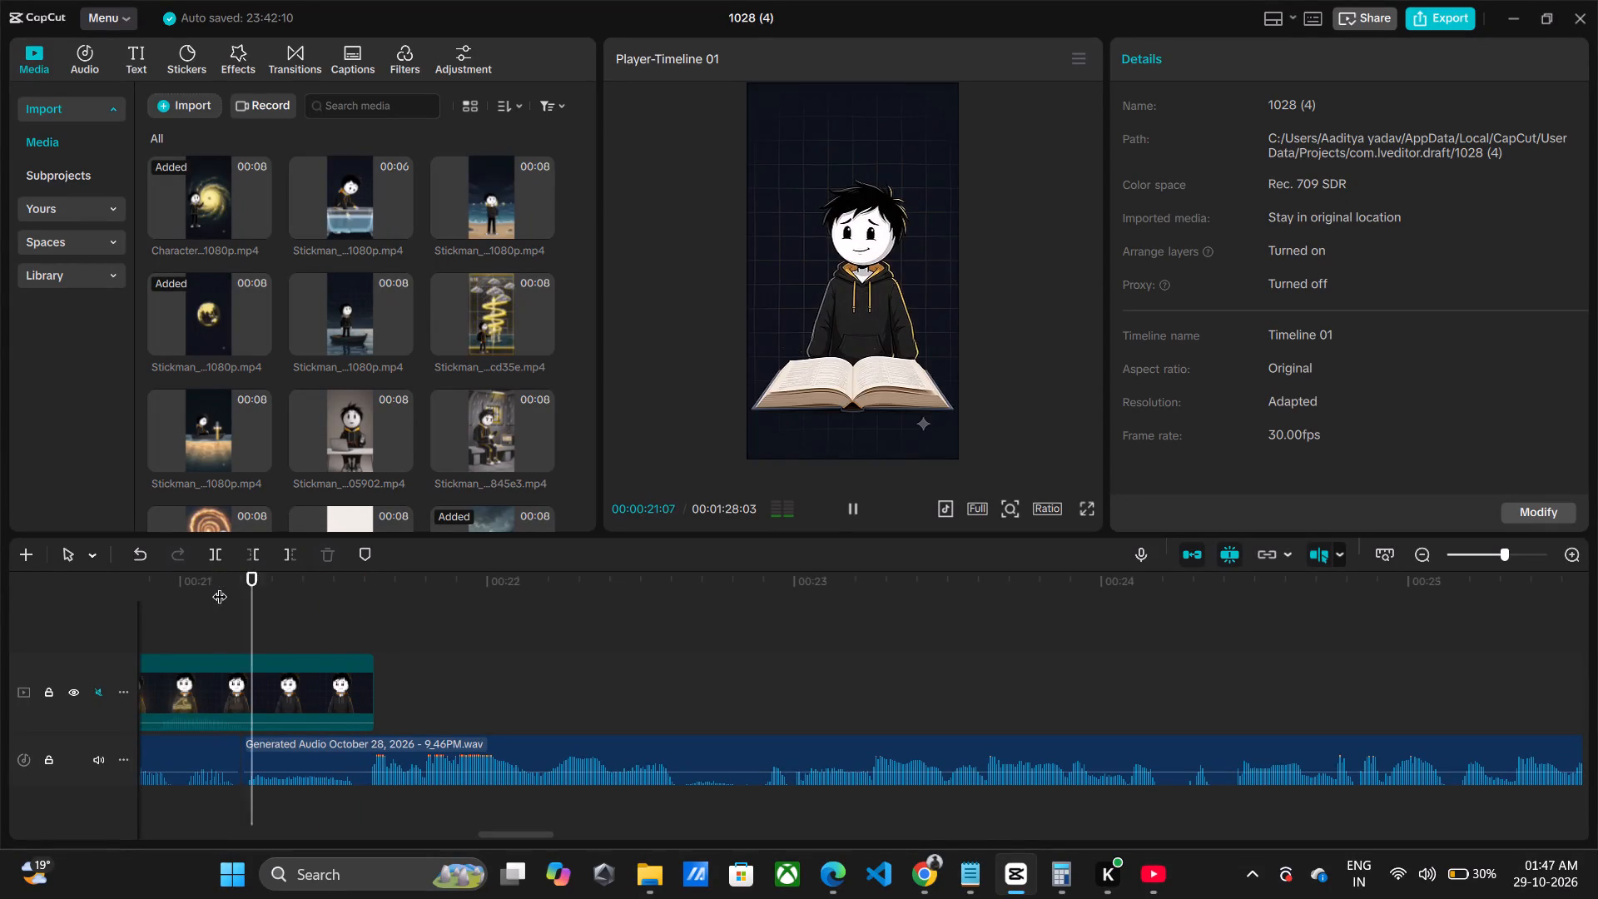
pyautogui.press('space')
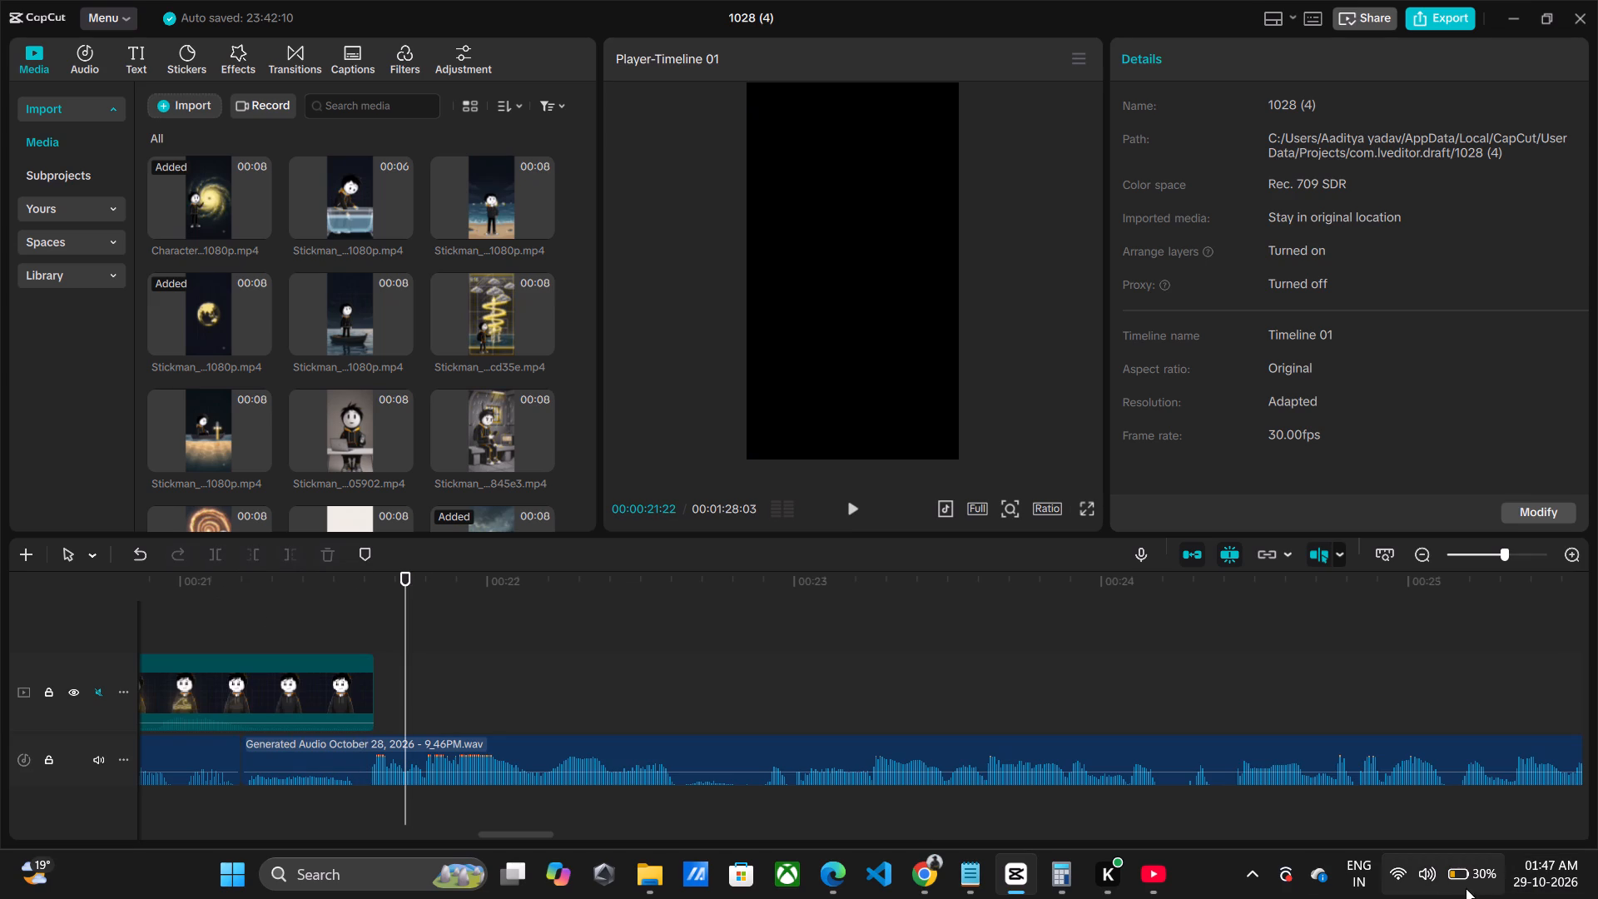
pyautogui.click(1449, 887)
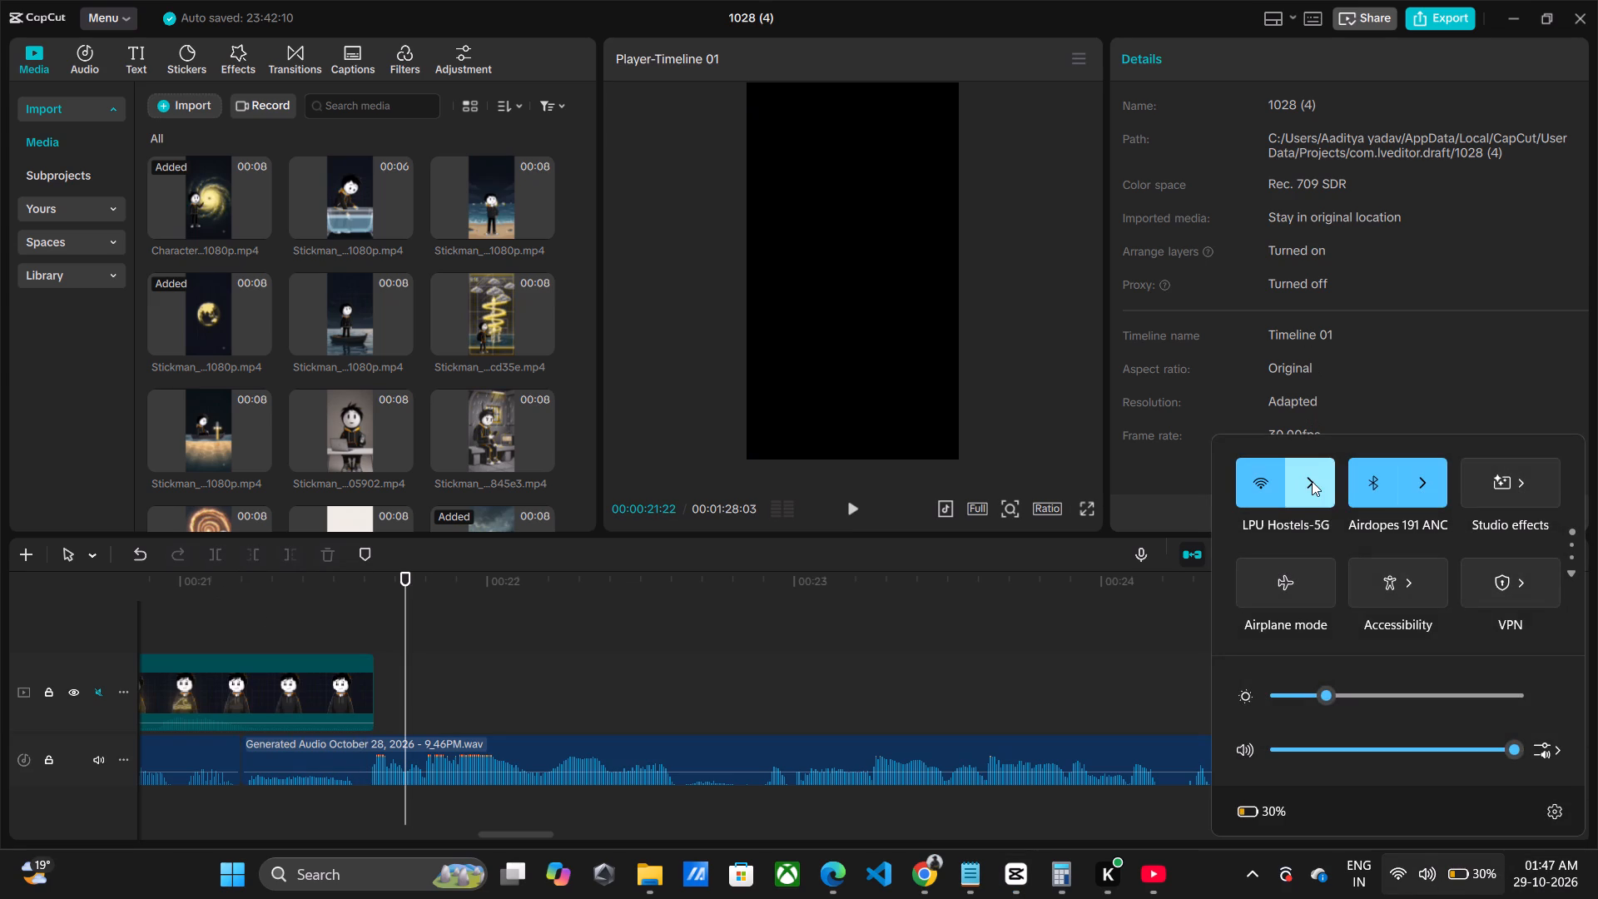
pyautogui.moveTo(248, 603); pyautogui.dragTo(151, 604)
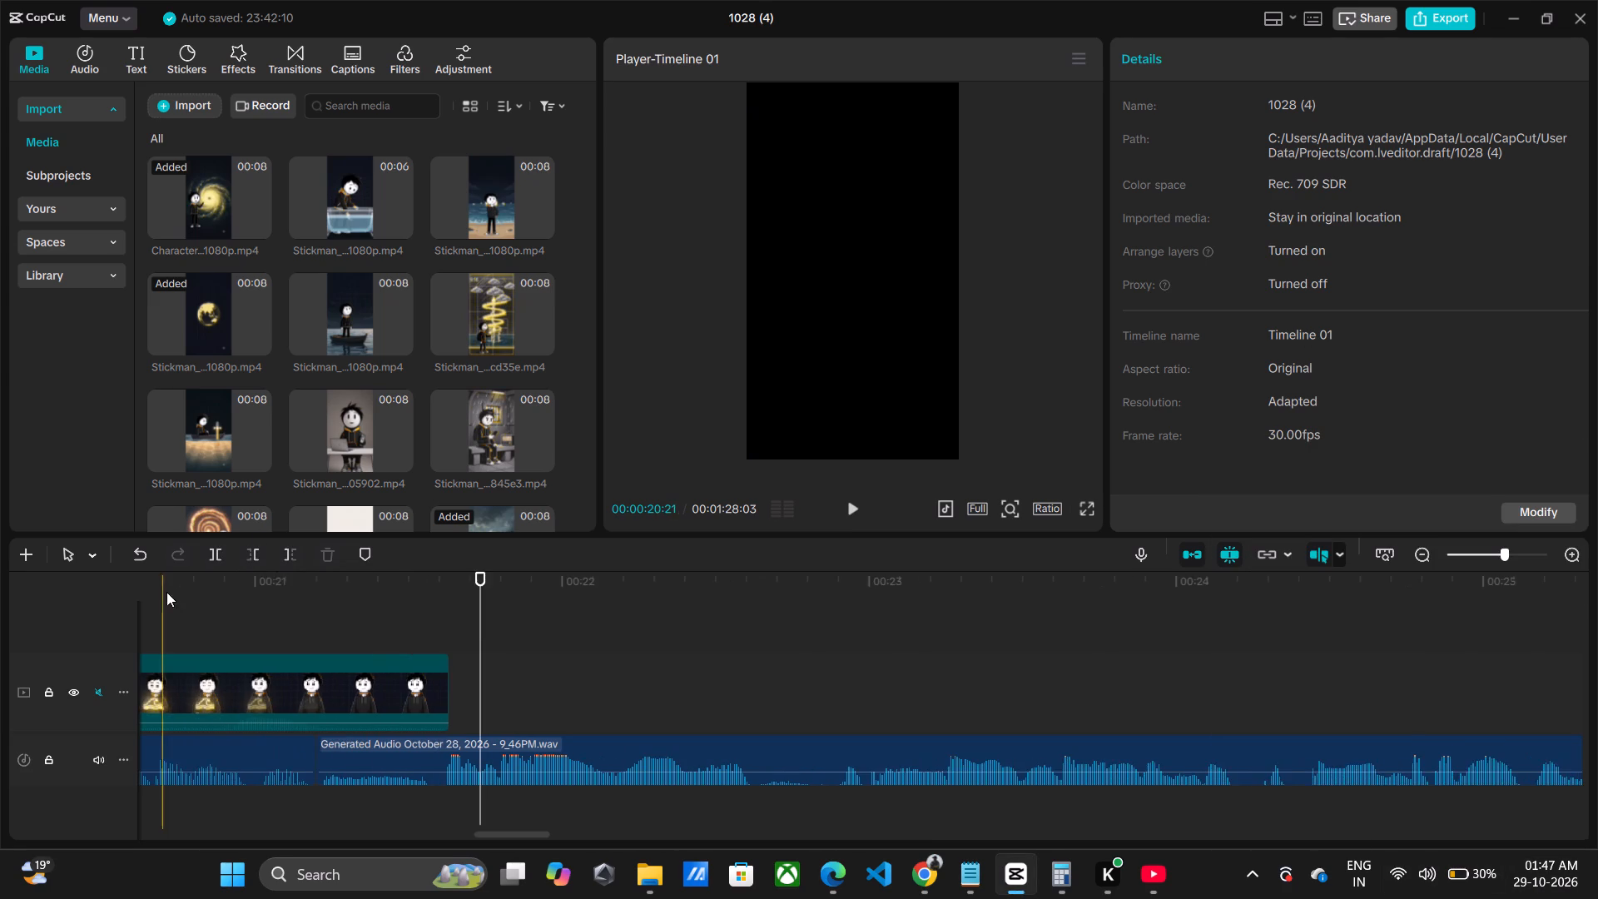
pyautogui.moveTo(166, 592); pyautogui.dragTo(82, 635)
pyautogui.press('space')
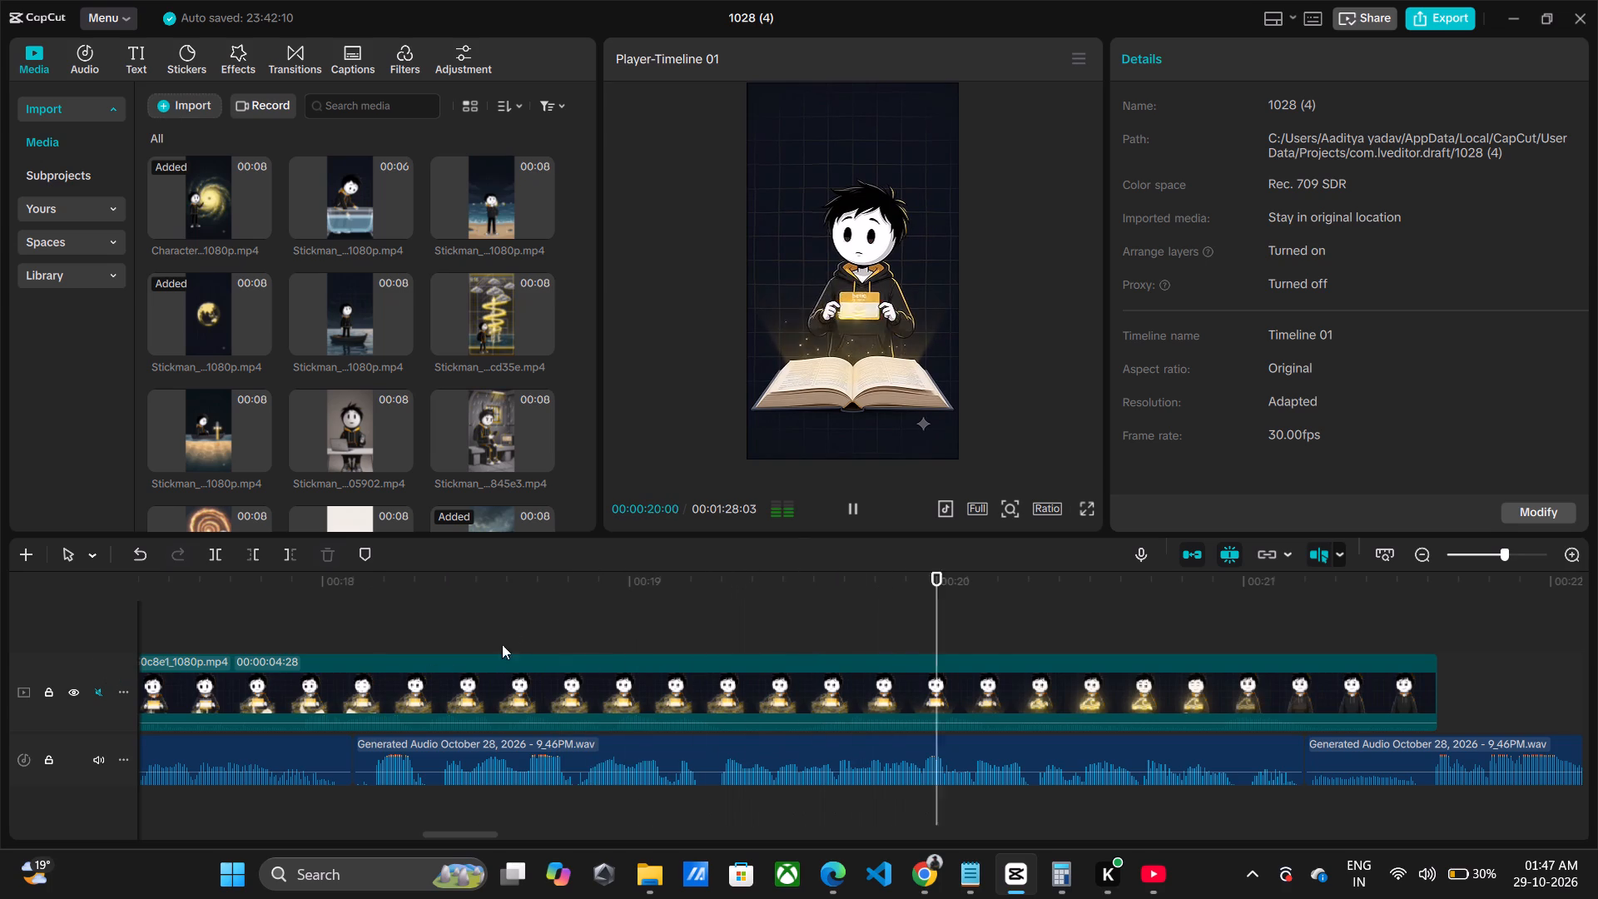
pyautogui.press('space')
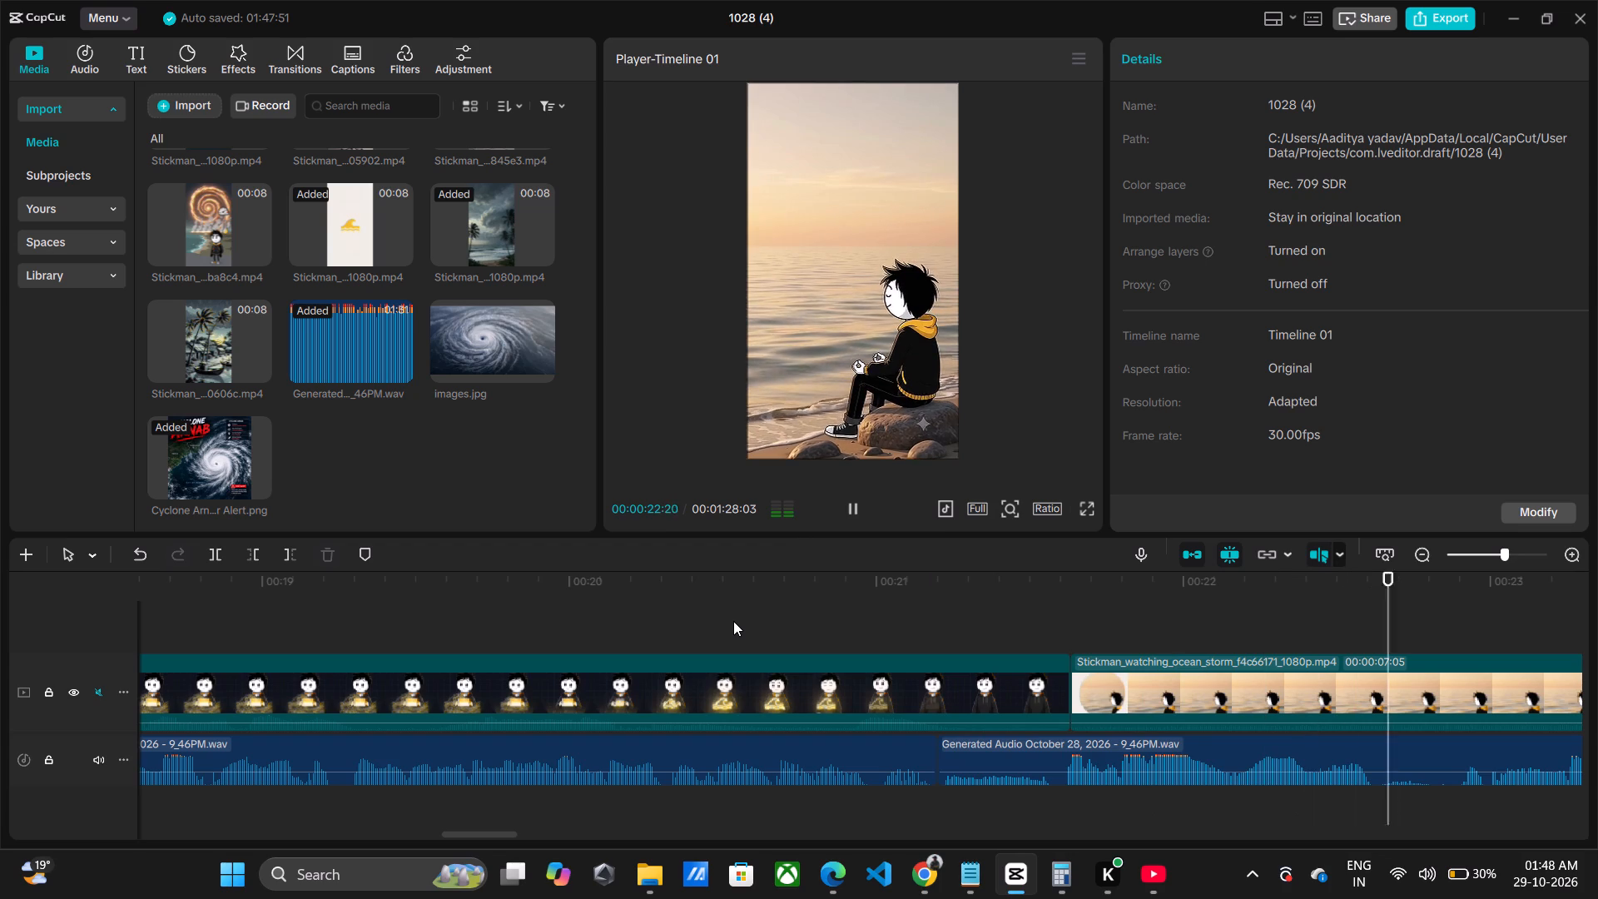
pyautogui.press('space')
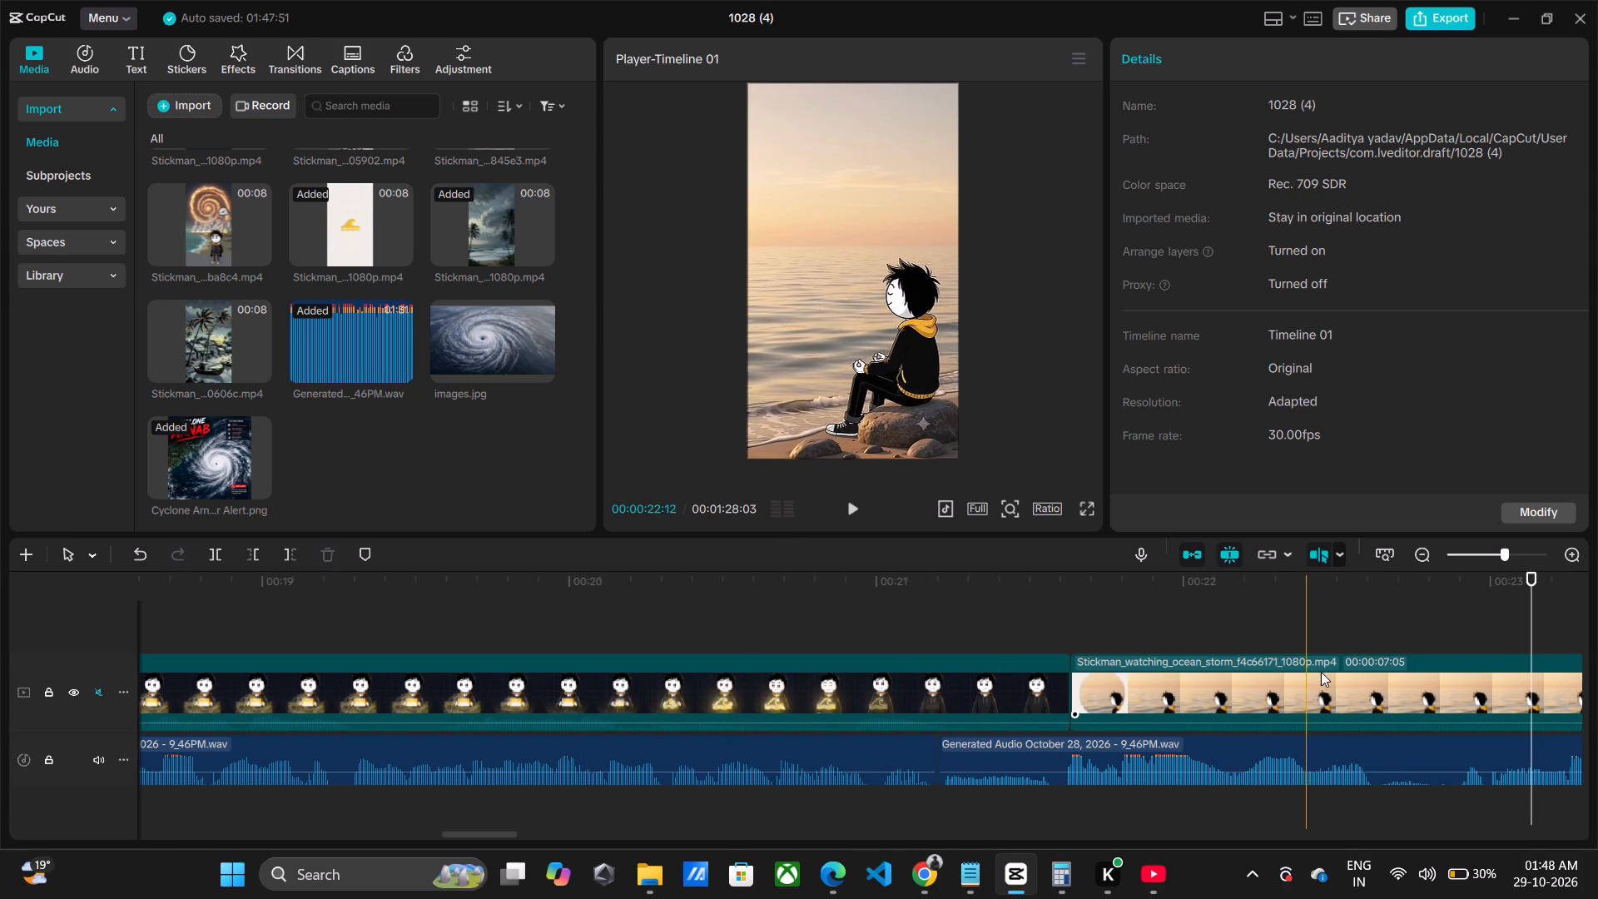
pyautogui.press('space')
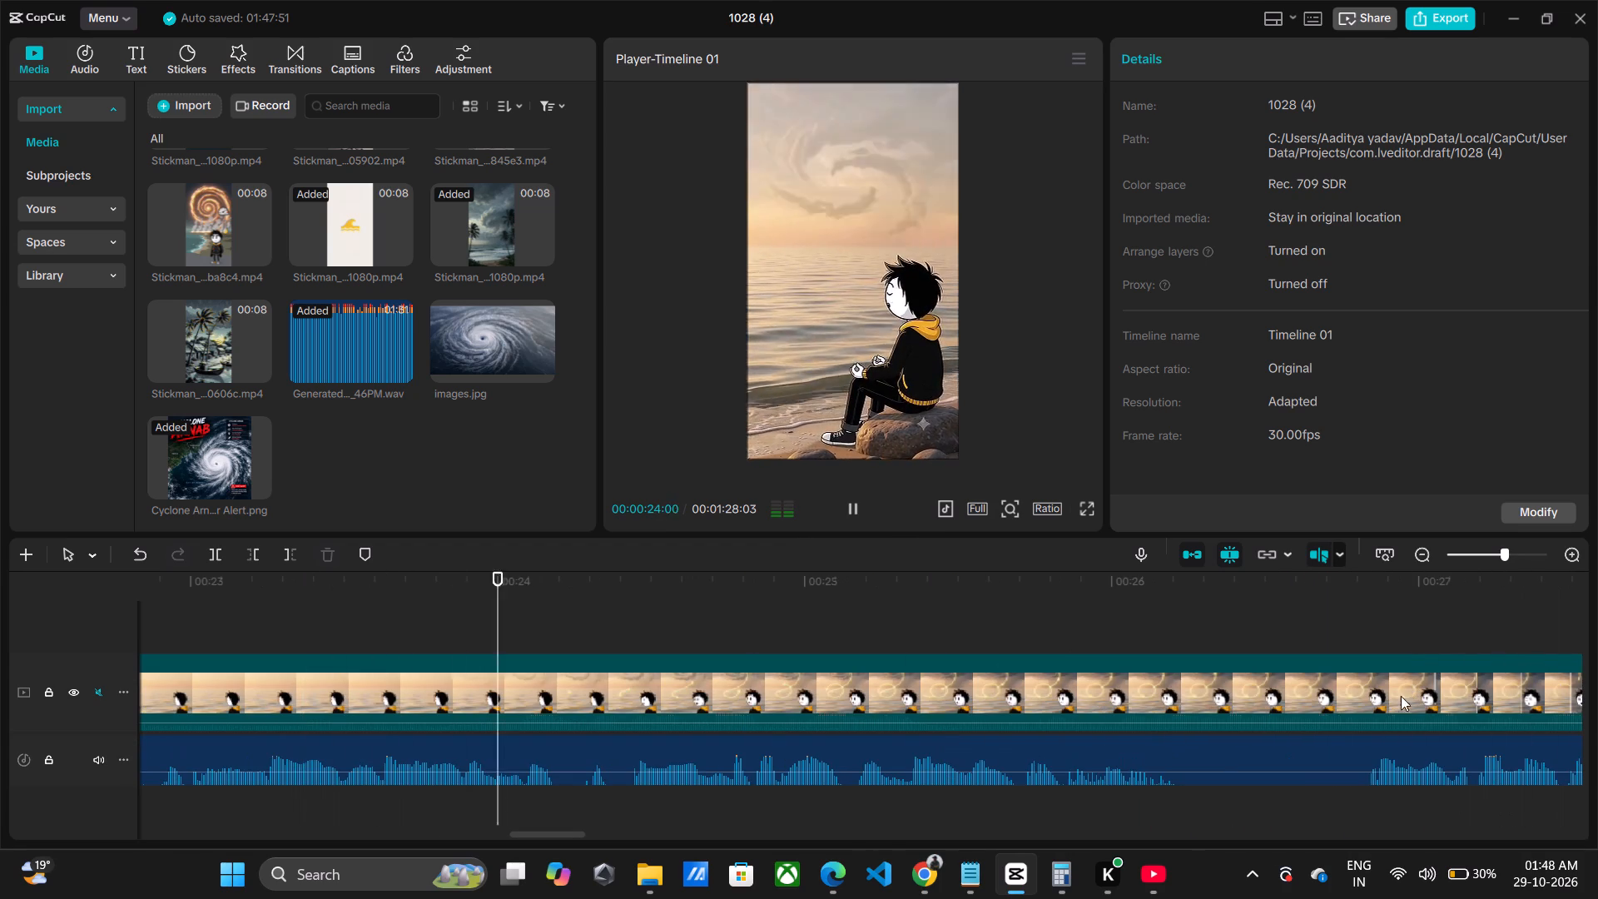
pyautogui.press('space')
# Set the ocean storm clip's speed to 1.10x.
pyautogui.click(1008, 715)
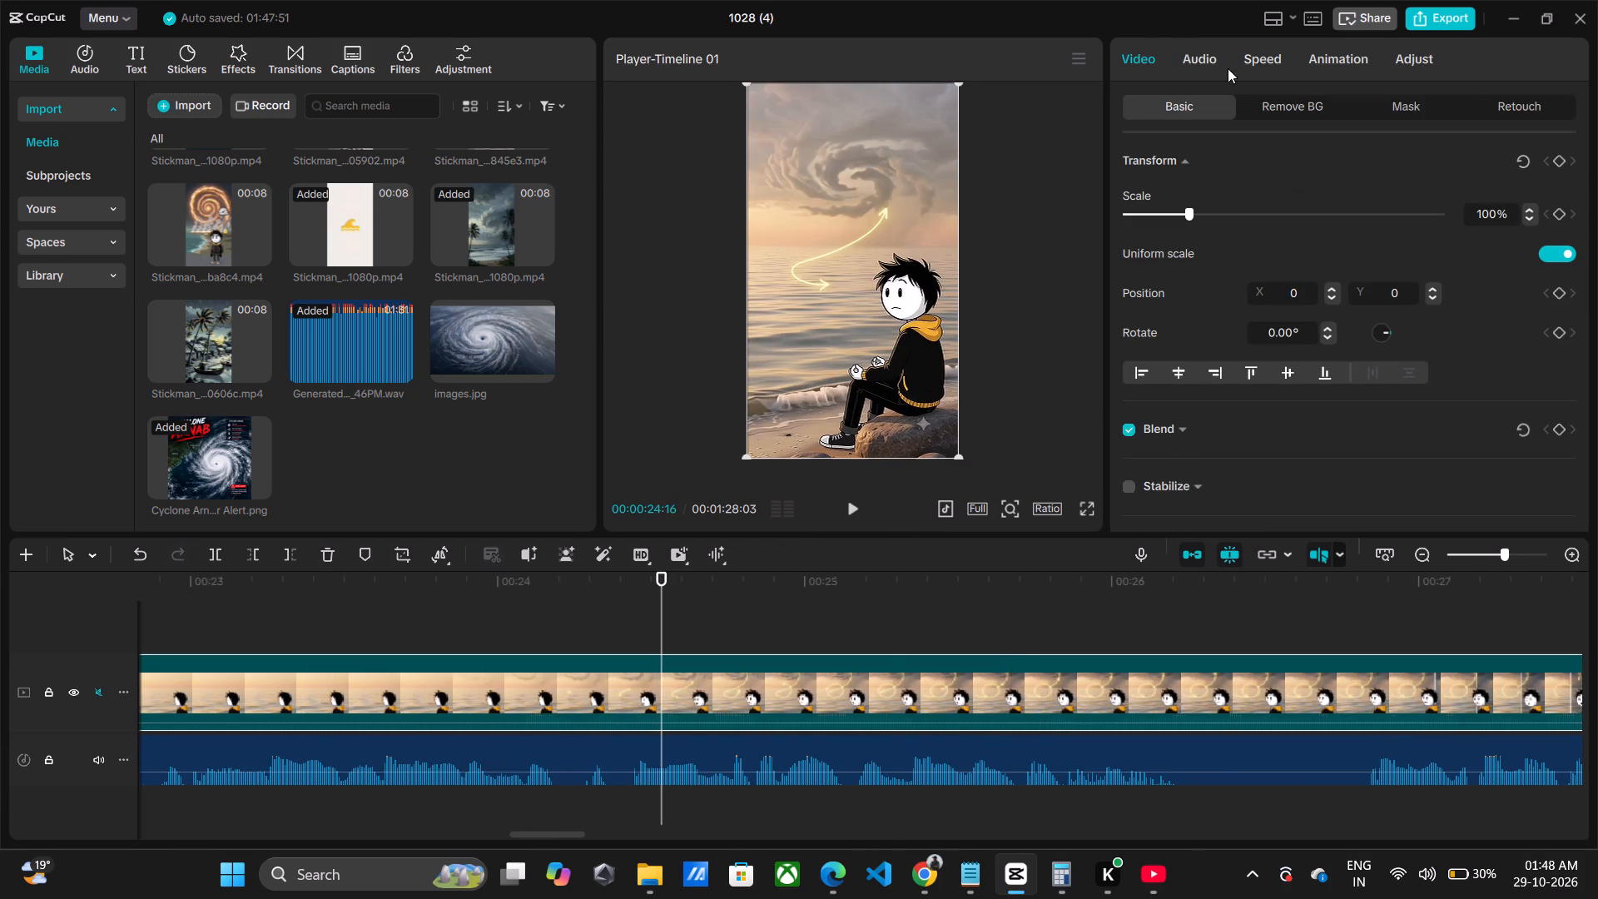
pyautogui.click(1254, 62)
pyautogui.click(1565, 186)
# Trim the end of the ocean storm clip at about 00:00:26:07, where the voiceover phrase ends.
pyautogui.press('space')
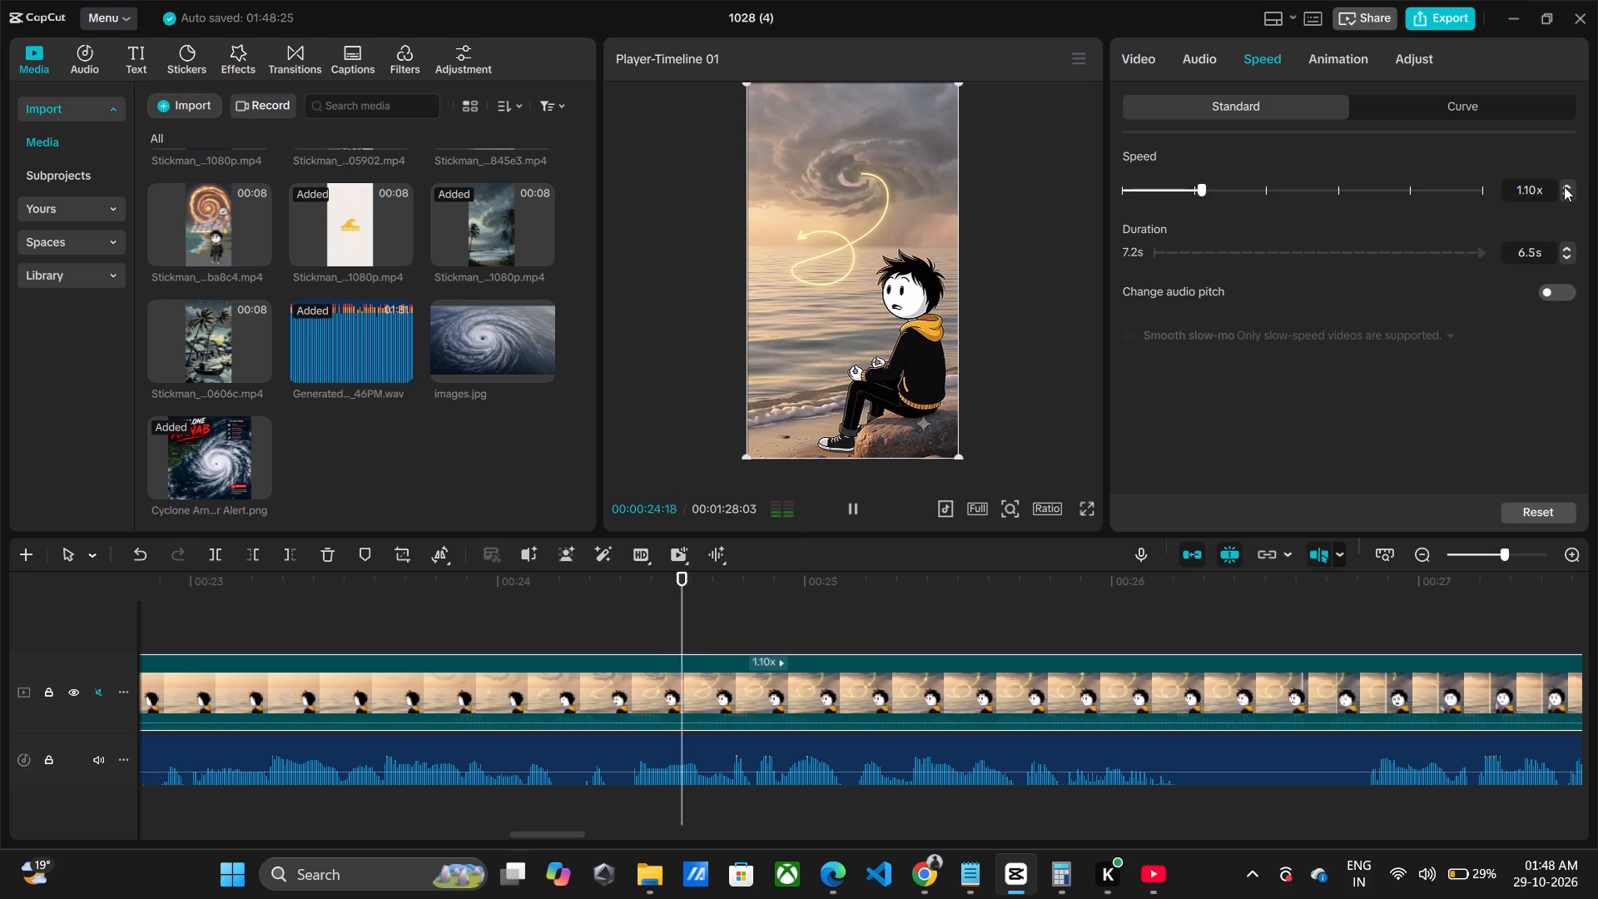
pyautogui.press('space')
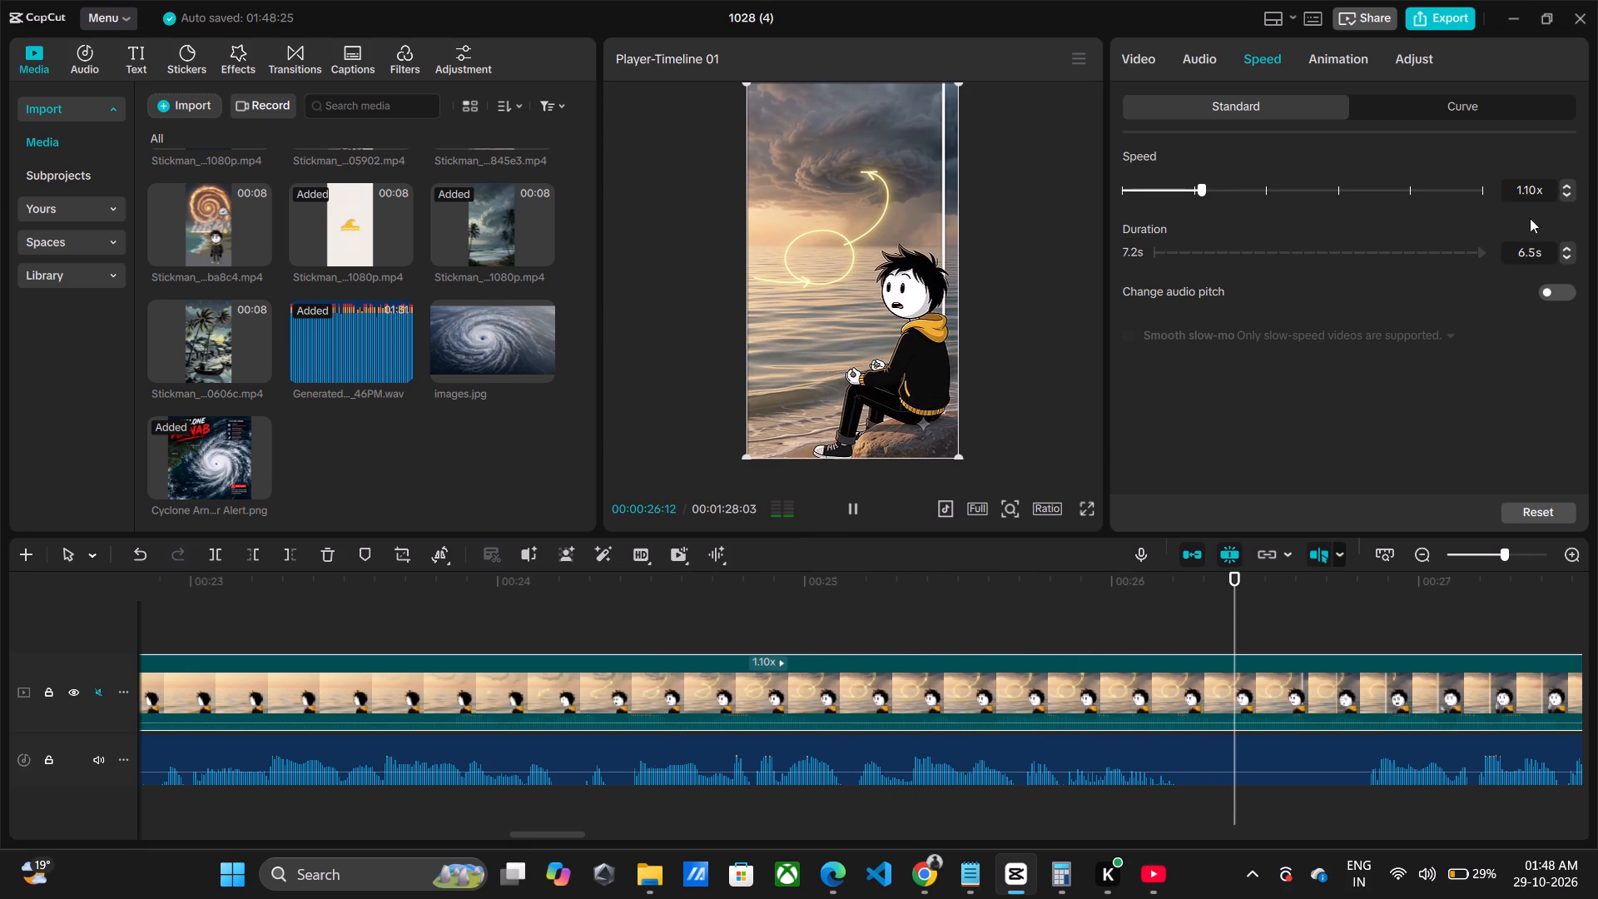
pyautogui.click(1188, 673)
pyautogui.press('w')
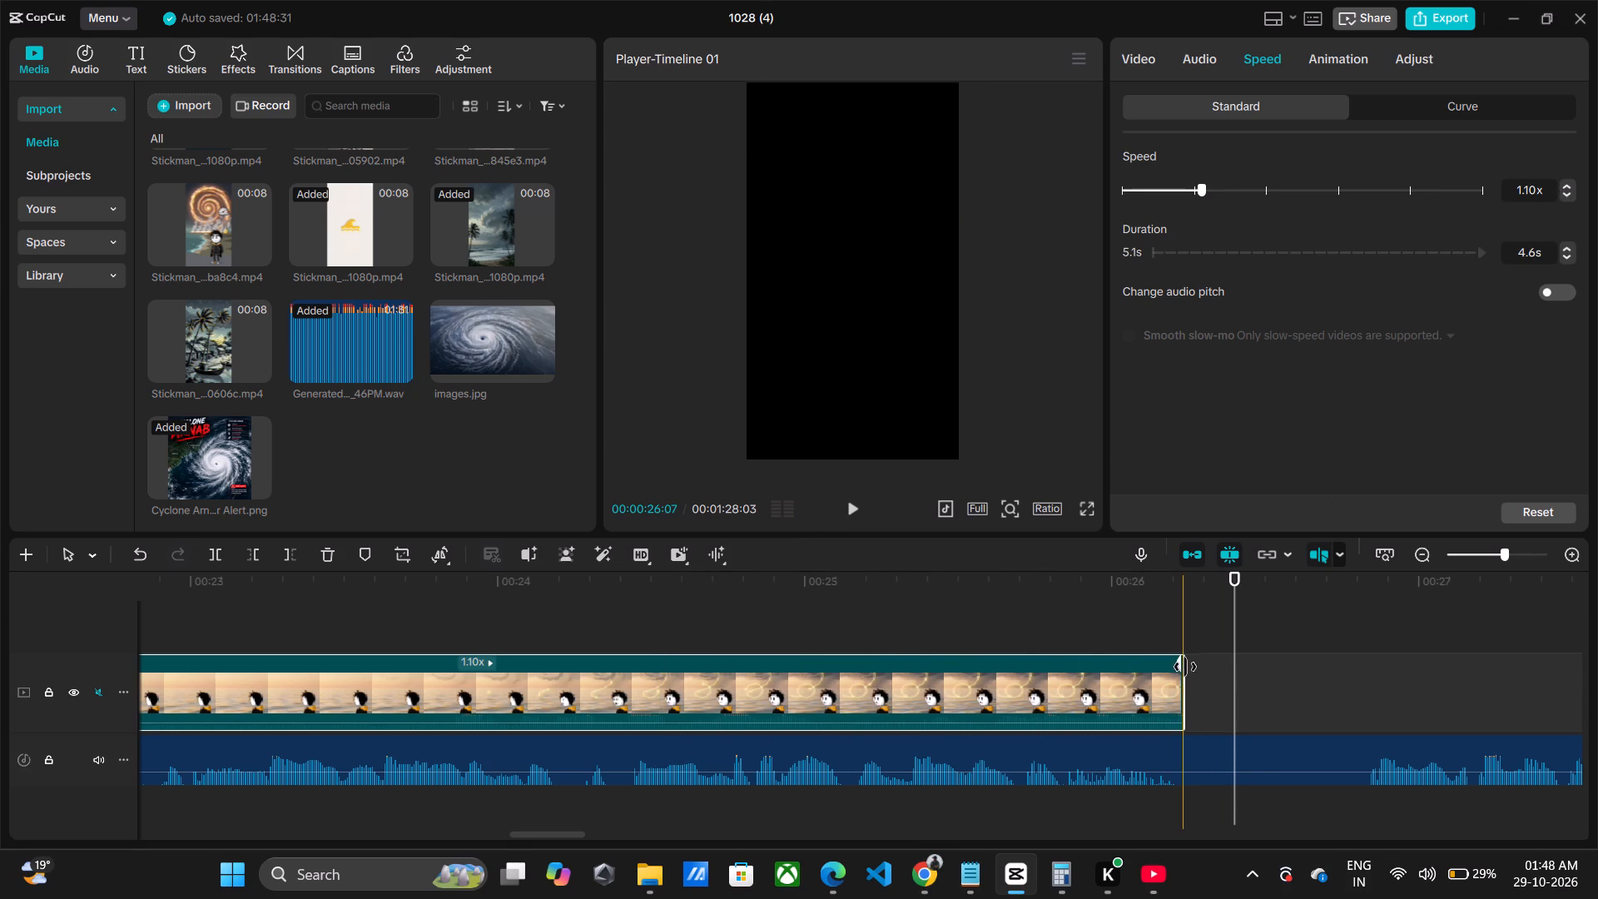
# Split the voiceover at the ocean storm clip's end, trim about 15 frames of silence from the following part, and close the gap.
pyautogui.click(1181, 749)
pyautogui.hotkey('ctrl', 'b')
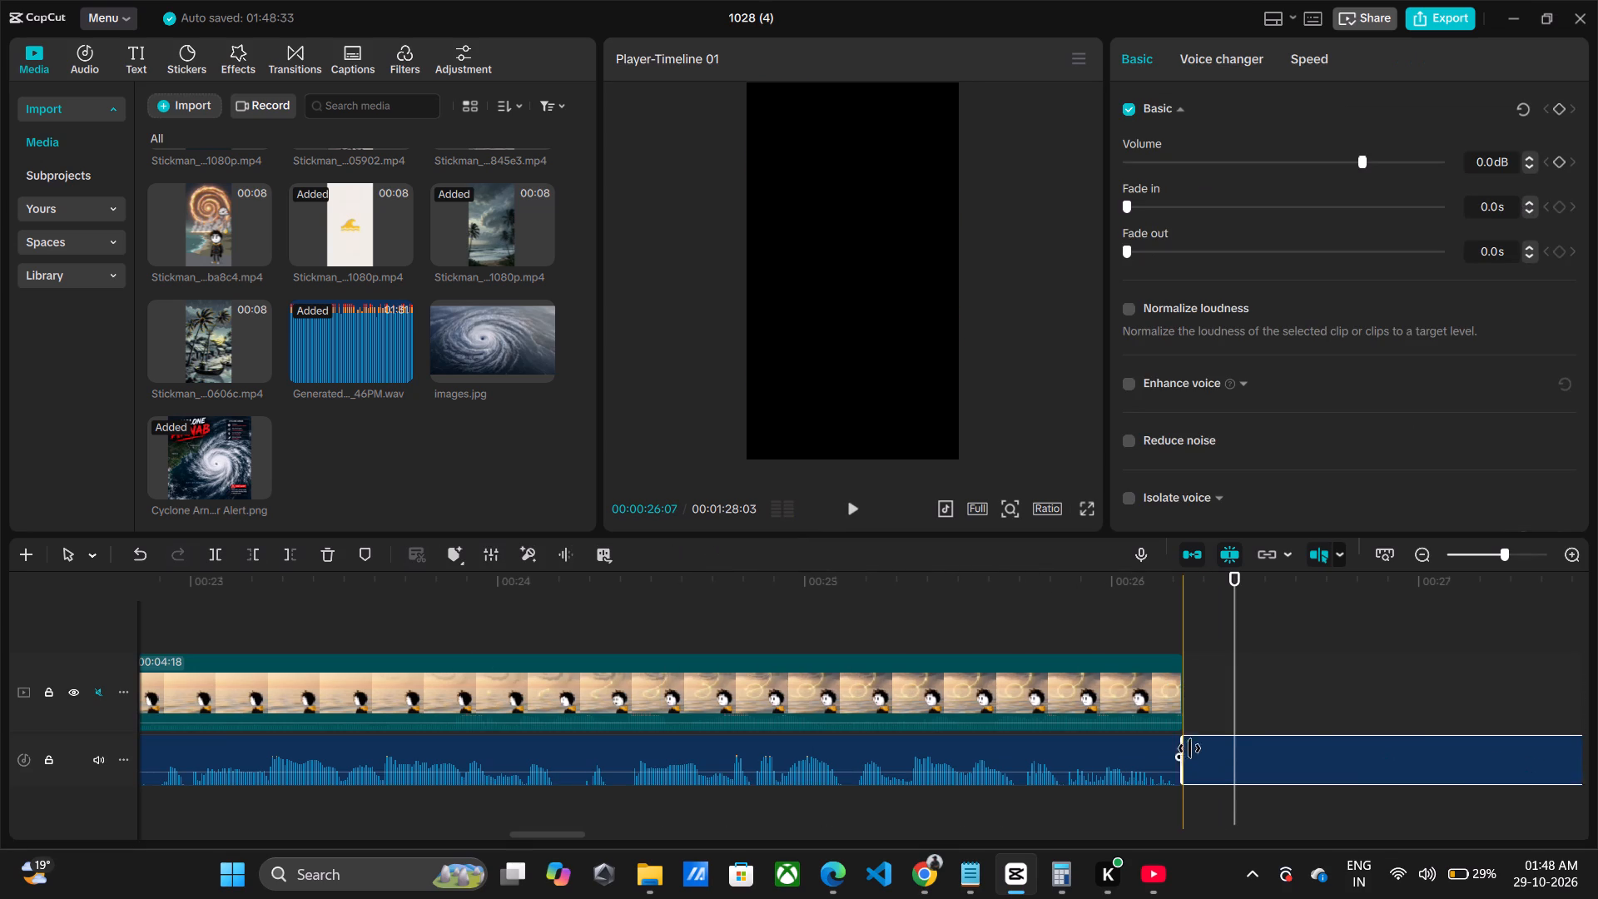
pyautogui.moveTo(1185, 748); pyautogui.dragTo(1335, 815)
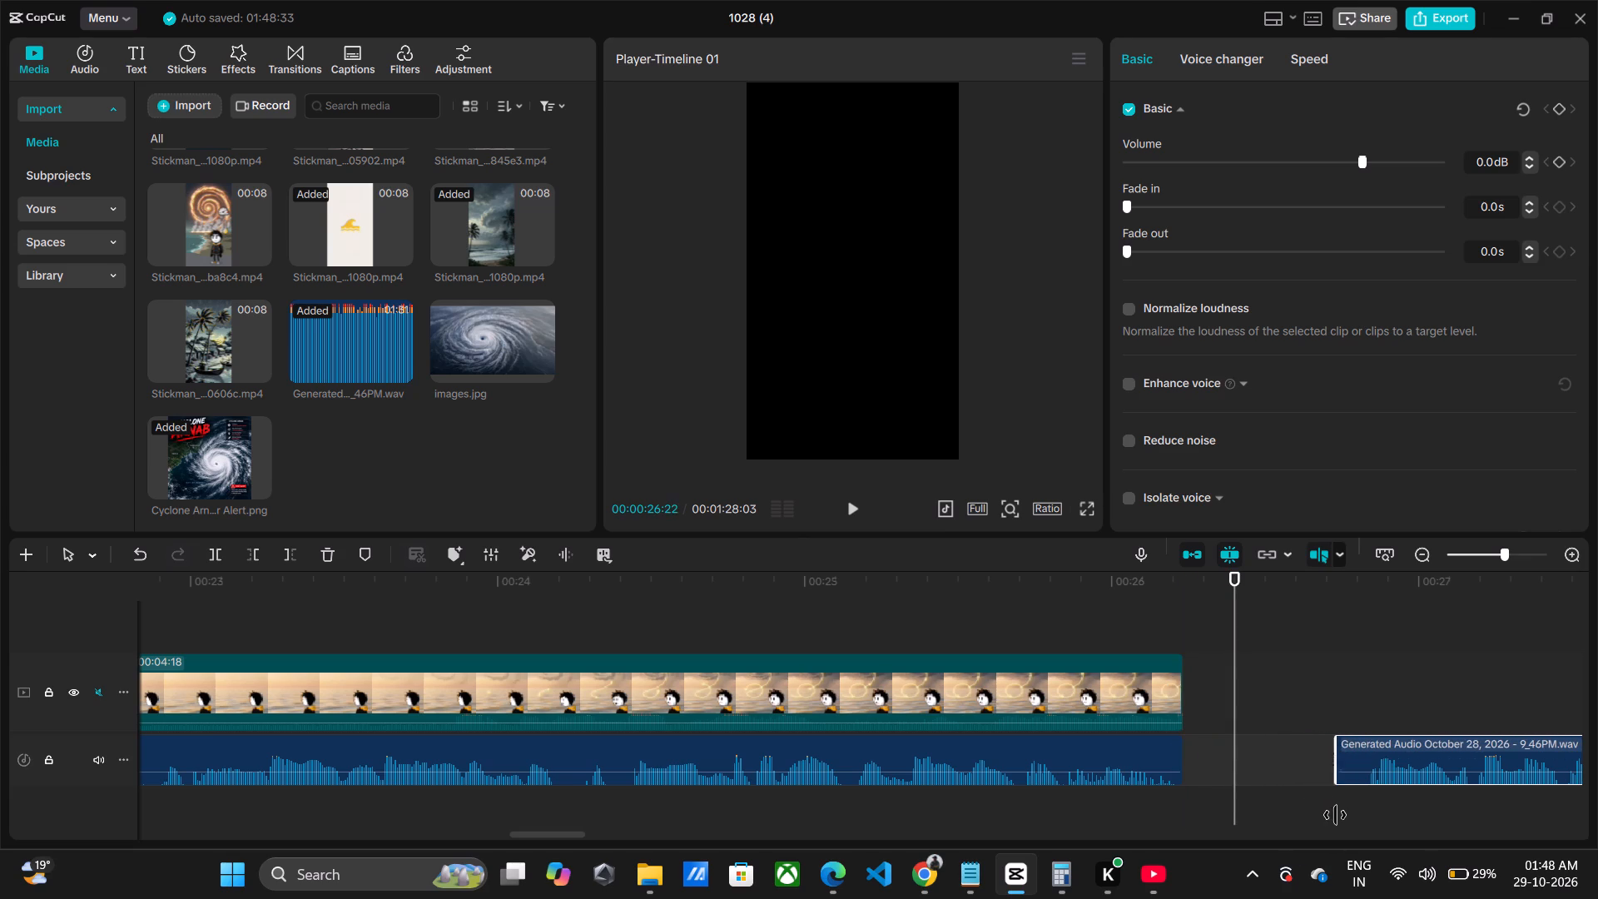
pyautogui.moveTo(1335, 815); pyautogui.dragTo(1339, 821)
pyautogui.moveTo(1386, 743); pyautogui.dragTo(1217, 767)
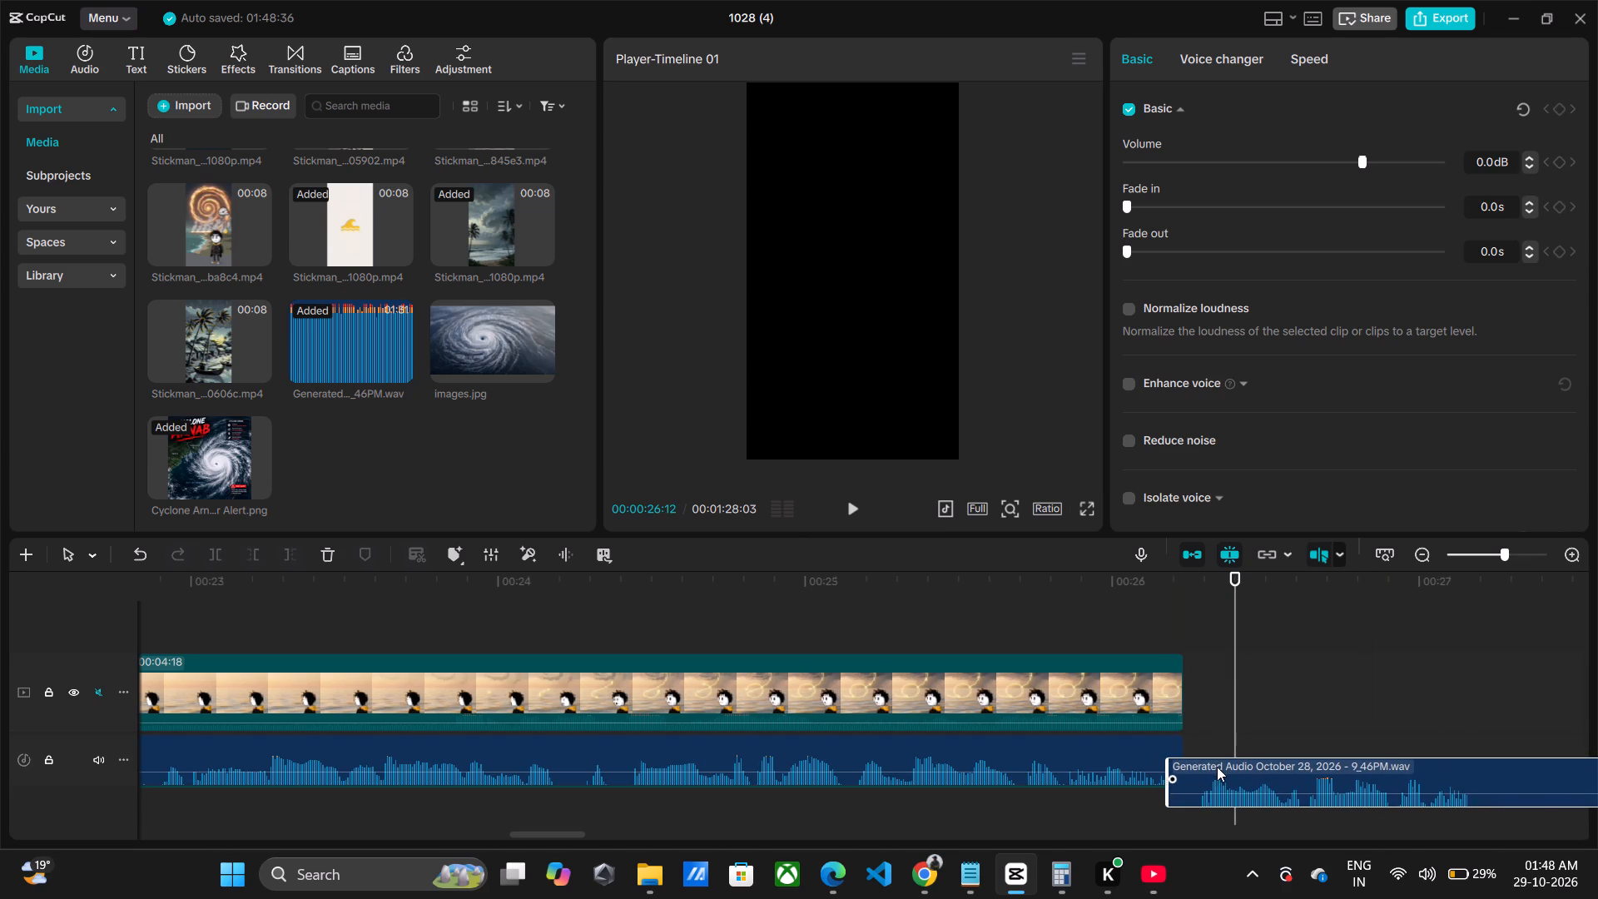
pyautogui.moveTo(1217, 767); pyautogui.dragTo(1234, 767)
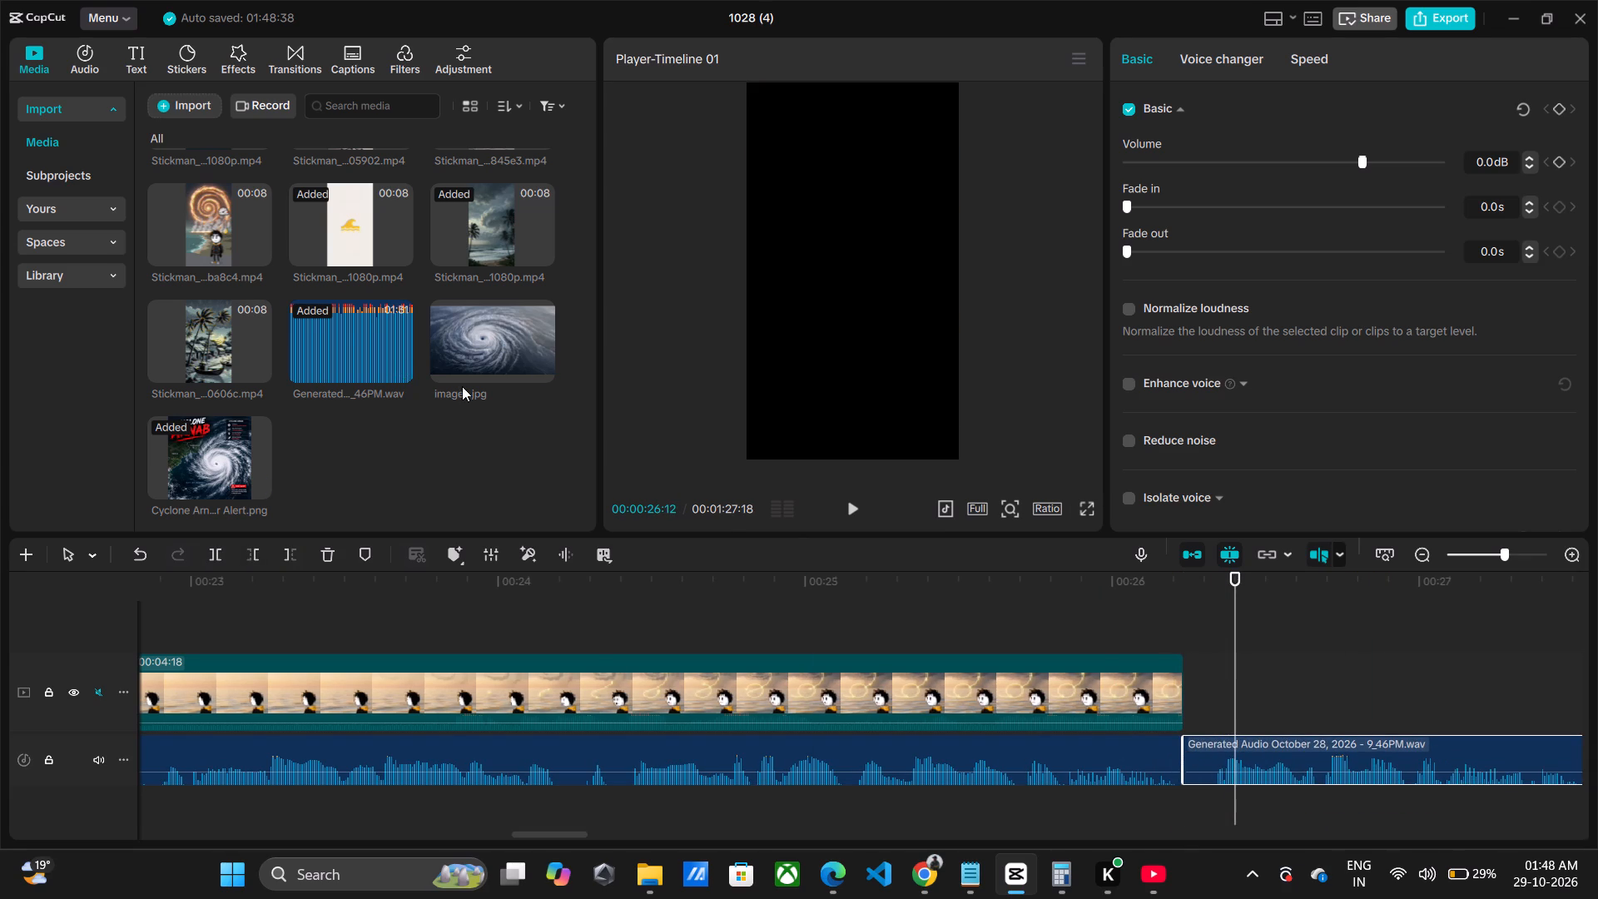
# Add the unused clip of the stickman standing on the night beach to the timeline directly after the ocean storm clip.
pyautogui.scroll(1, 485, 363)
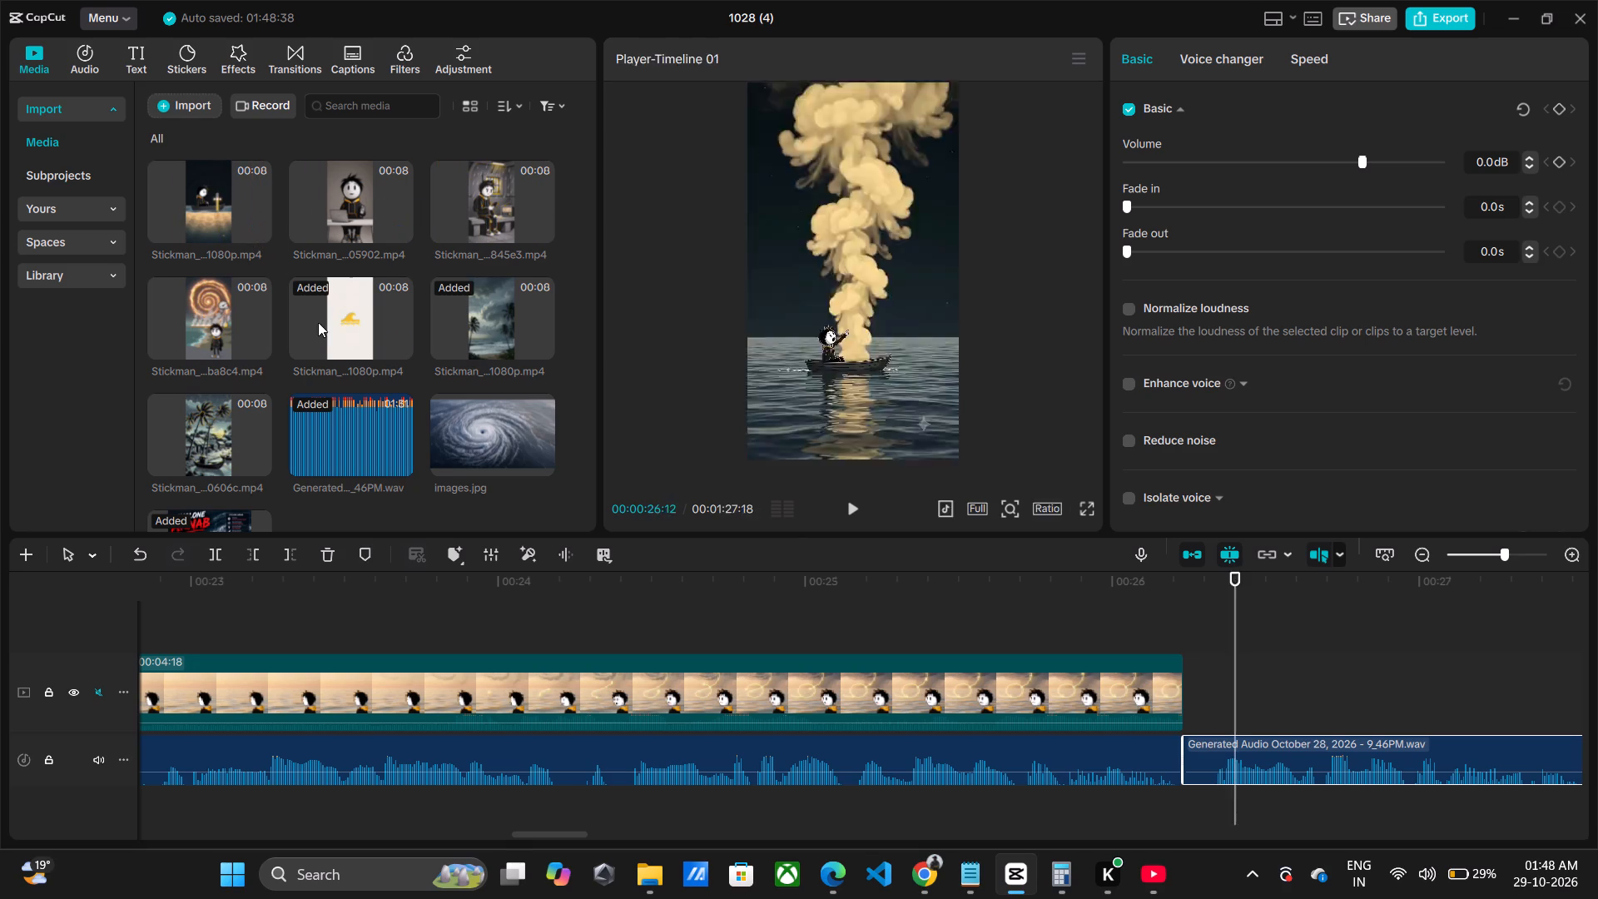
pyautogui.scroll(2, 320, 322)
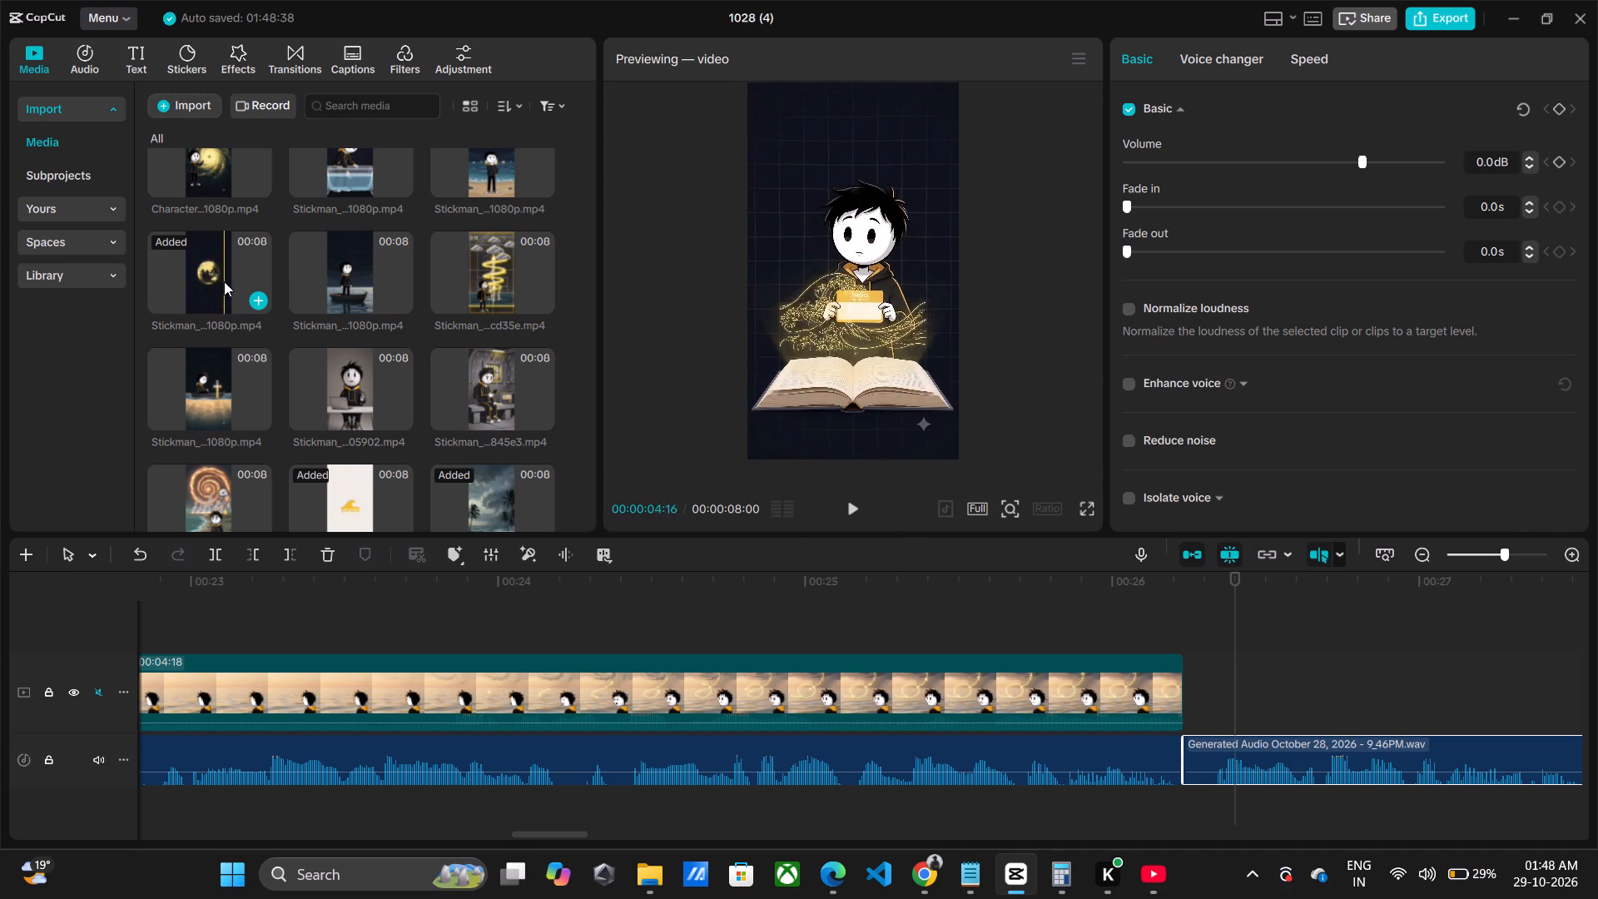
pyautogui.scroll(1, 279, 279)
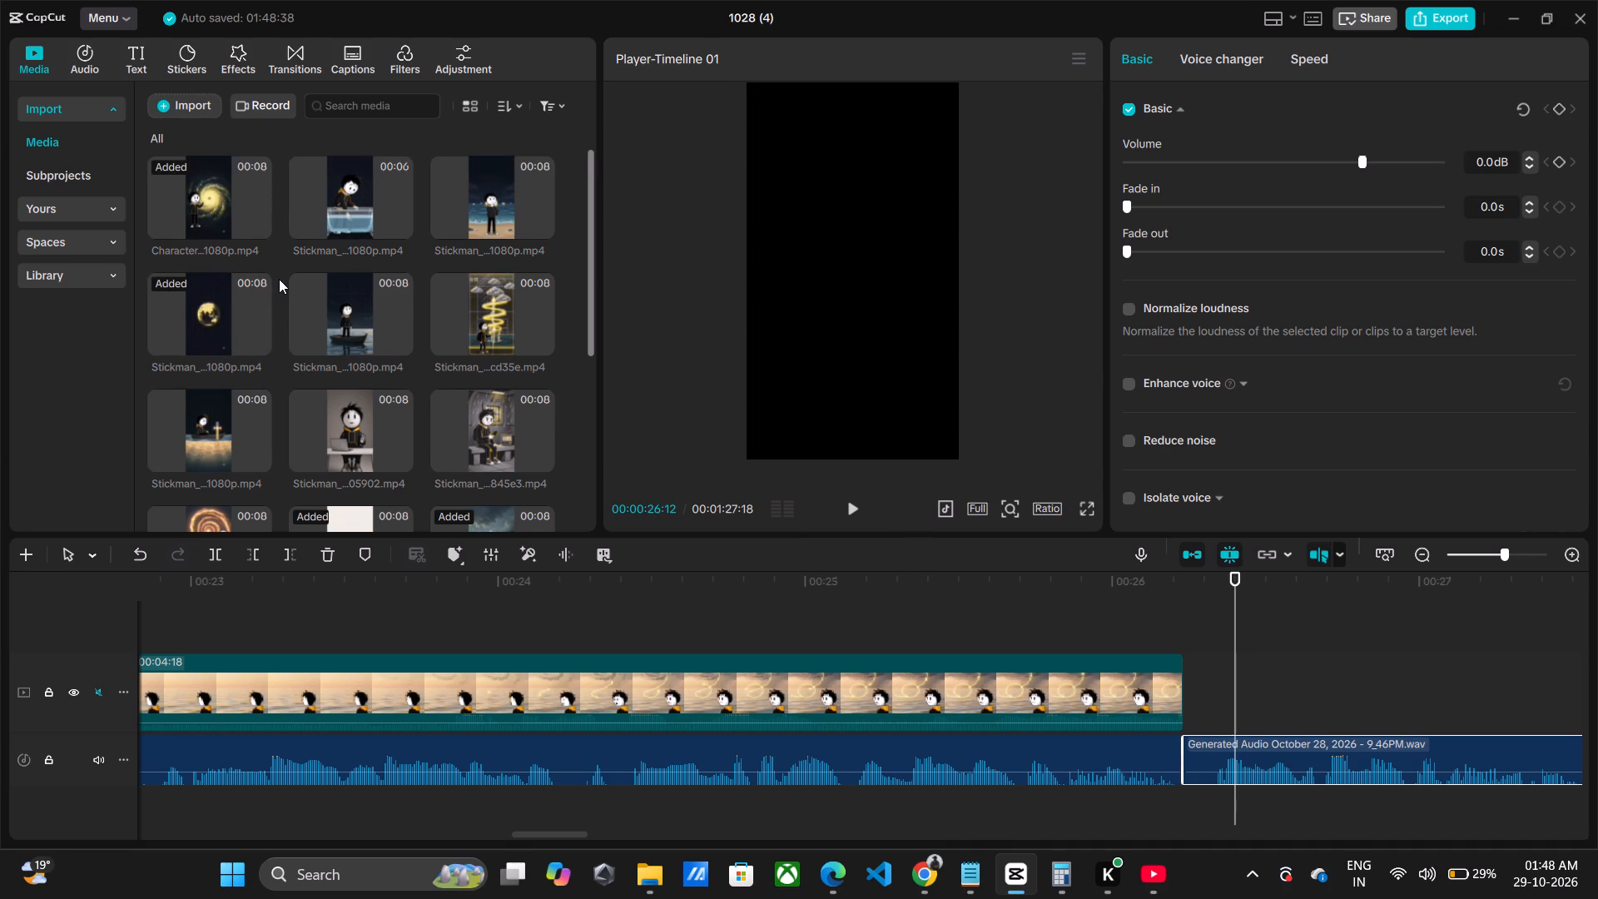
pyautogui.moveTo(482, 205); pyautogui.dragTo(884, 478)
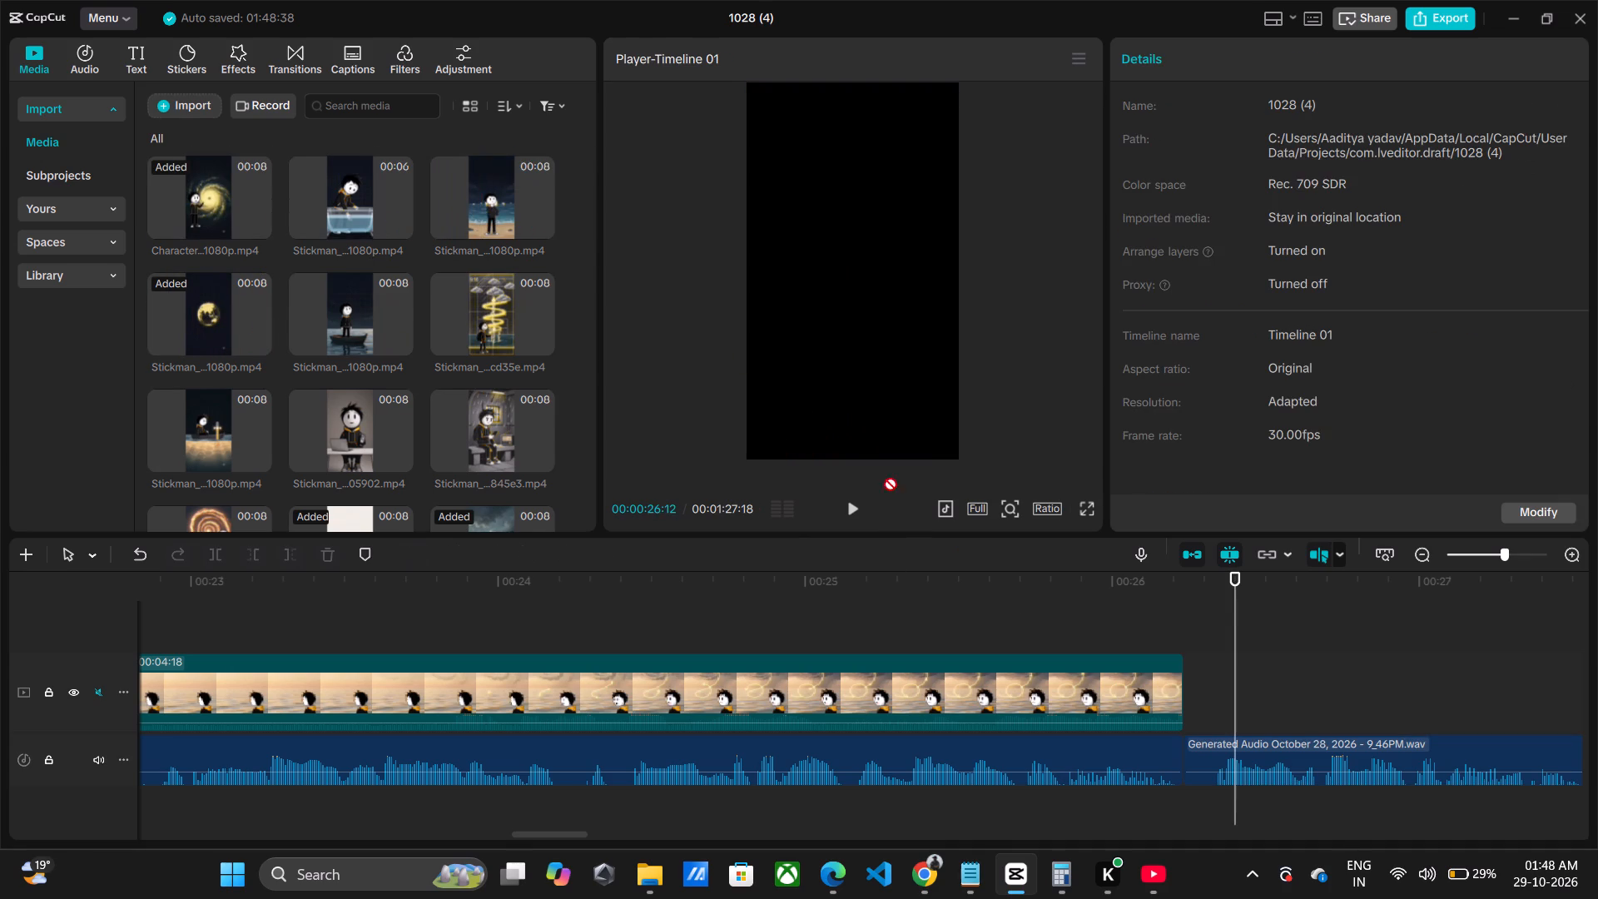
pyautogui.moveTo(884, 478); pyautogui.dragTo(1266, 690)
# Trim the start of the new stickman clip so it opens on the glowing numbered dice steps, leaving a duration of 00:00:02:08.
pyautogui.click(1175, 633)
pyautogui.press('space')
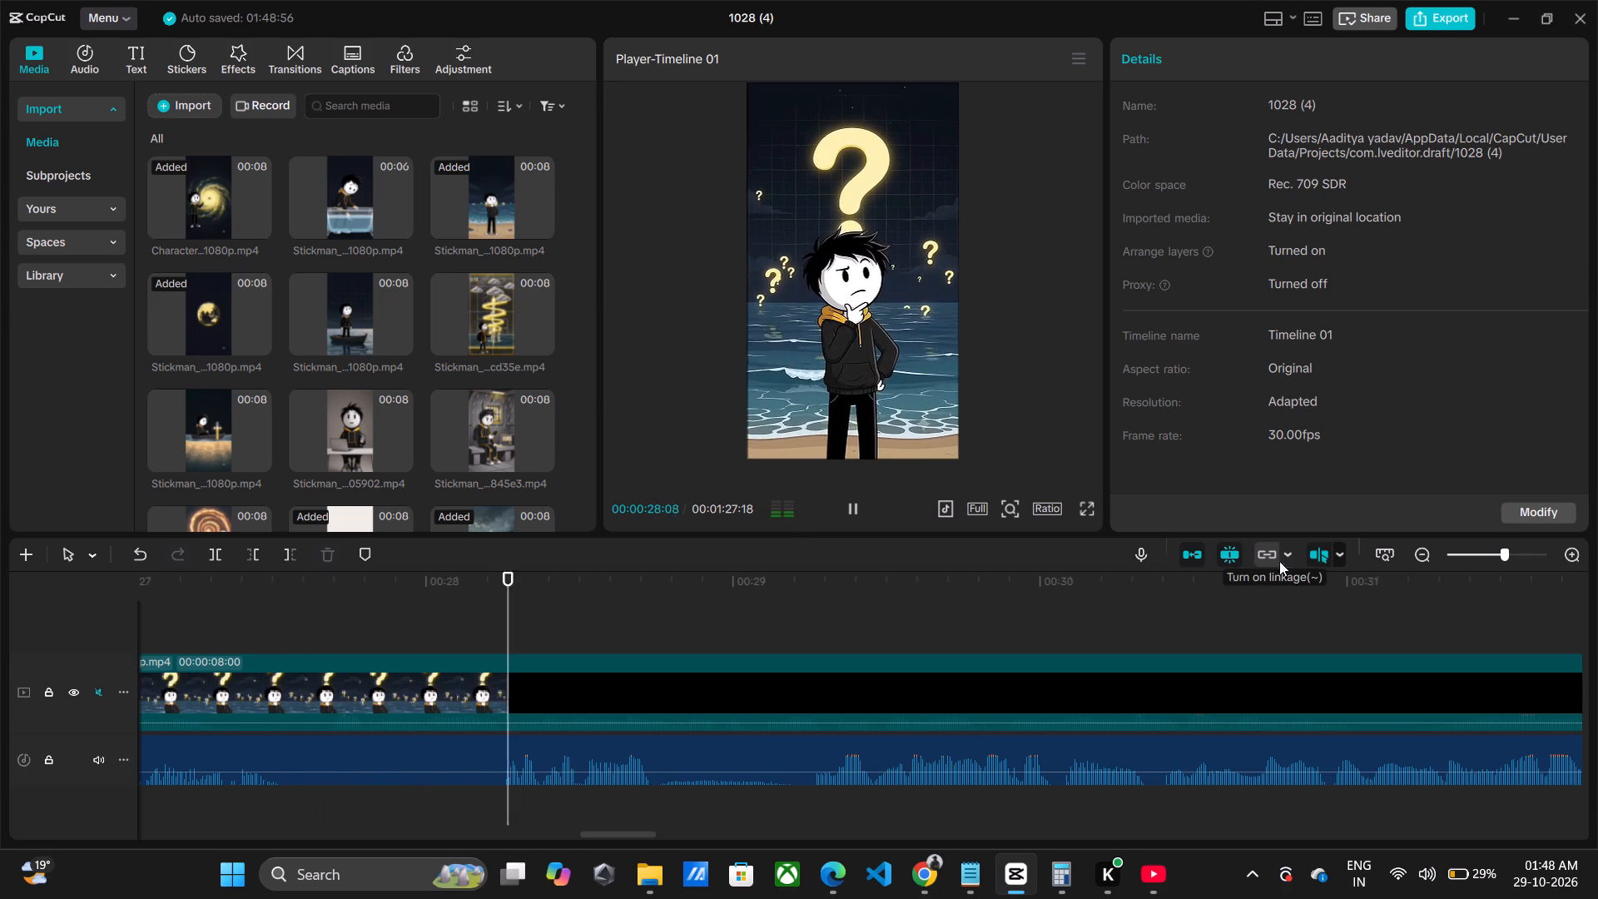
pyautogui.press('space')
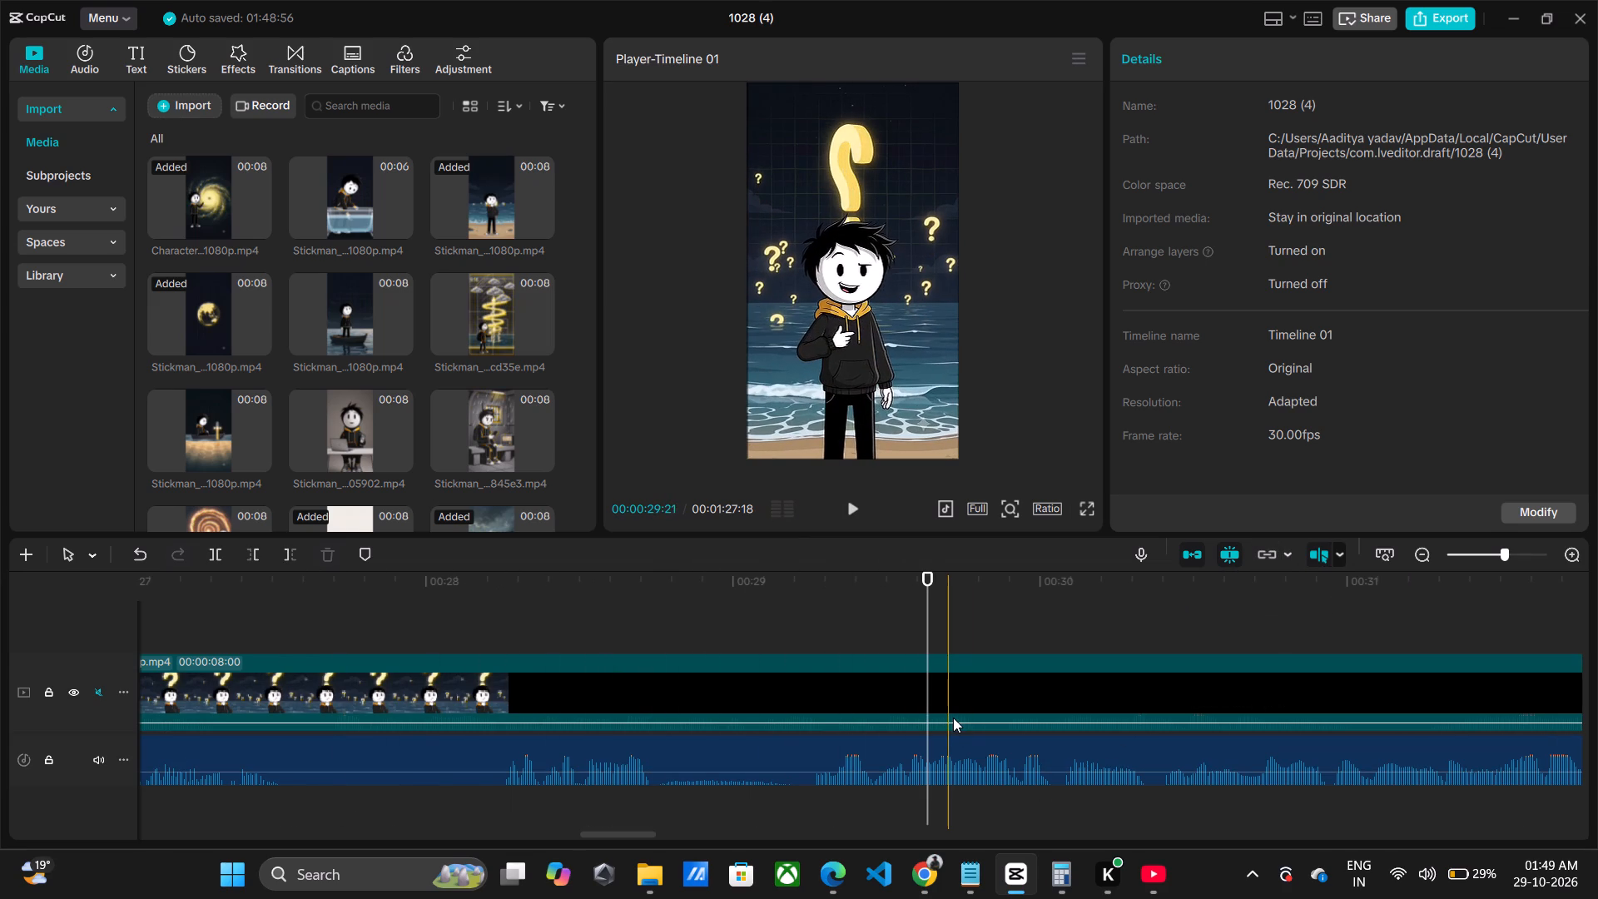
pyautogui.click(953, 719)
pyautogui.press('q')
pyautogui.moveTo(380, 579); pyautogui.dragTo(360, 579)
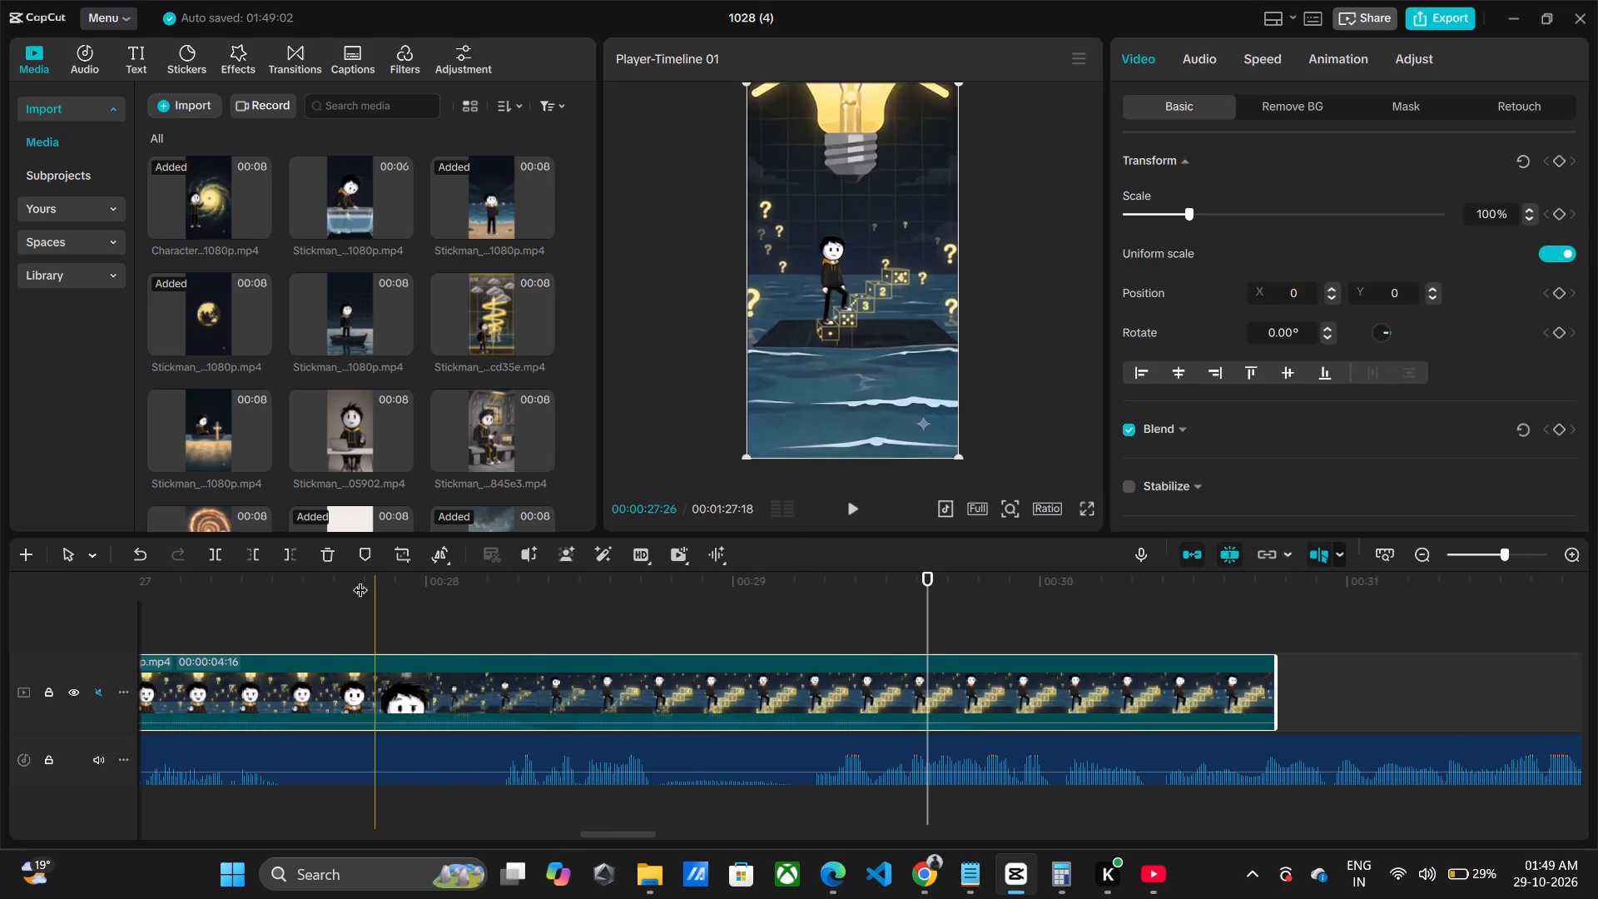
pyautogui.moveTo(360, 579); pyautogui.dragTo(132, 593)
pyautogui.press('space')
pyautogui.press('space')
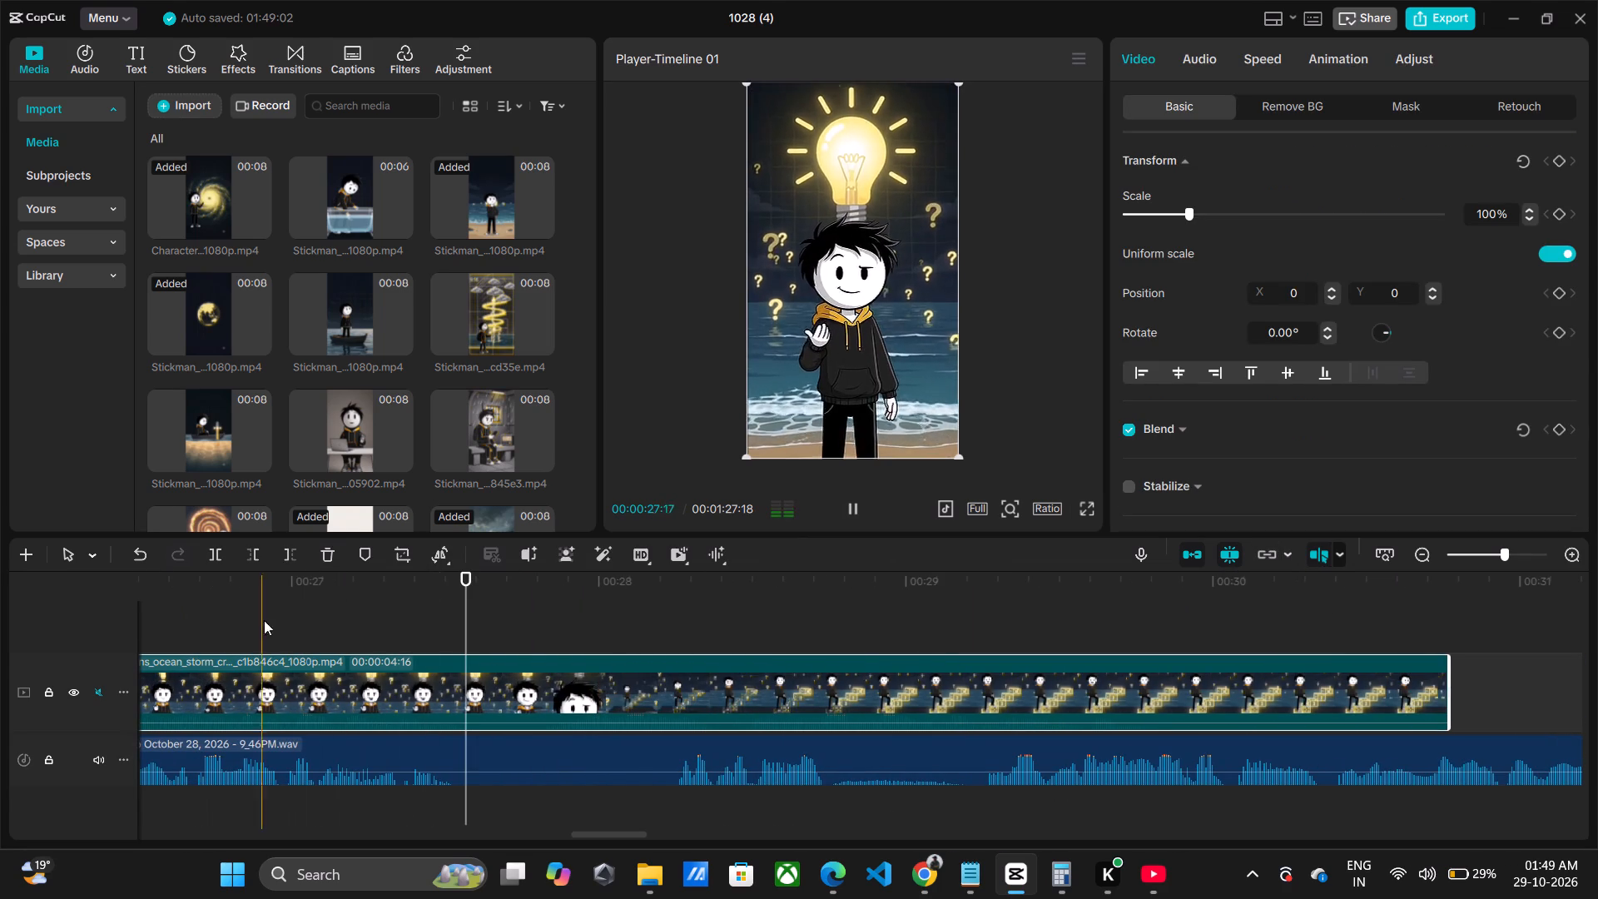
pyautogui.click(752, 678)
pyautogui.press('q')
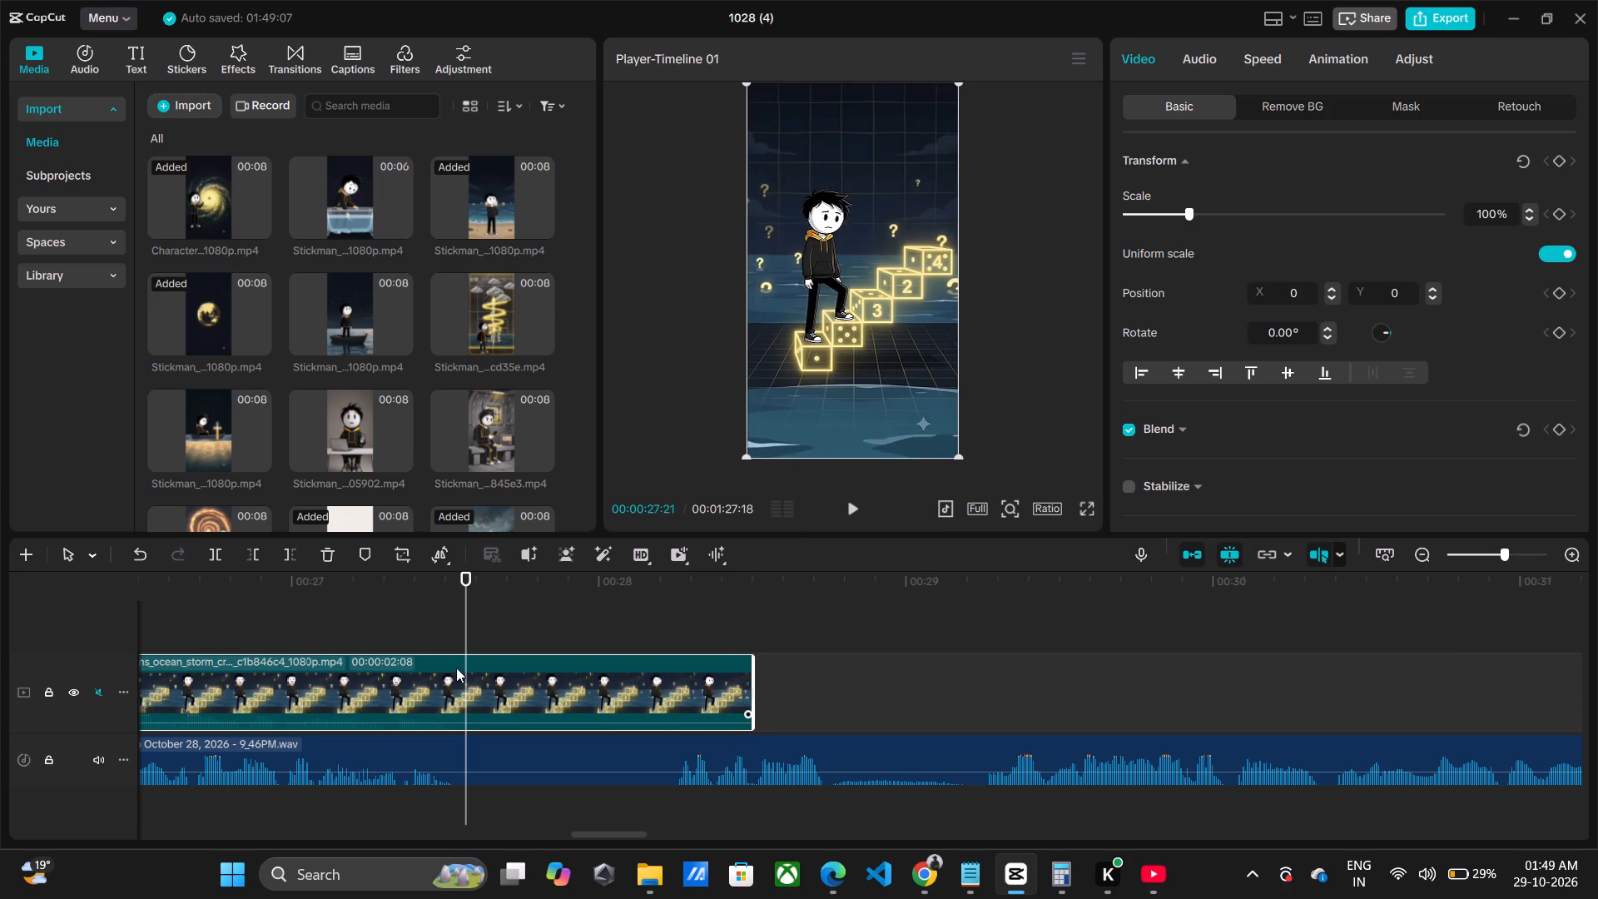
# Shift the voiceover part under the dice-steps clip later and extend its start back to 00:00:26:07, restoring about 13 frames of lead-in.
pyautogui.moveTo(365, 584); pyautogui.dragTo(167, 621)
pyautogui.press('space')
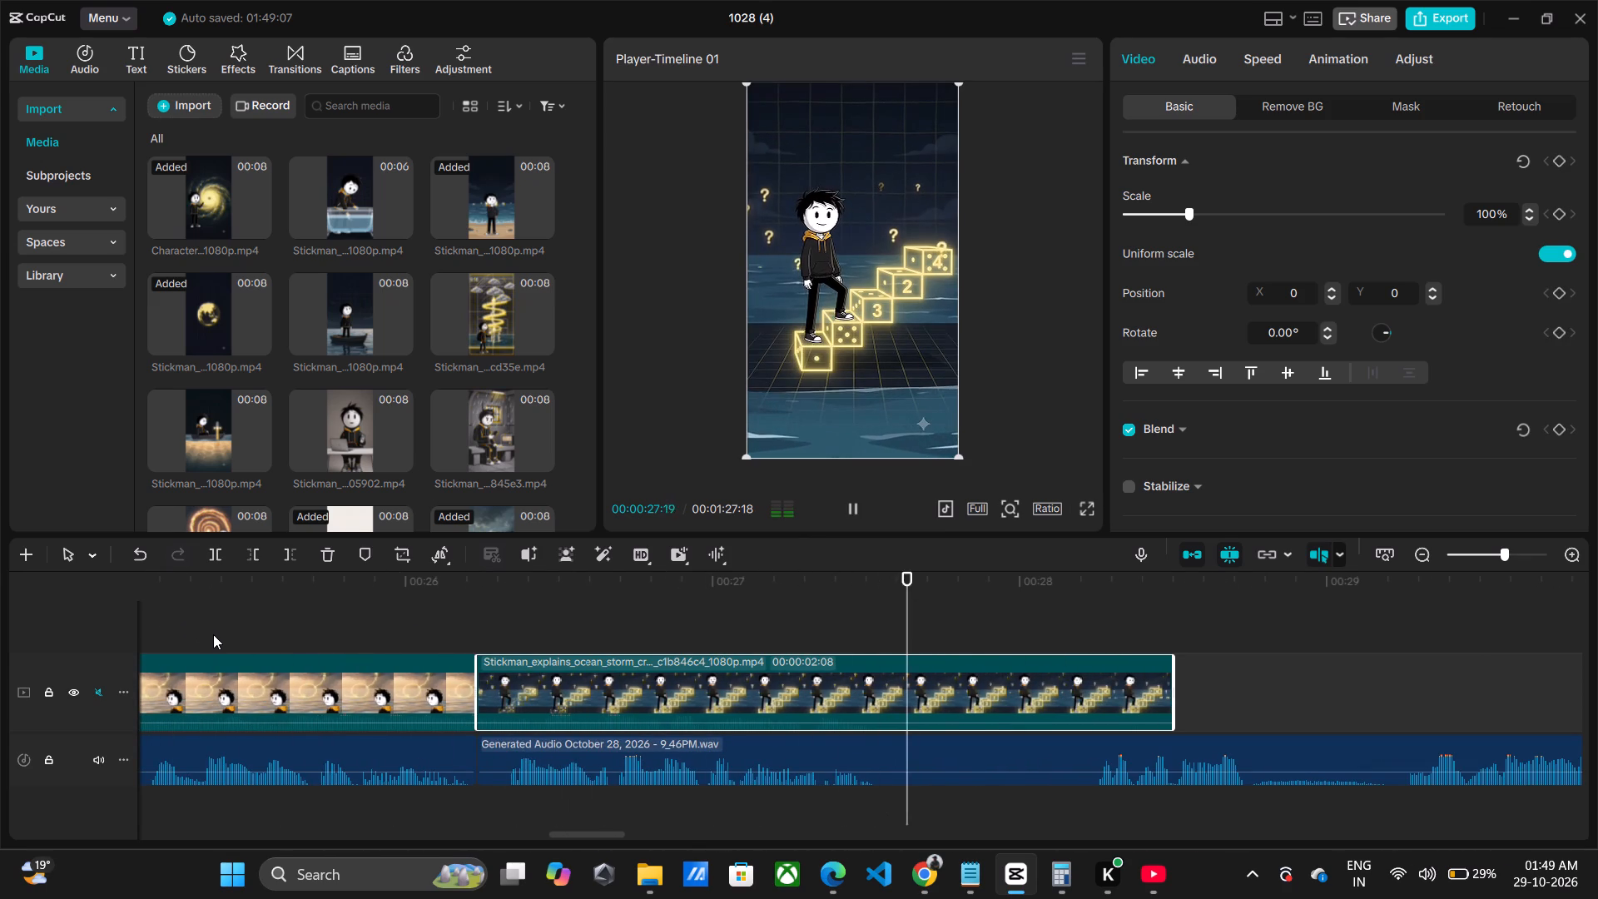
pyautogui.press('space')
pyautogui.moveTo(618, 684); pyautogui.dragTo(767, 675)
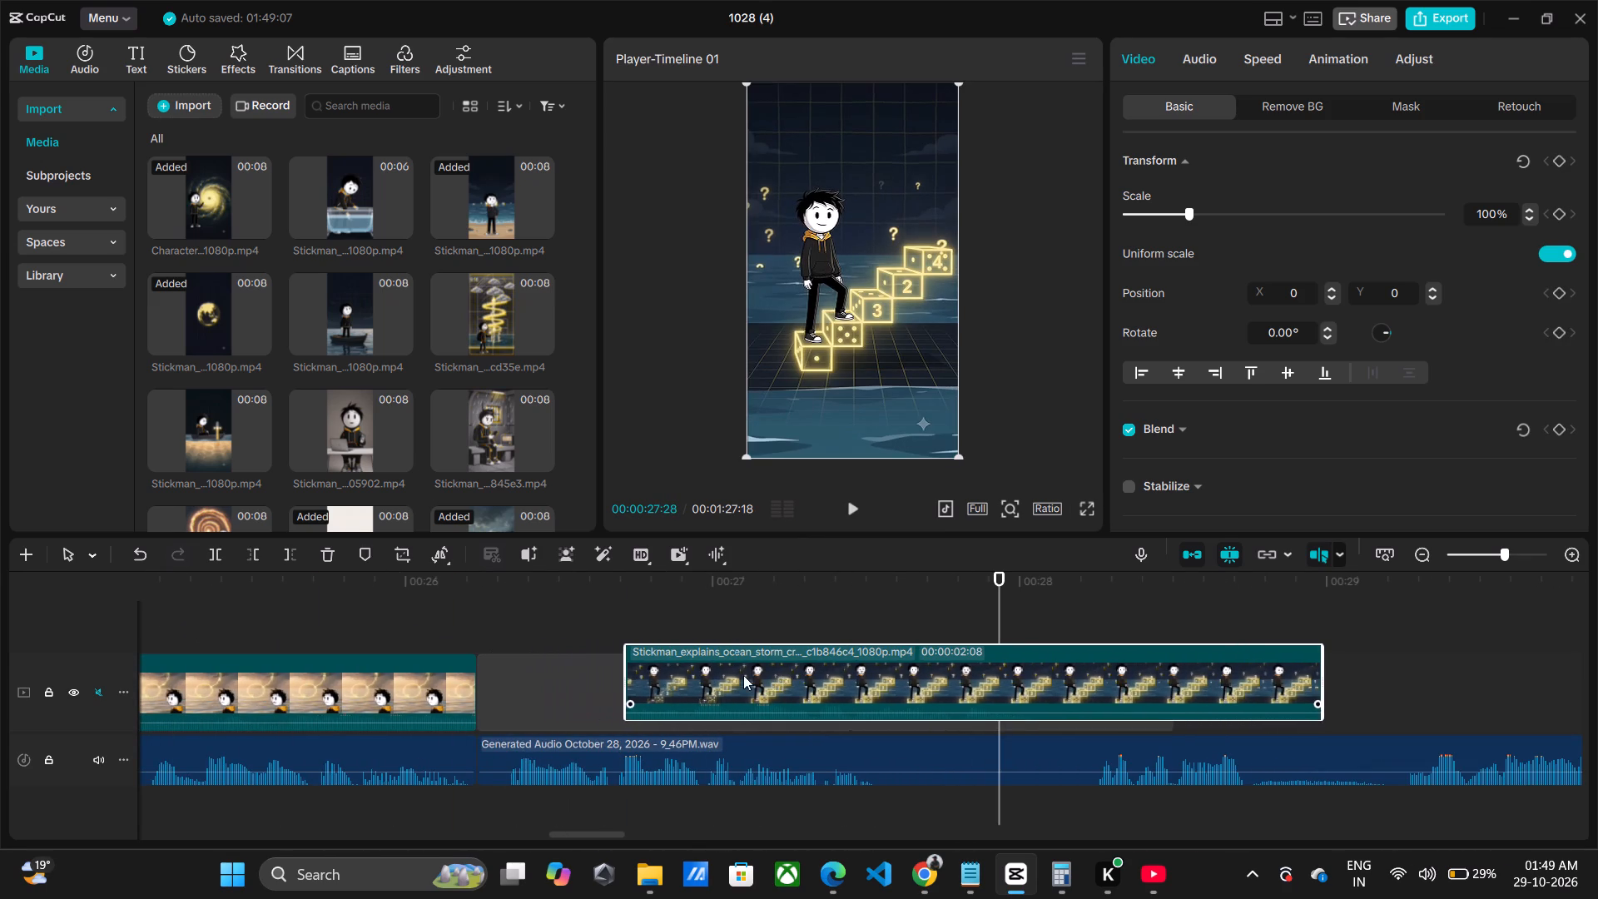
pyautogui.click(656, 761)
pyautogui.moveTo(578, 744); pyautogui.dragTo(713, 745)
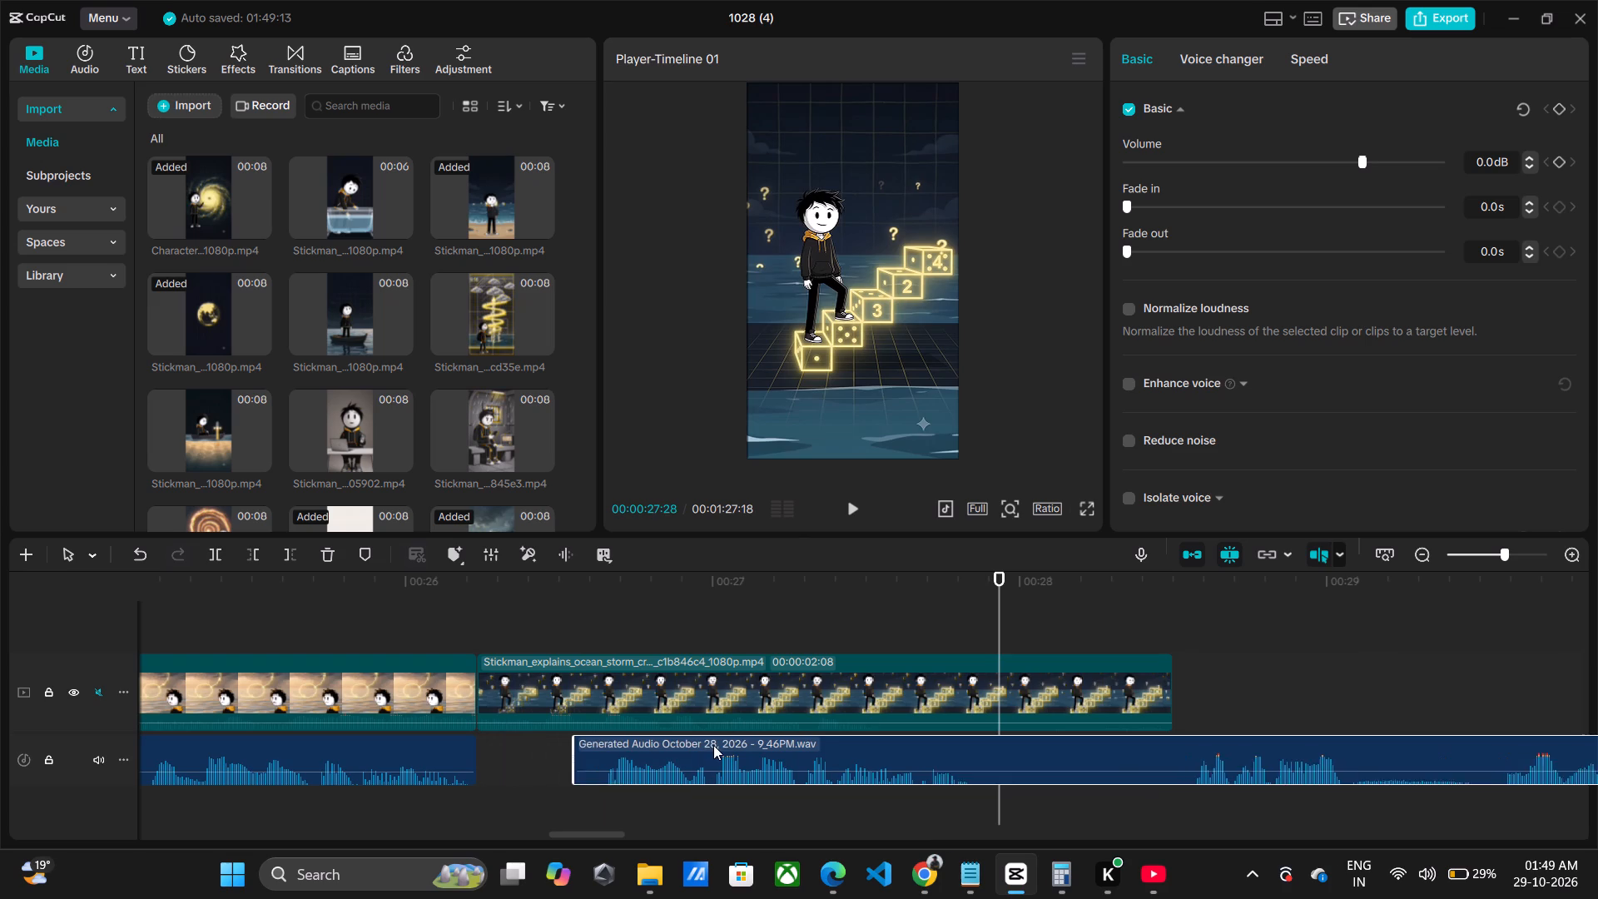
pyautogui.moveTo(713, 745); pyautogui.dragTo(712, 743)
pyautogui.moveTo(611, 741); pyautogui.dragTo(486, 738)
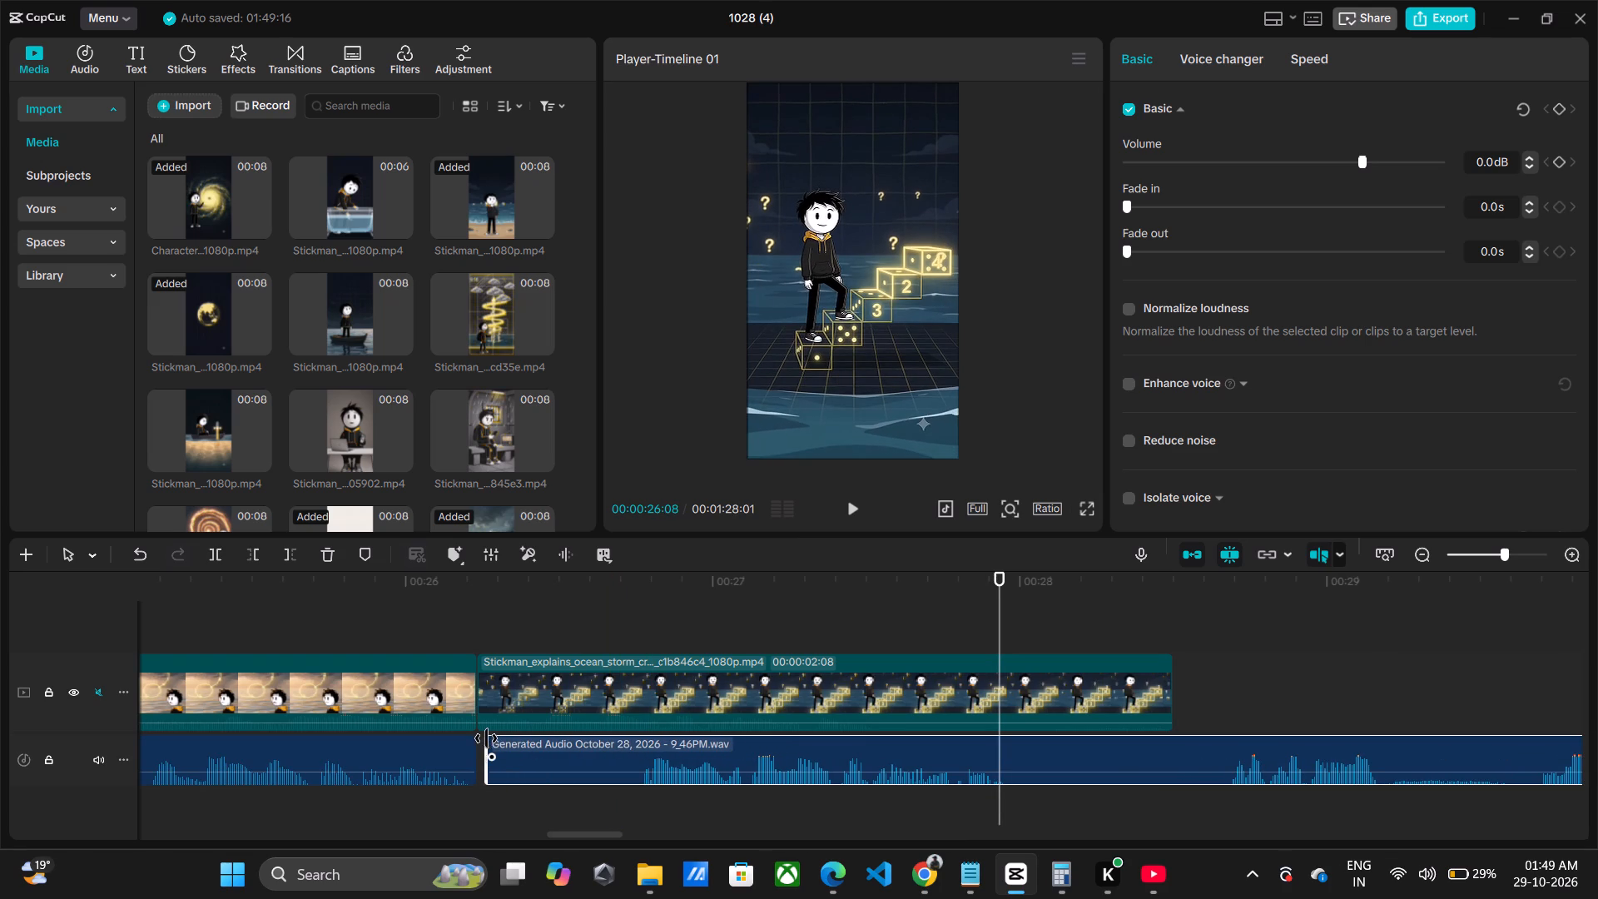
pyautogui.moveTo(486, 738); pyautogui.dragTo(483, 738)
# Check the dice-steps clip against the voiceover and trim its end at about 00:00:27:29, where the phrase finishes.
pyautogui.moveTo(470, 539); pyautogui.dragTo(470, 554)
pyautogui.click(424, 597)
pyautogui.press('space')
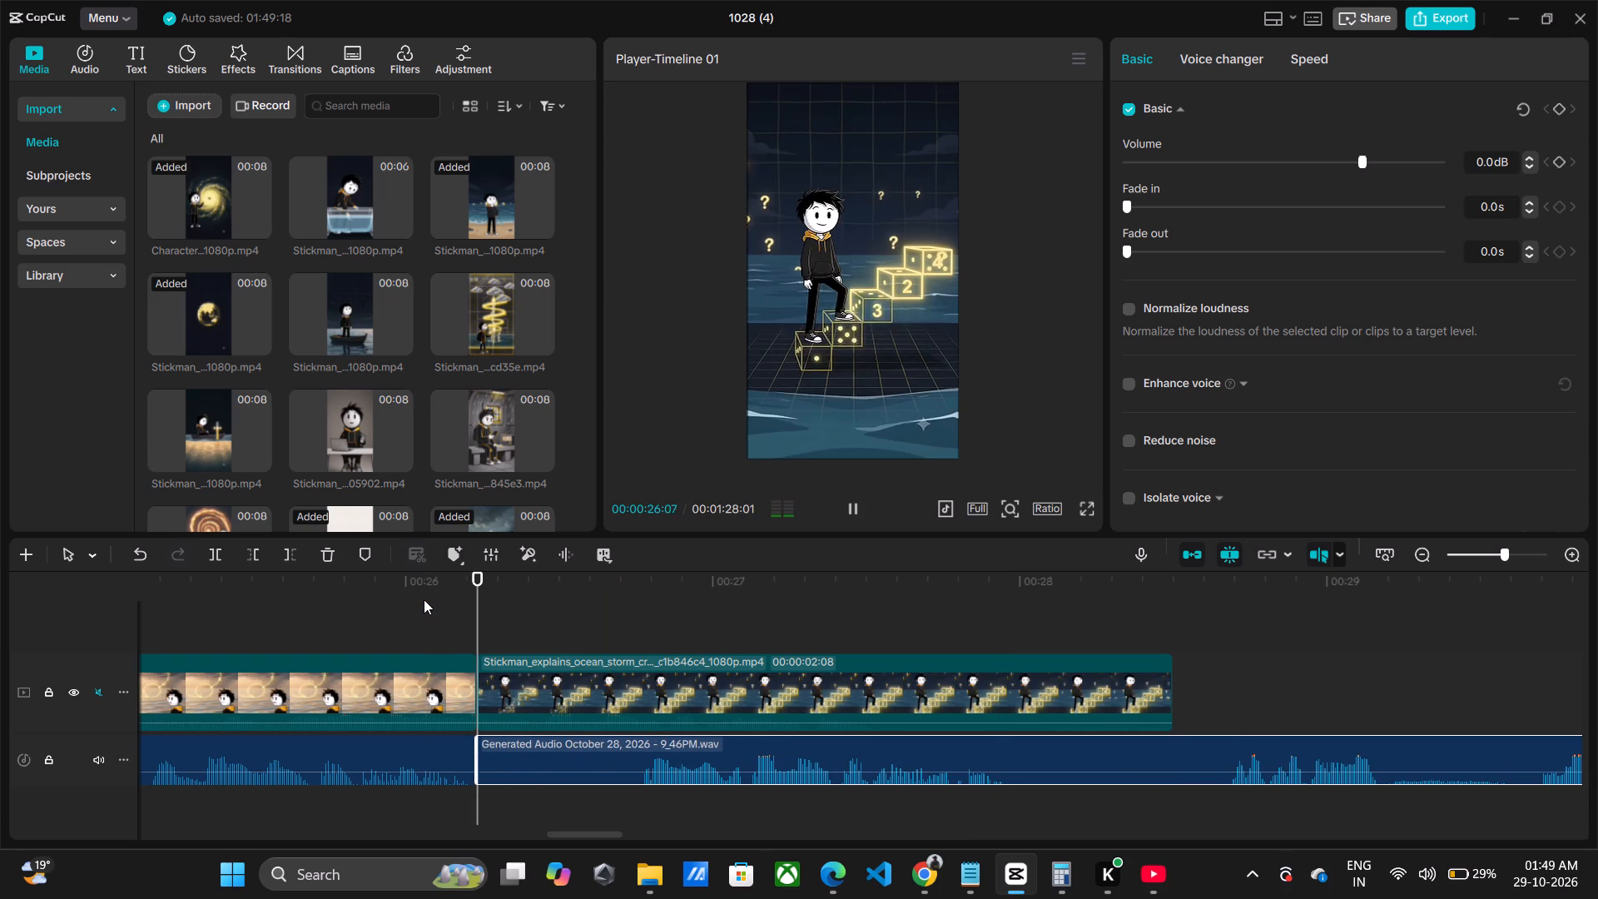
pyautogui.press('space')
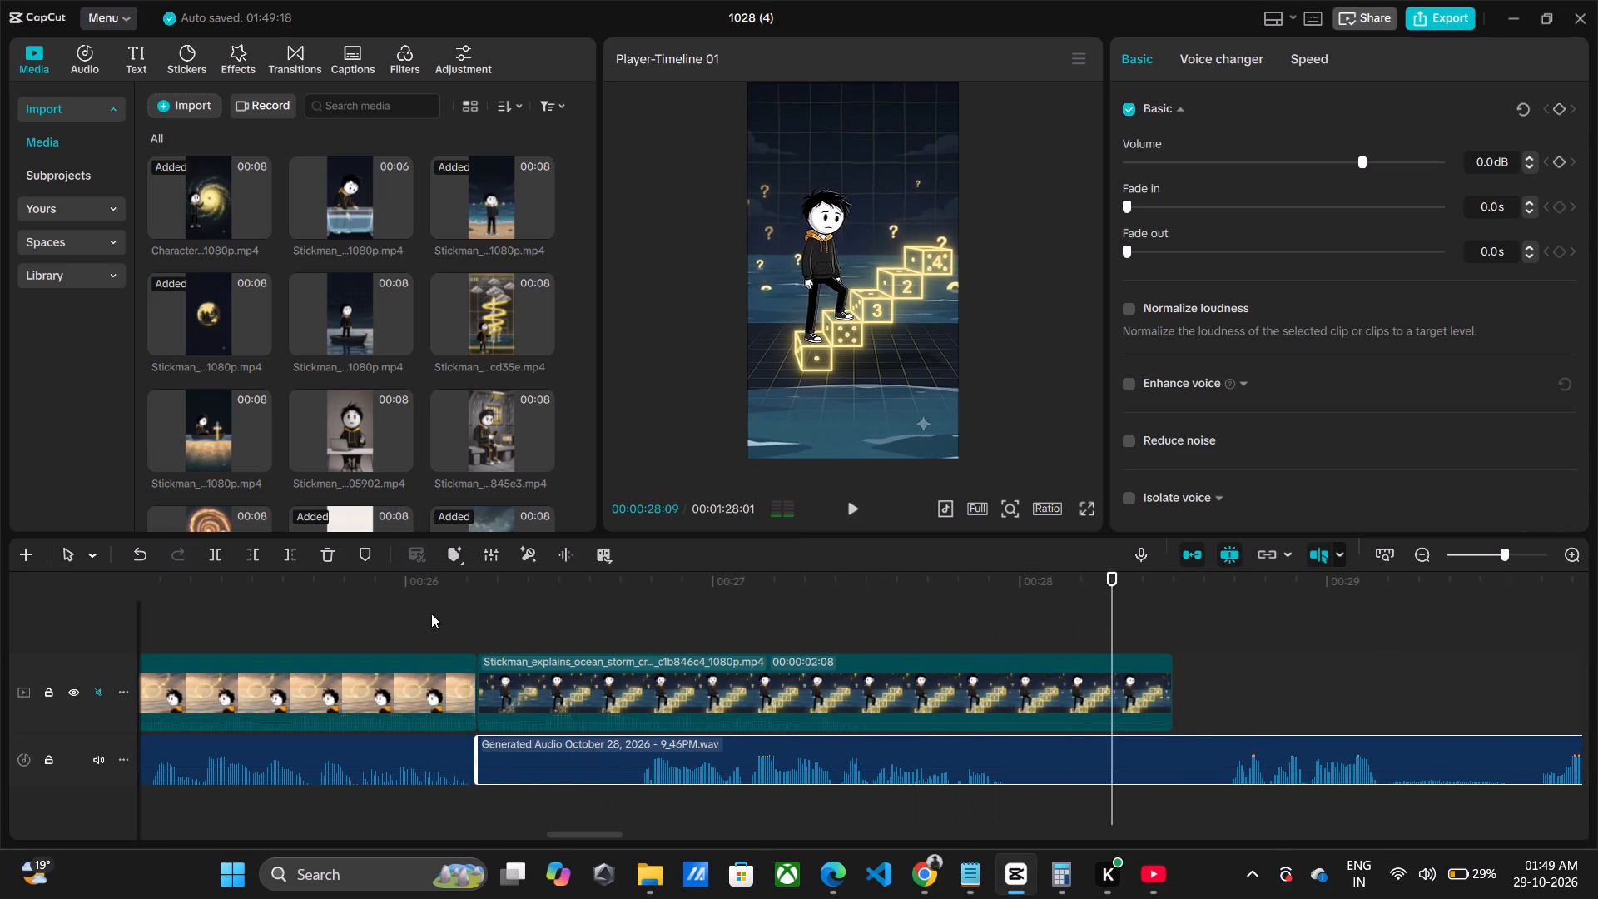
pyautogui.click(1013, 716)
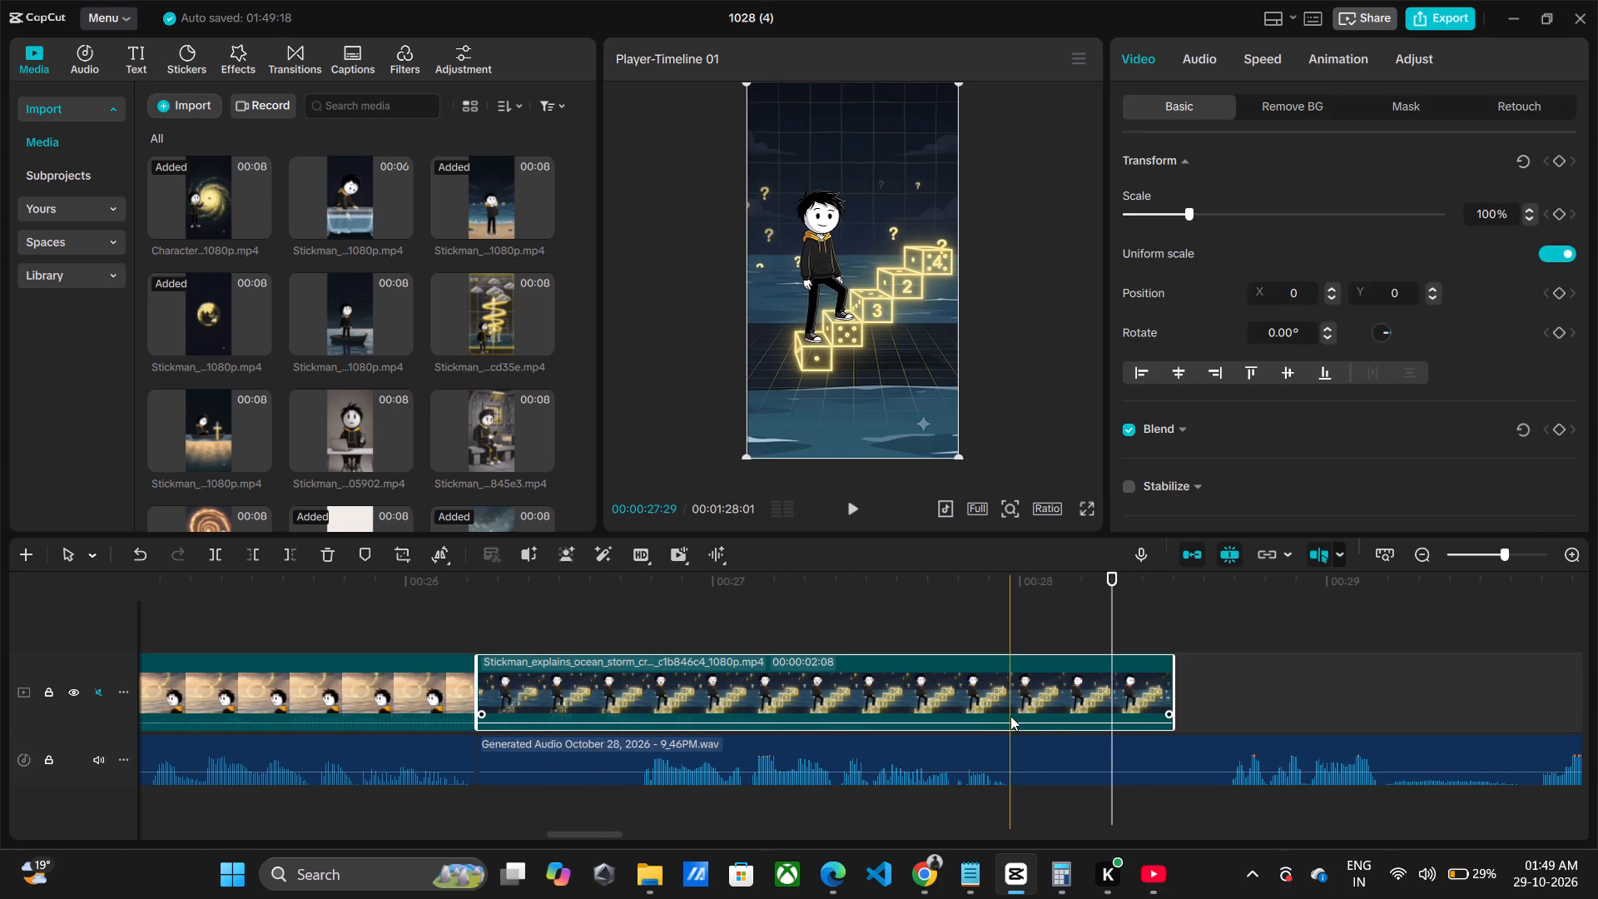
pyautogui.press('w')
# Split the voiceover at the dice-steps clip's end, trim about 20 frames of silence from the following part, and close the gap.
pyautogui.click(1011, 762)
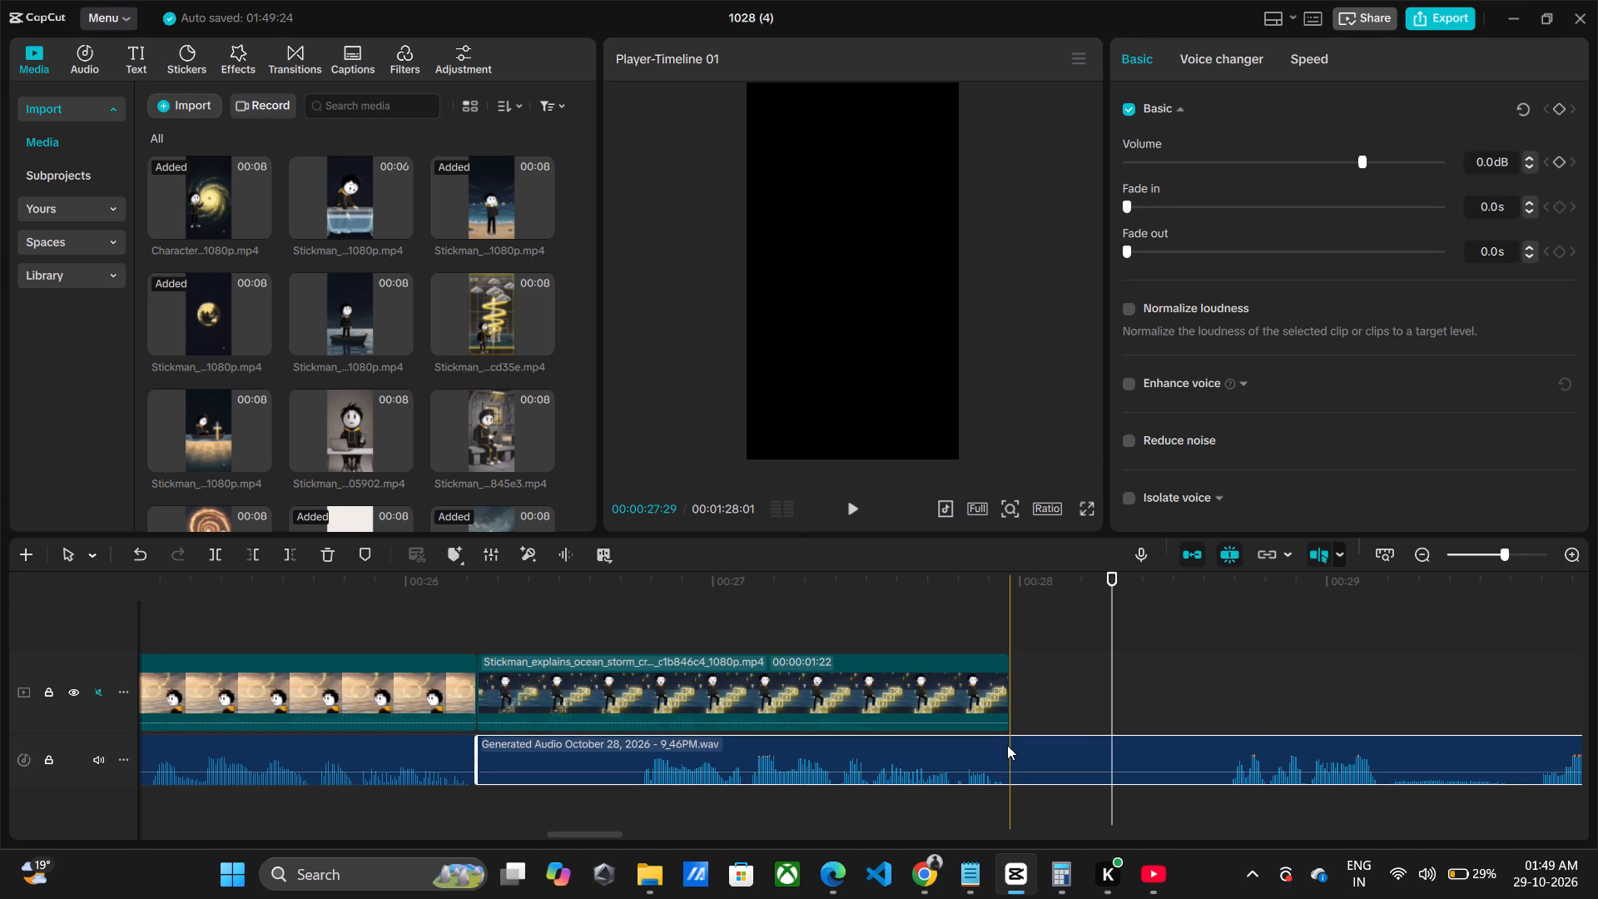
pyautogui.hotkey('ctrl', 'b')
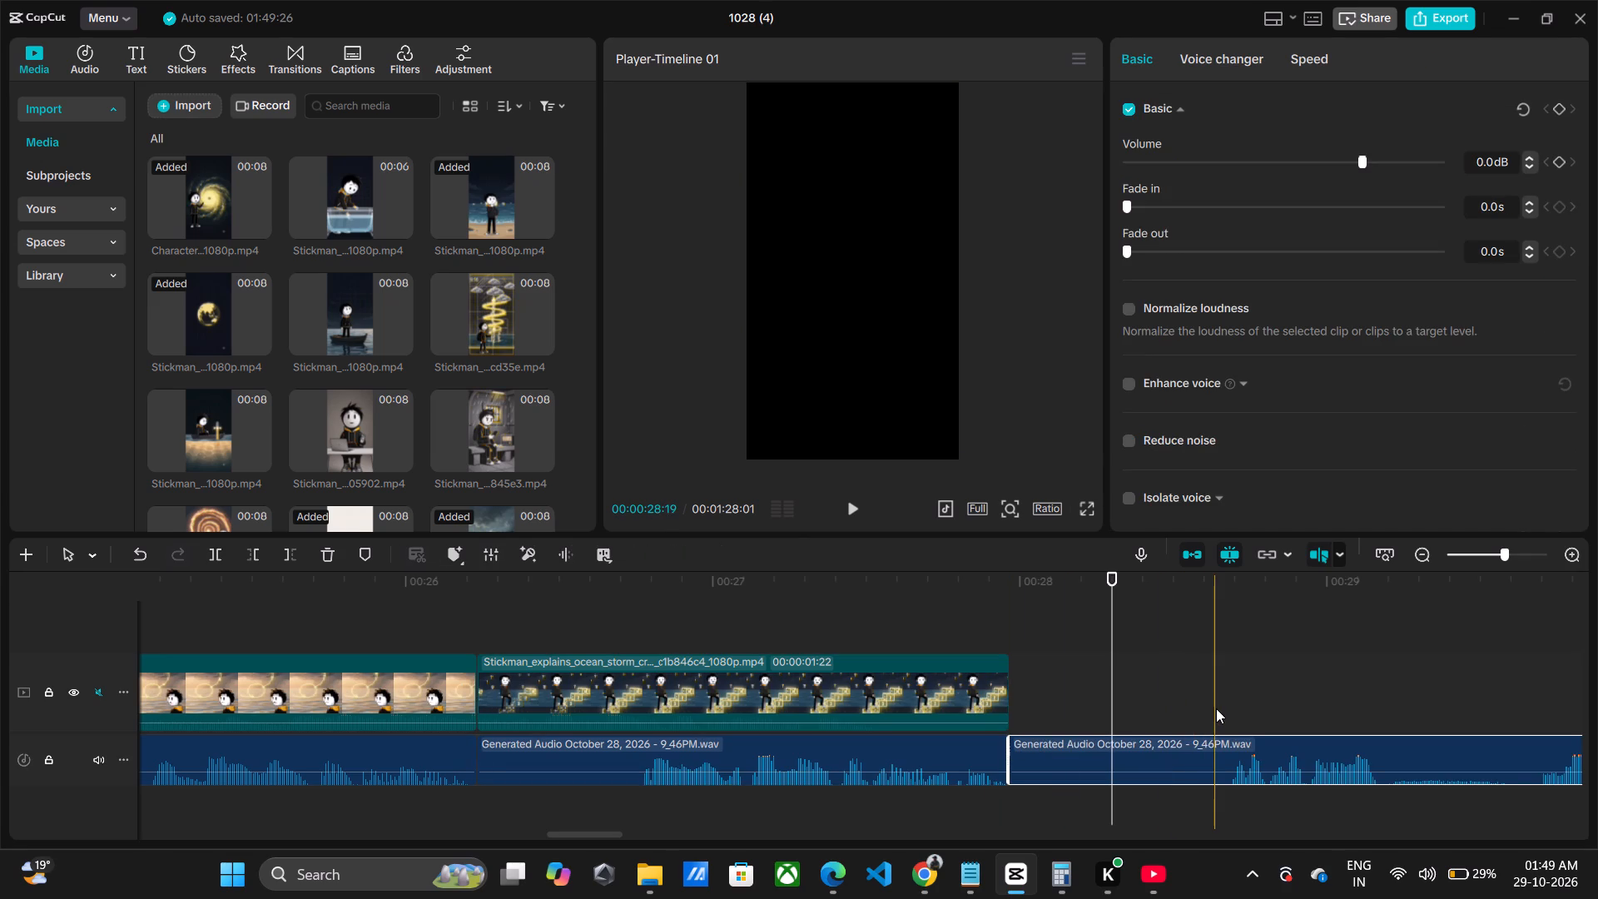
pyautogui.press('q')
pyautogui.moveTo(1397, 741); pyautogui.dragTo(1250, 760)
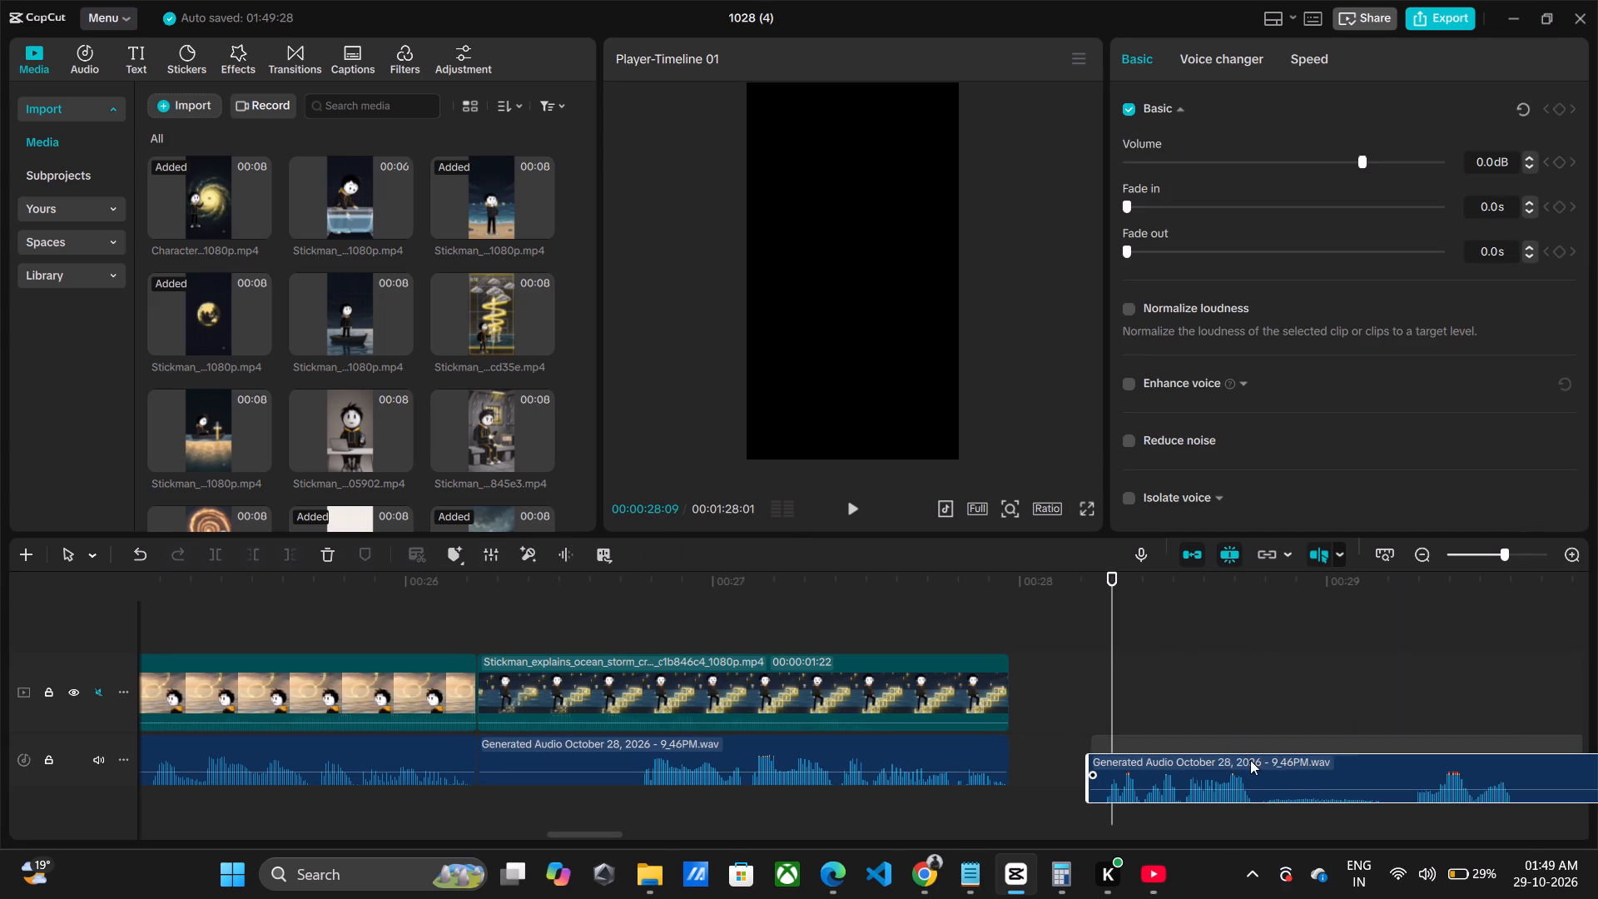
pyautogui.moveTo(1250, 760); pyautogui.dragTo(1193, 758)
# Listen past the dice-steps clip, split the voiceover at the pause near 00:00:28:16, trim about 14 frames of silence, and close the gap.
pyautogui.click(999, 645)
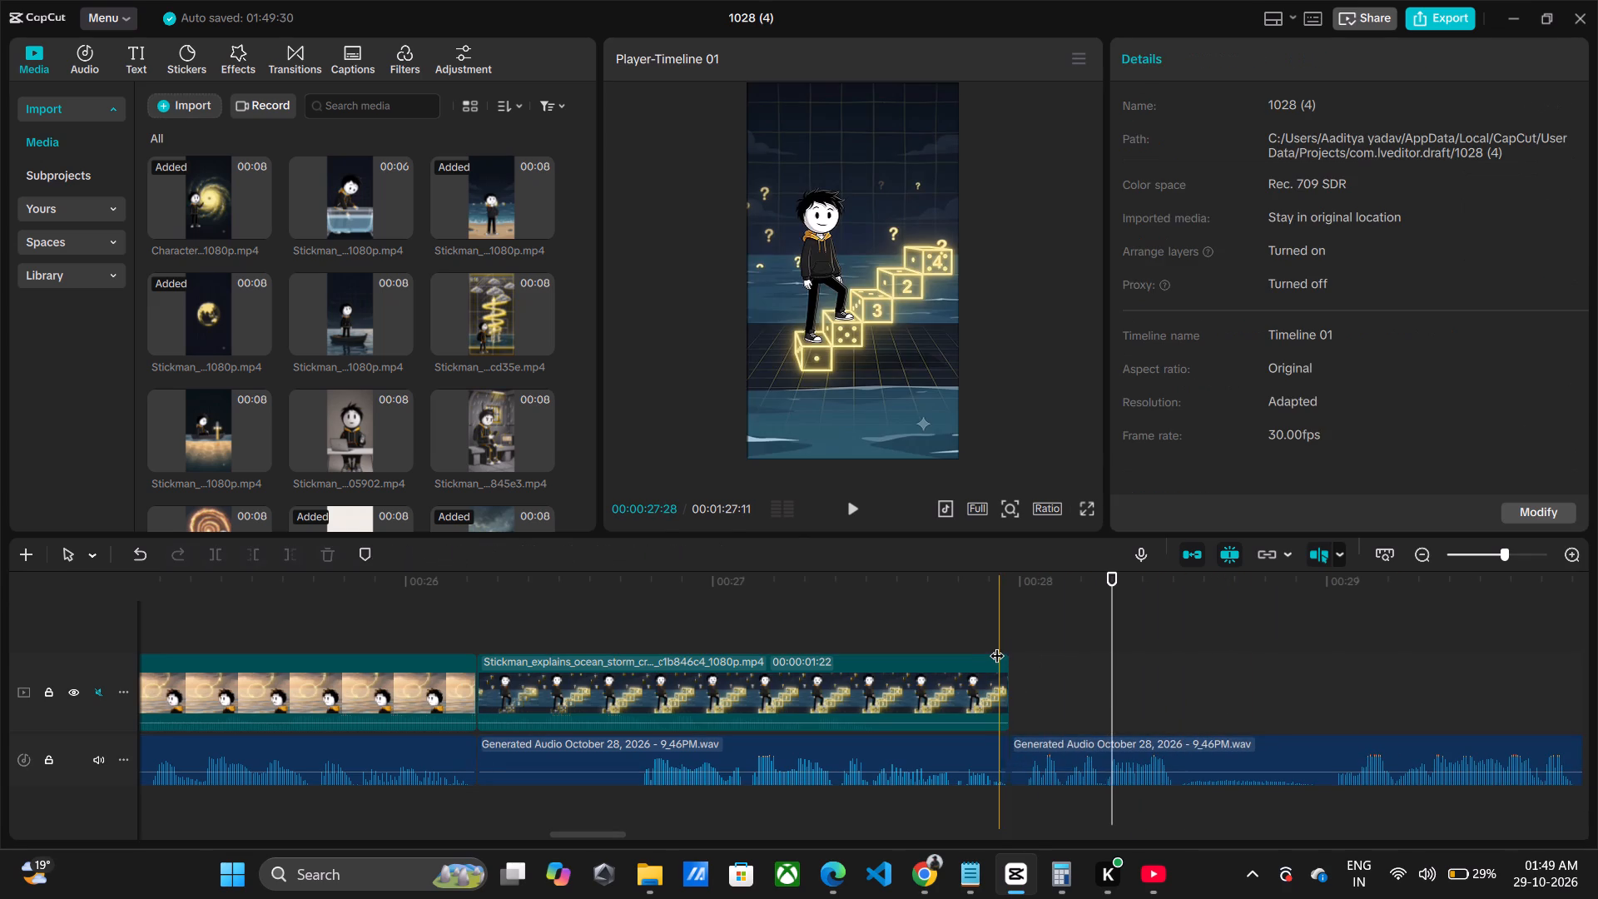
pyautogui.click(1002, 645)
pyautogui.press('space')
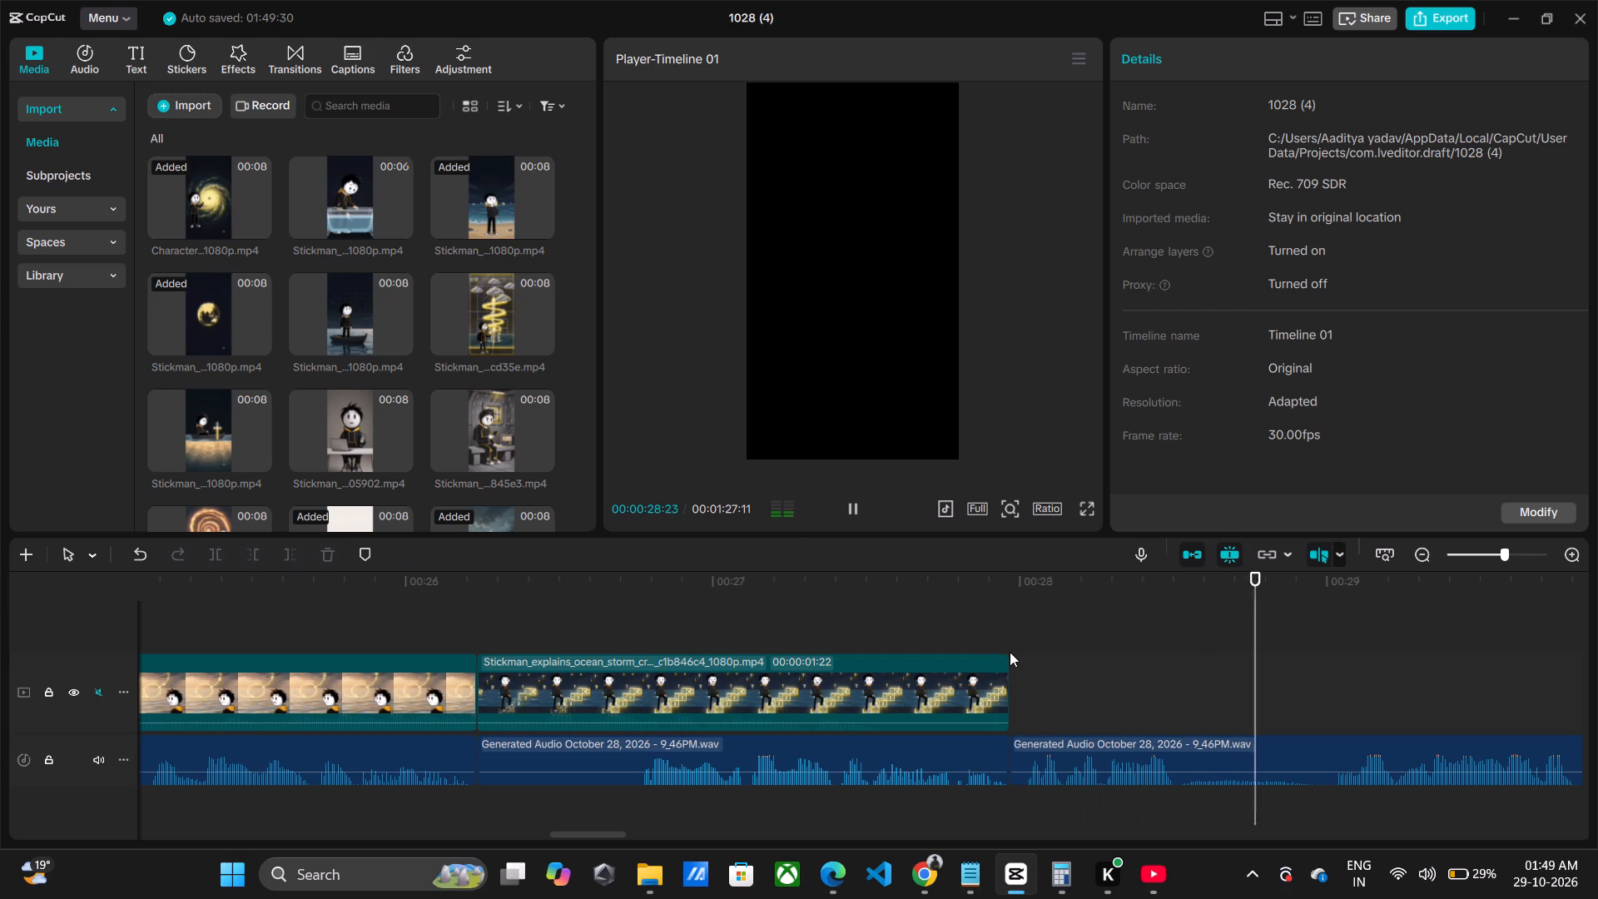
pyautogui.press('space')
pyautogui.click(1016, 653)
pyautogui.click(1013, 653)
pyautogui.press('space')
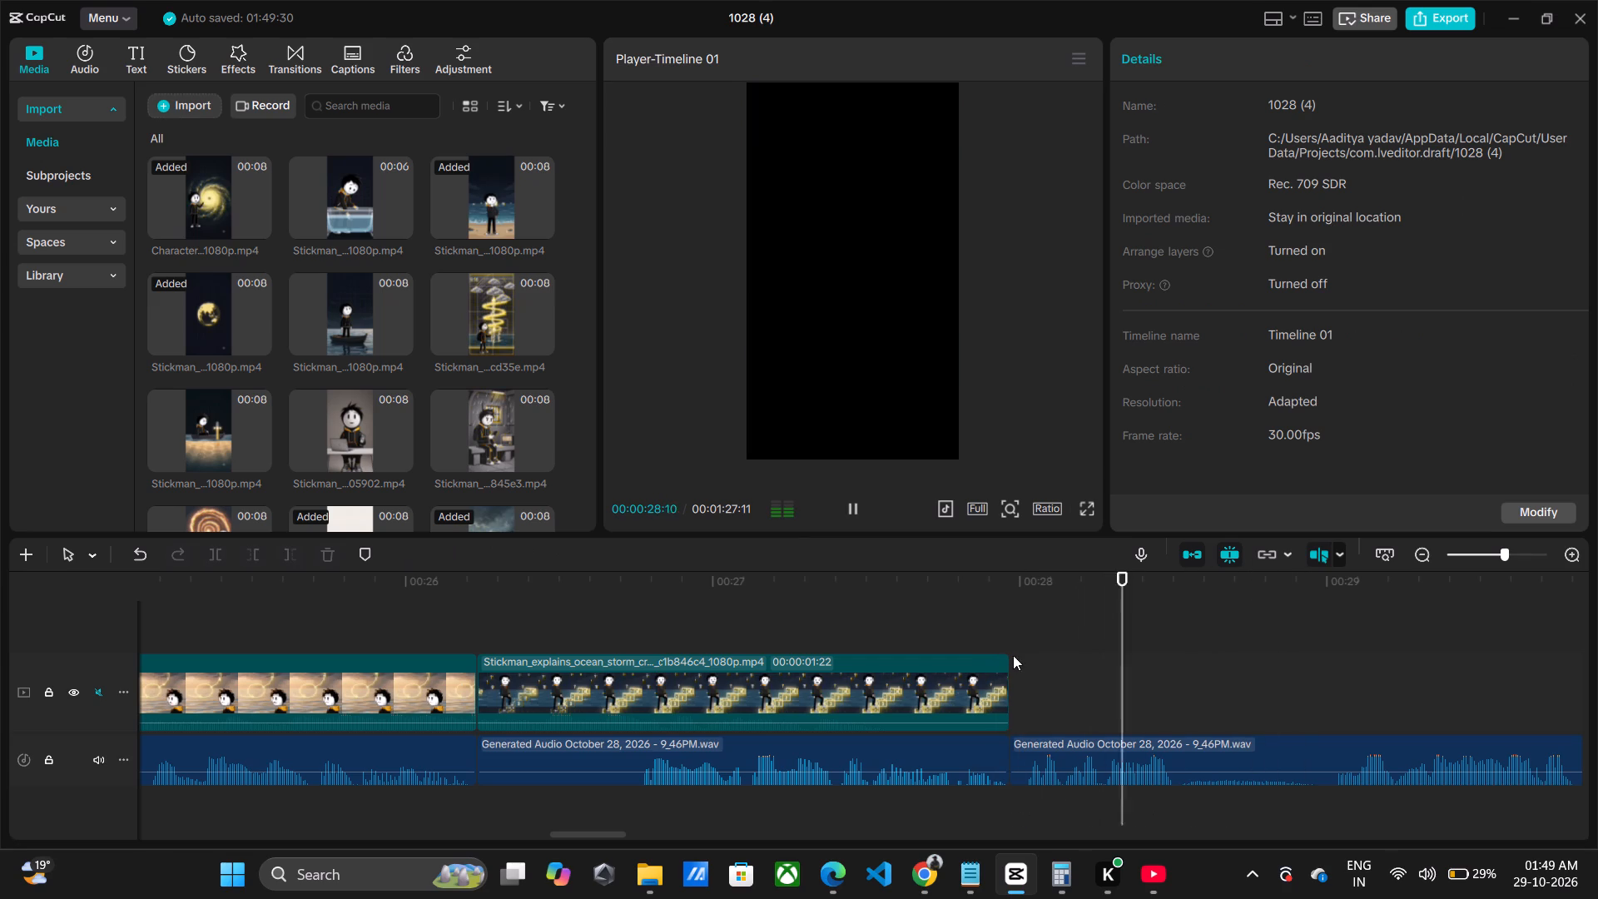
pyautogui.press('space')
pyautogui.press('space')
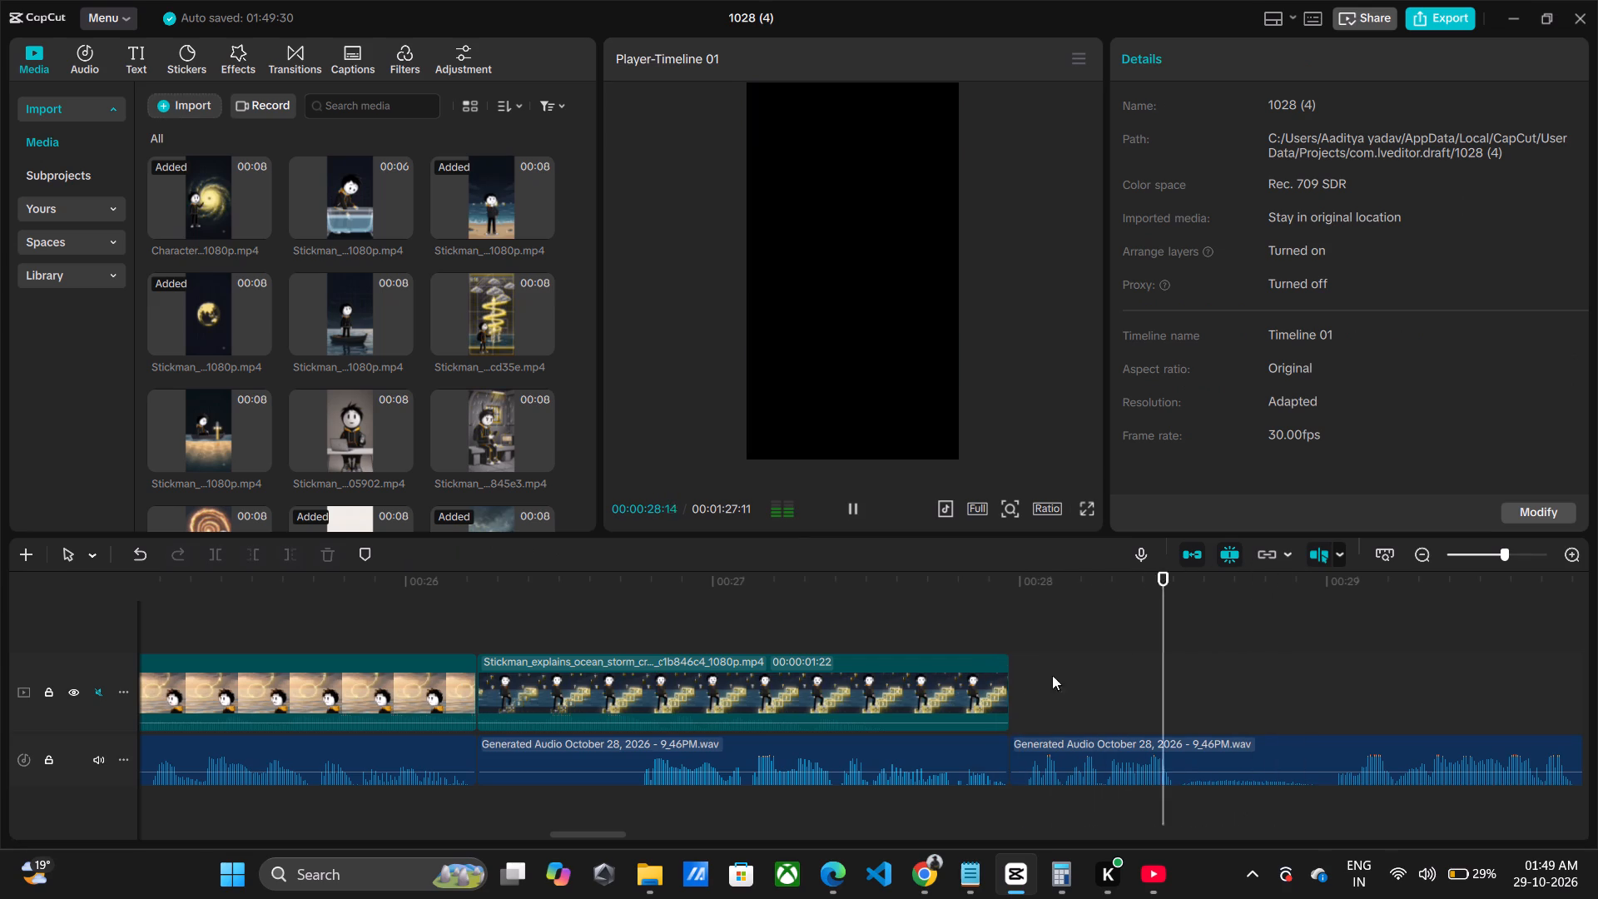
pyautogui.press('space')
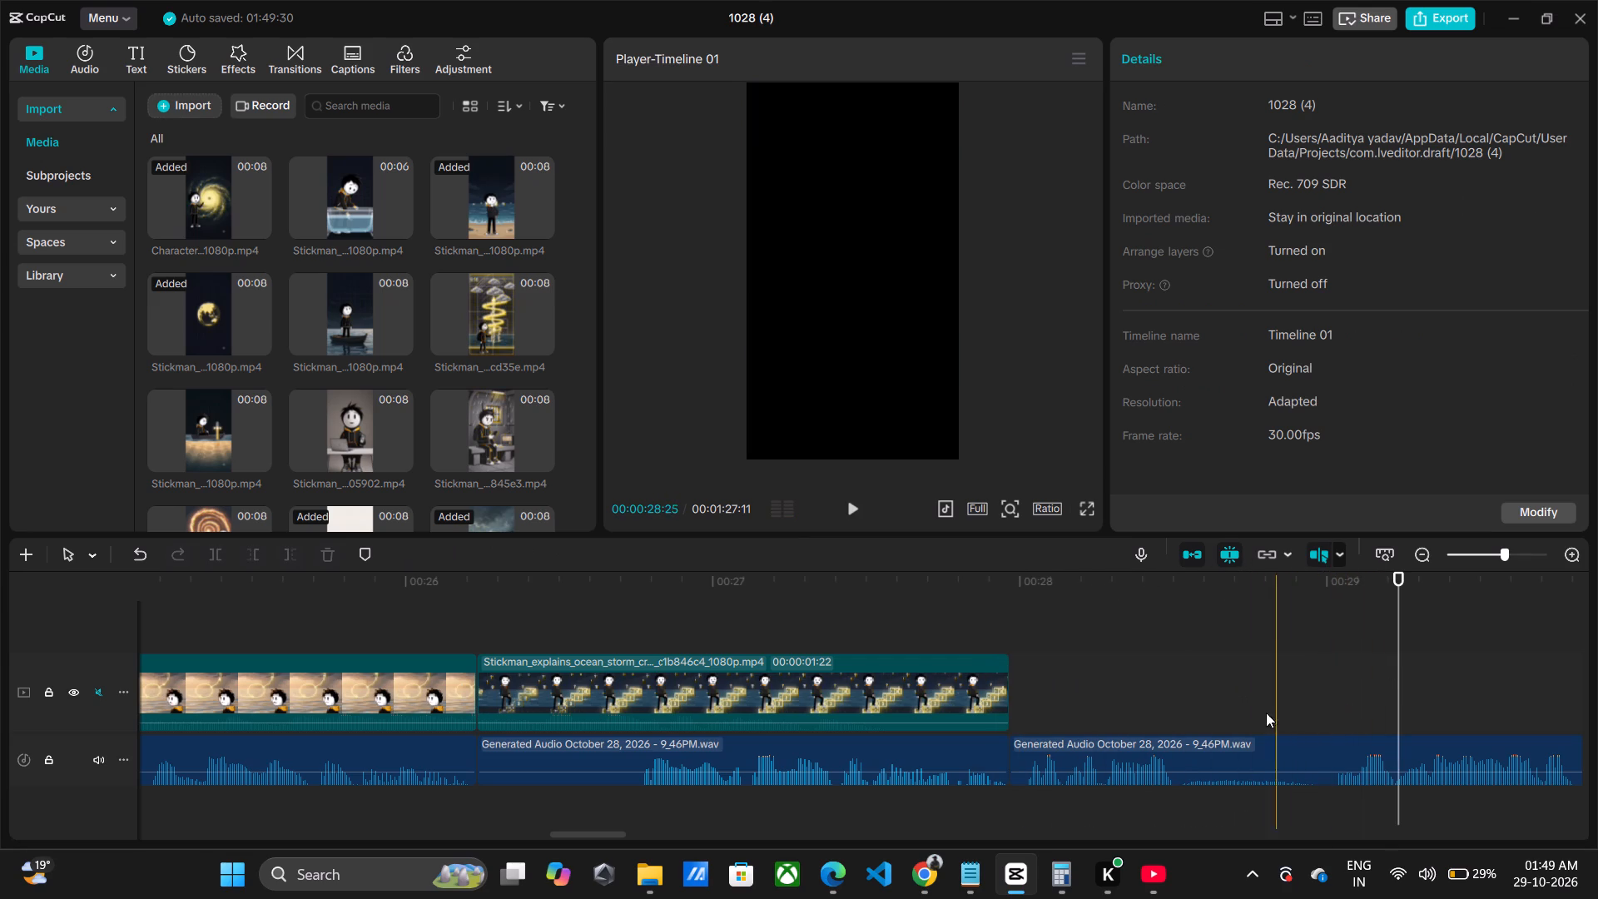
pyautogui.click(1187, 748)
pyautogui.hotkey('ctrl', 'b')
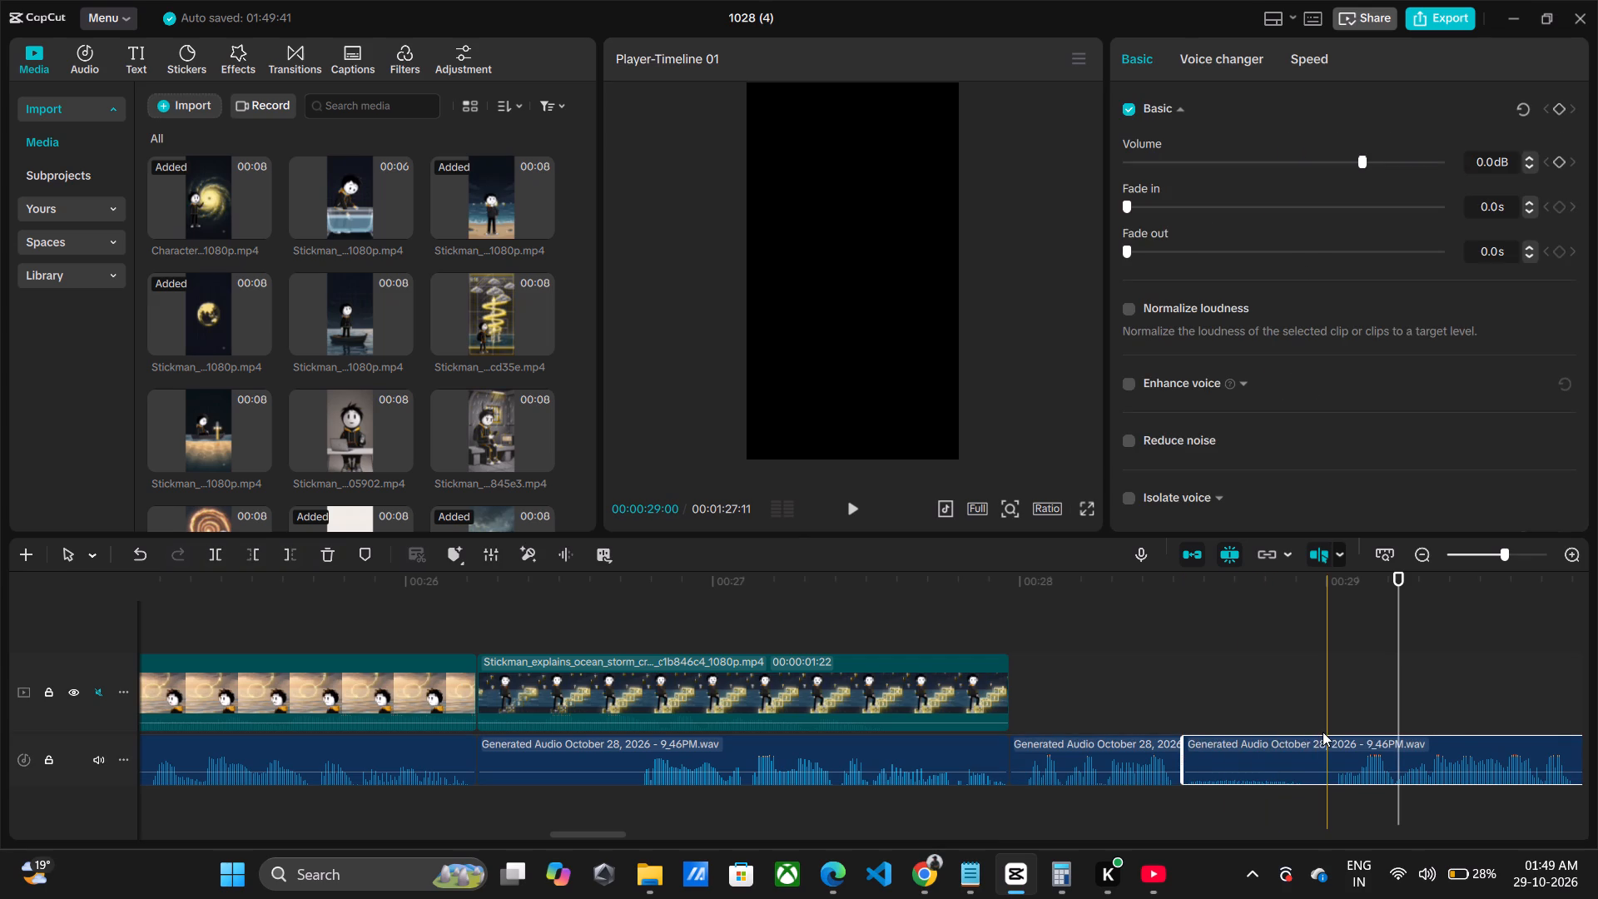
pyautogui.press('q')
pyautogui.moveTo(1398, 744); pyautogui.dragTo(1254, 761)
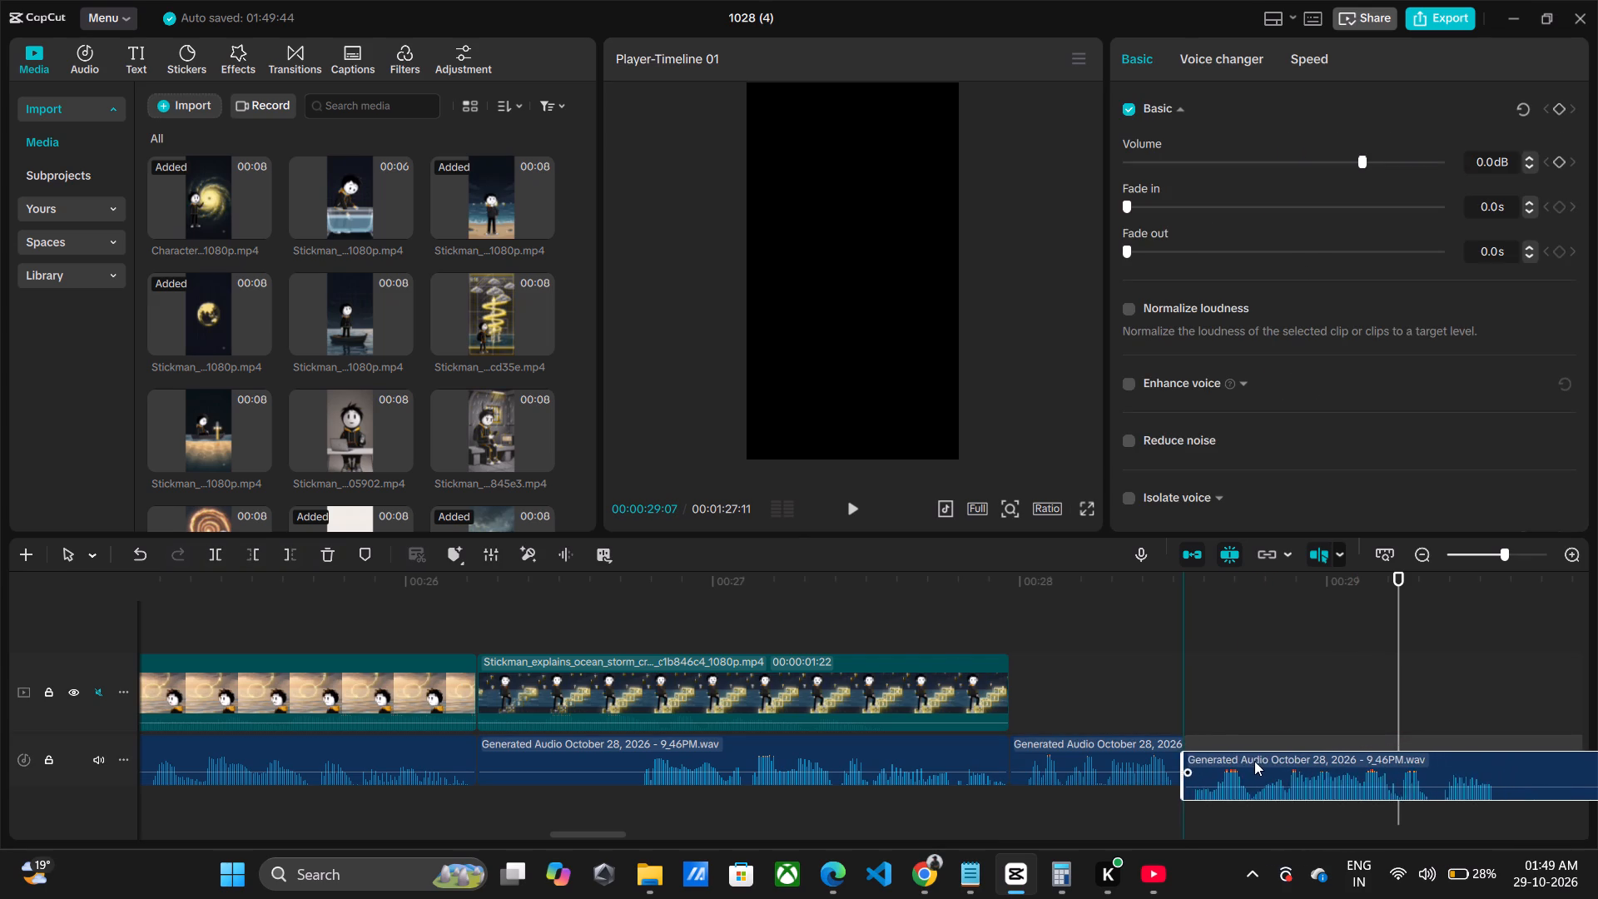
pyautogui.moveTo(1254, 761); pyautogui.dragTo(1248, 762)
pyautogui.moveTo(1243, 792); pyautogui.dragTo(1258, 768)
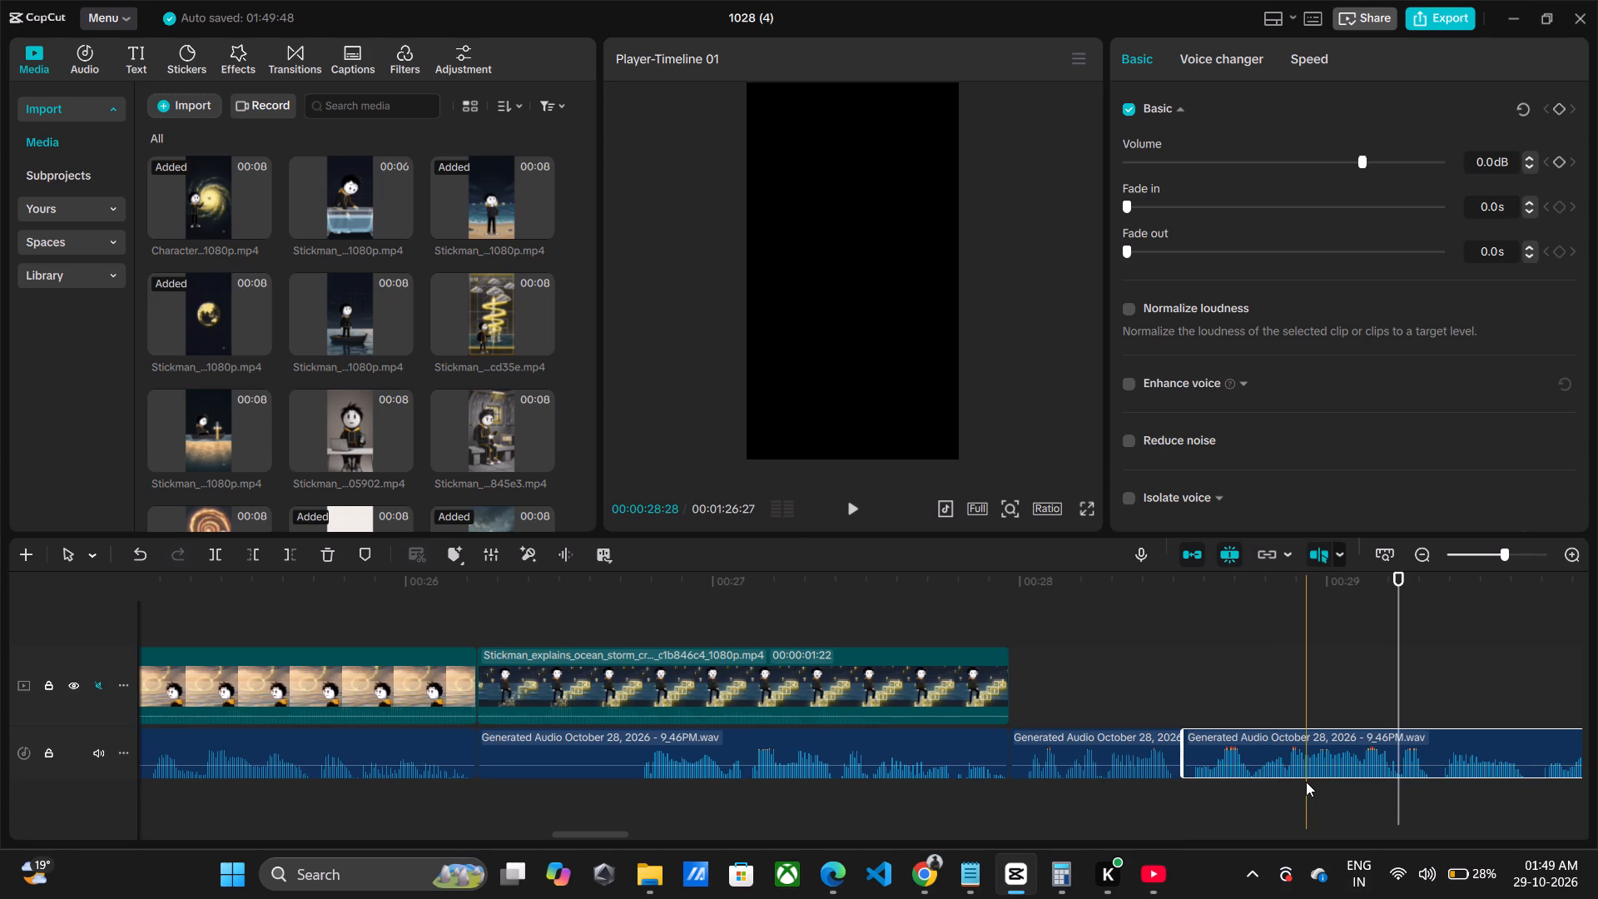
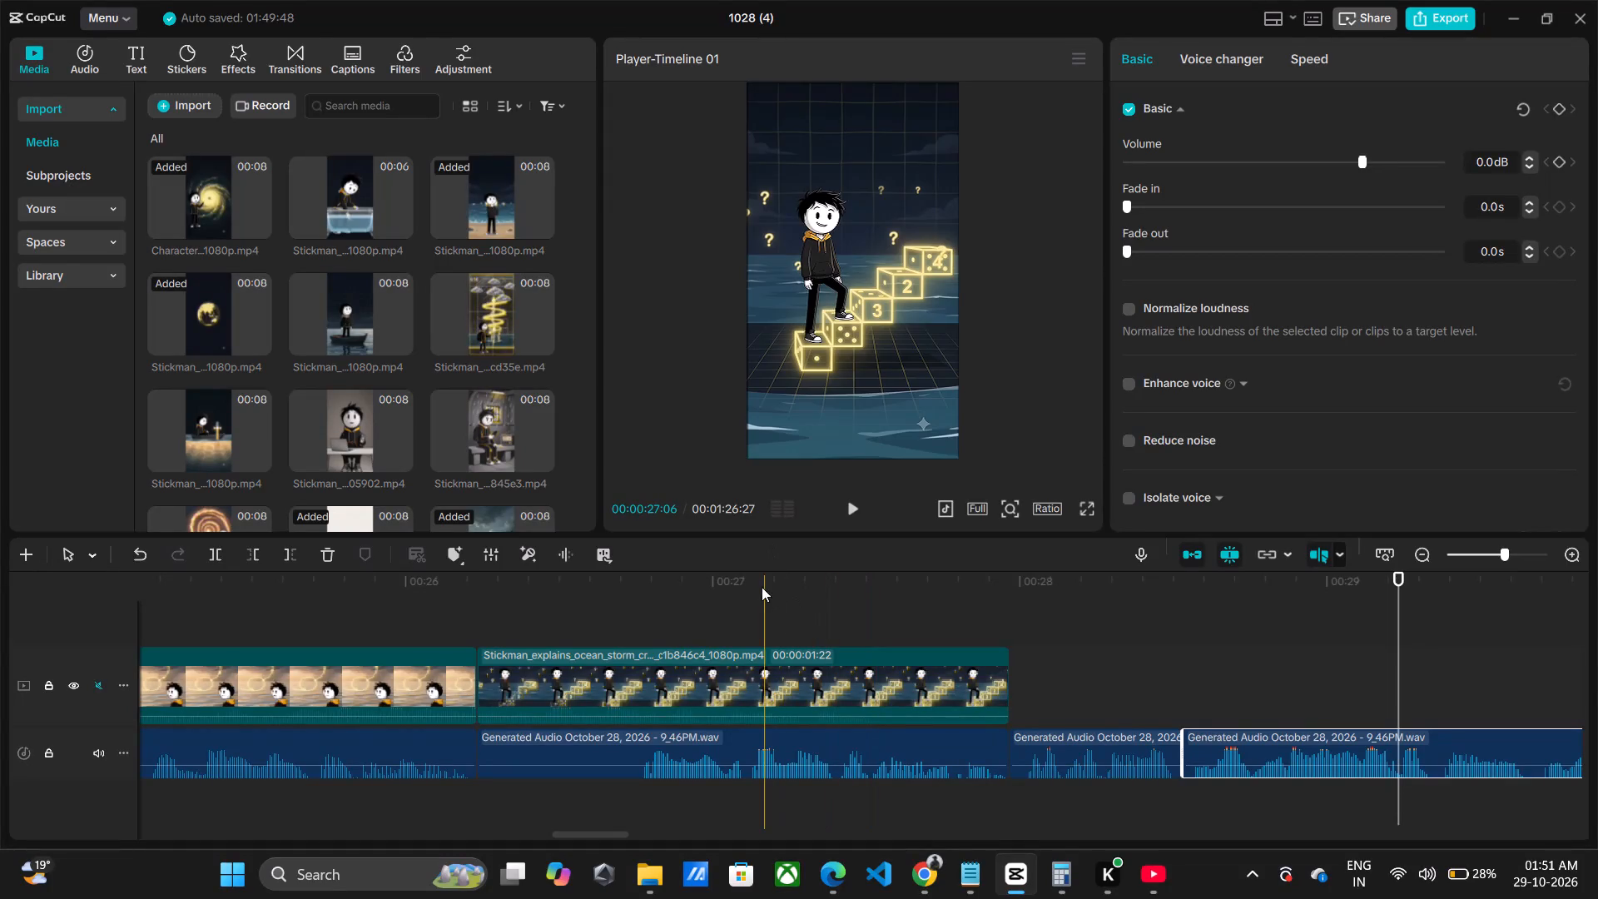
pyautogui.click(762, 587)
pyautogui.press('space')
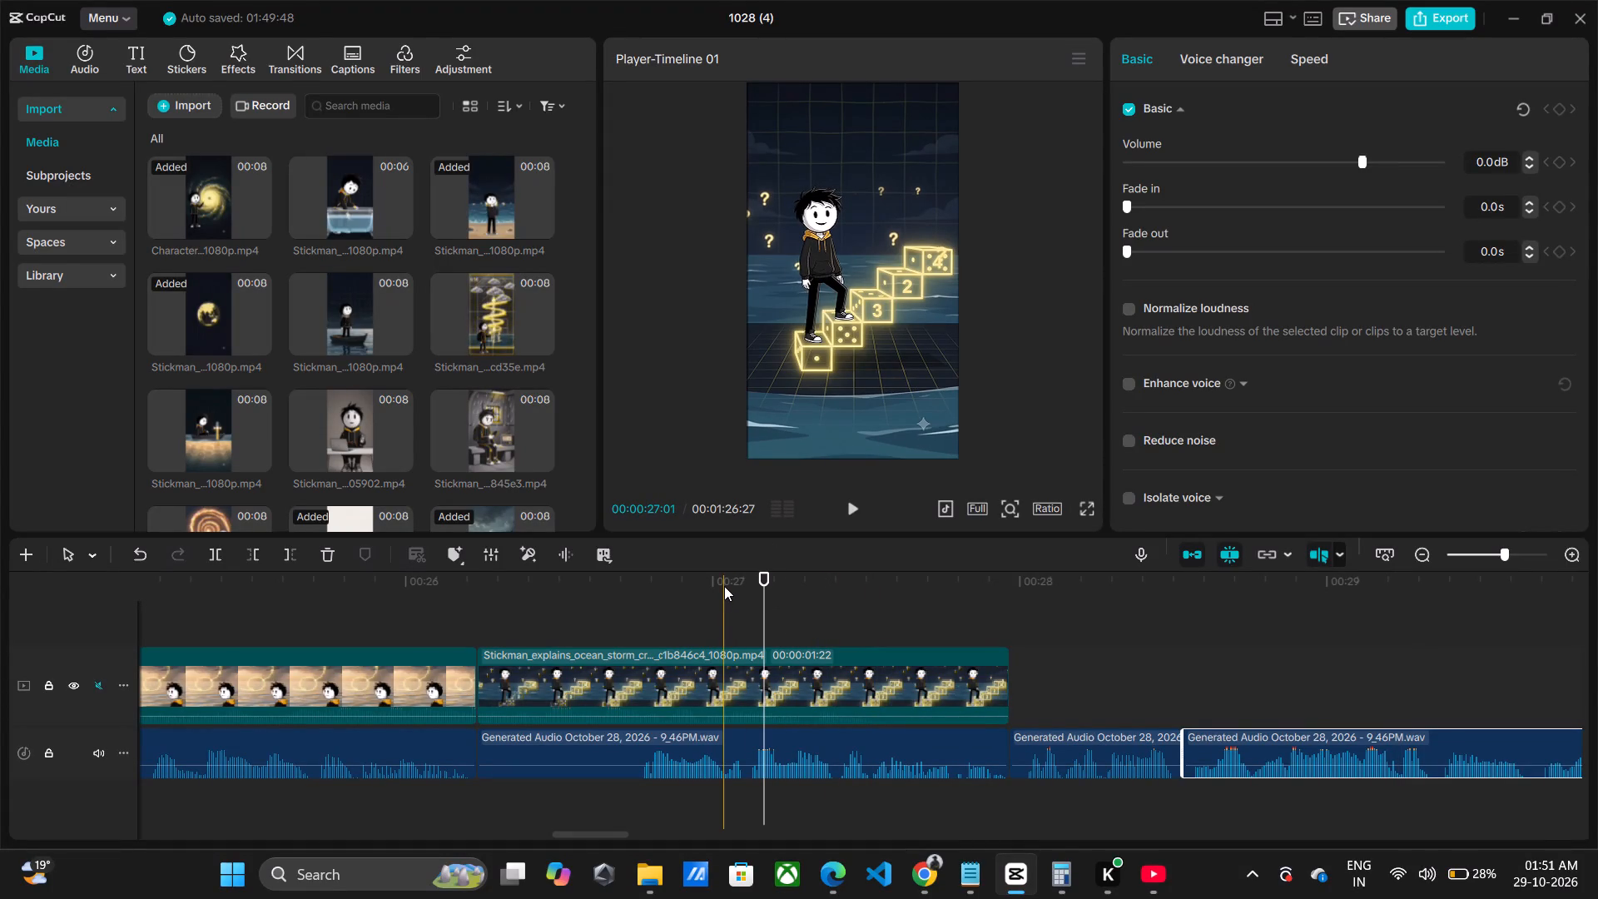
pyautogui.click(724, 586)
pyautogui.press('space')
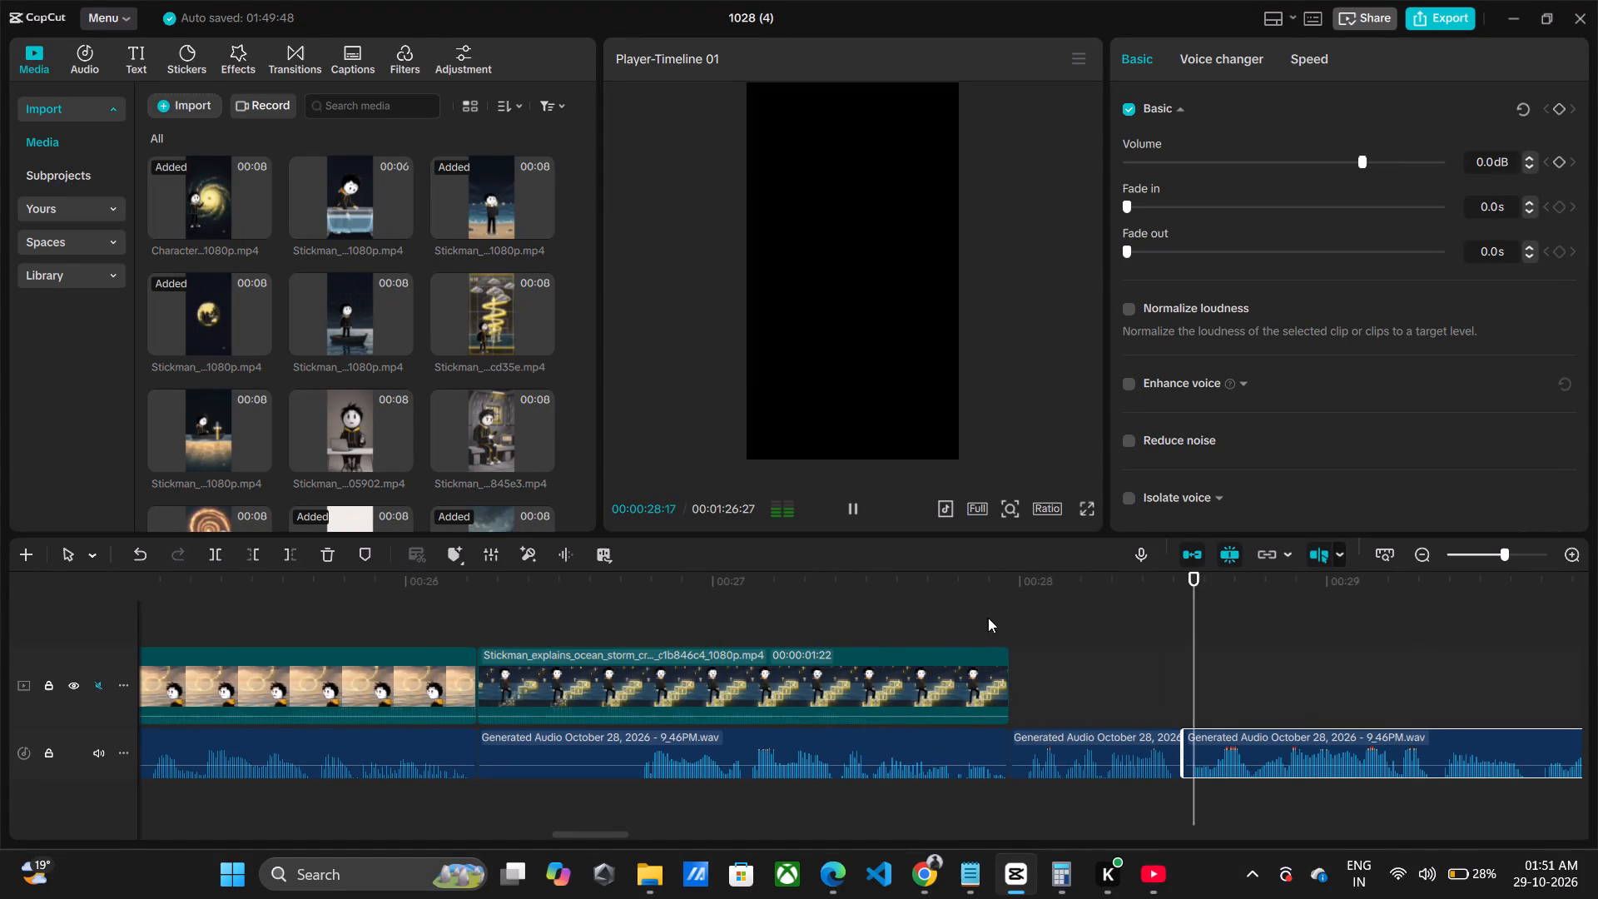
pyautogui.press('space')
pyautogui.click(1012, 609)
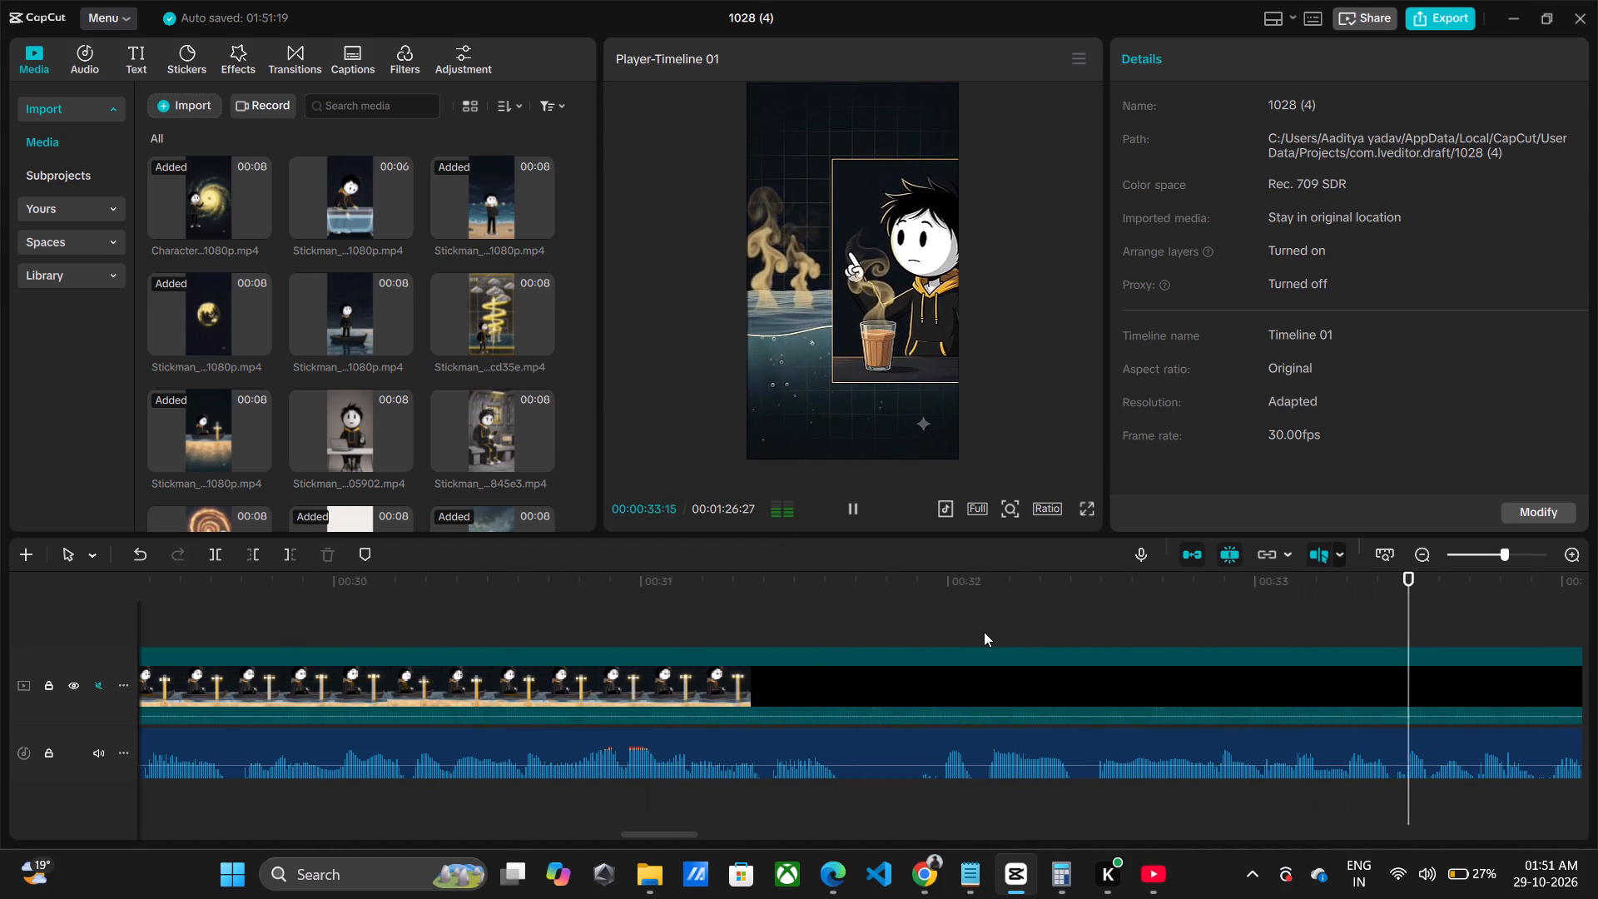
pyautogui.press('space')
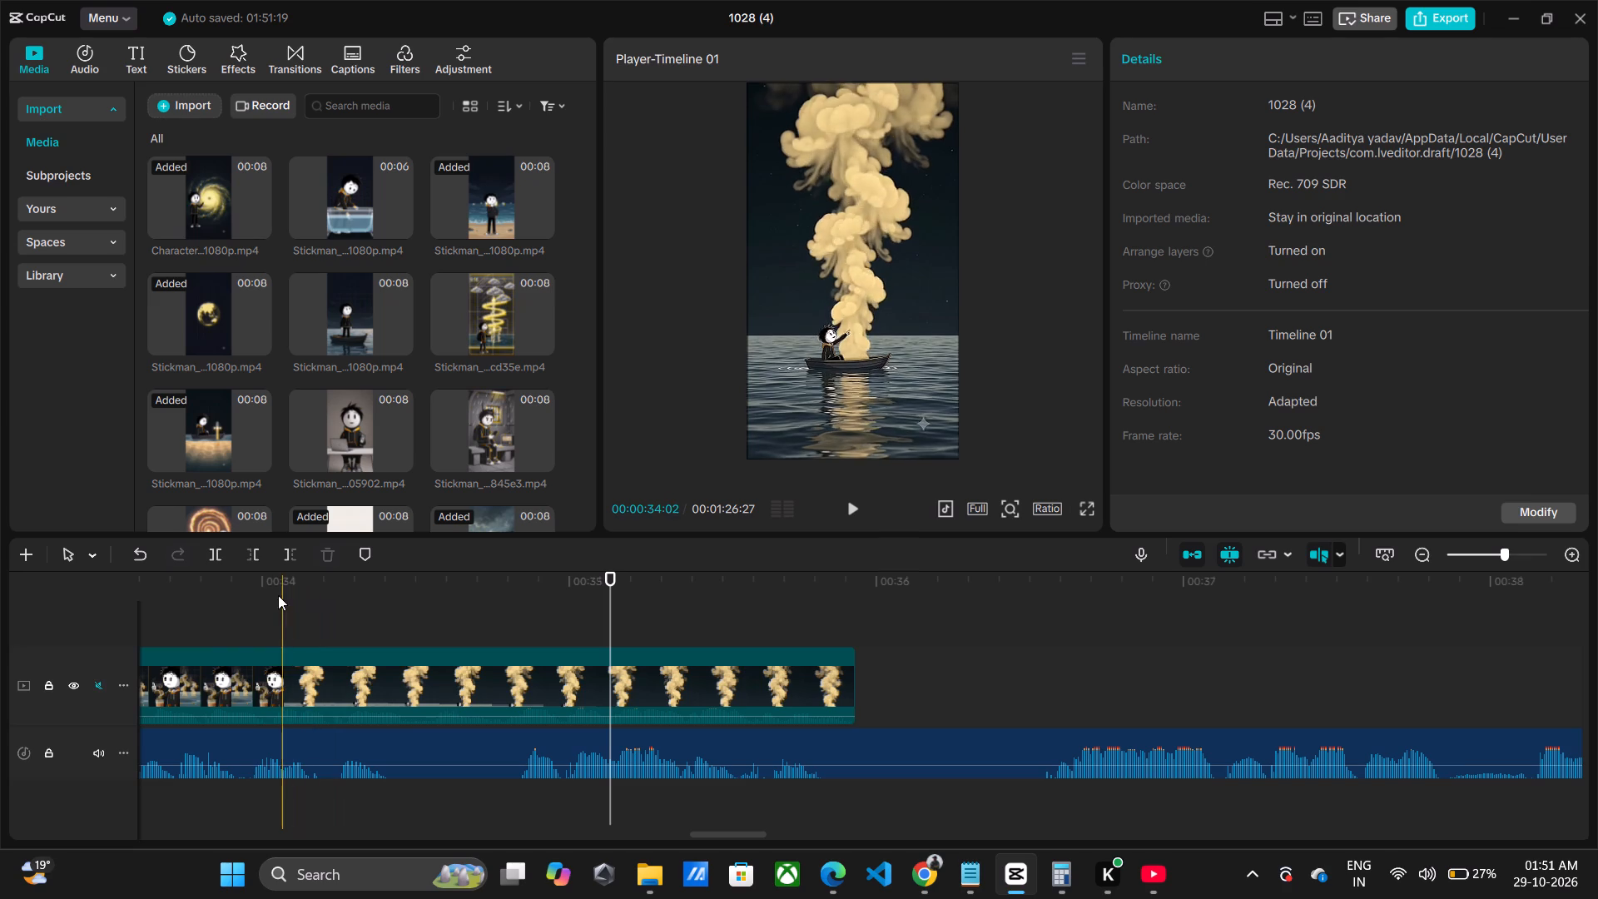
pyautogui.moveTo(178, 589); pyautogui.dragTo(146, 588)
pyautogui.press('space')
pyautogui.press('space')
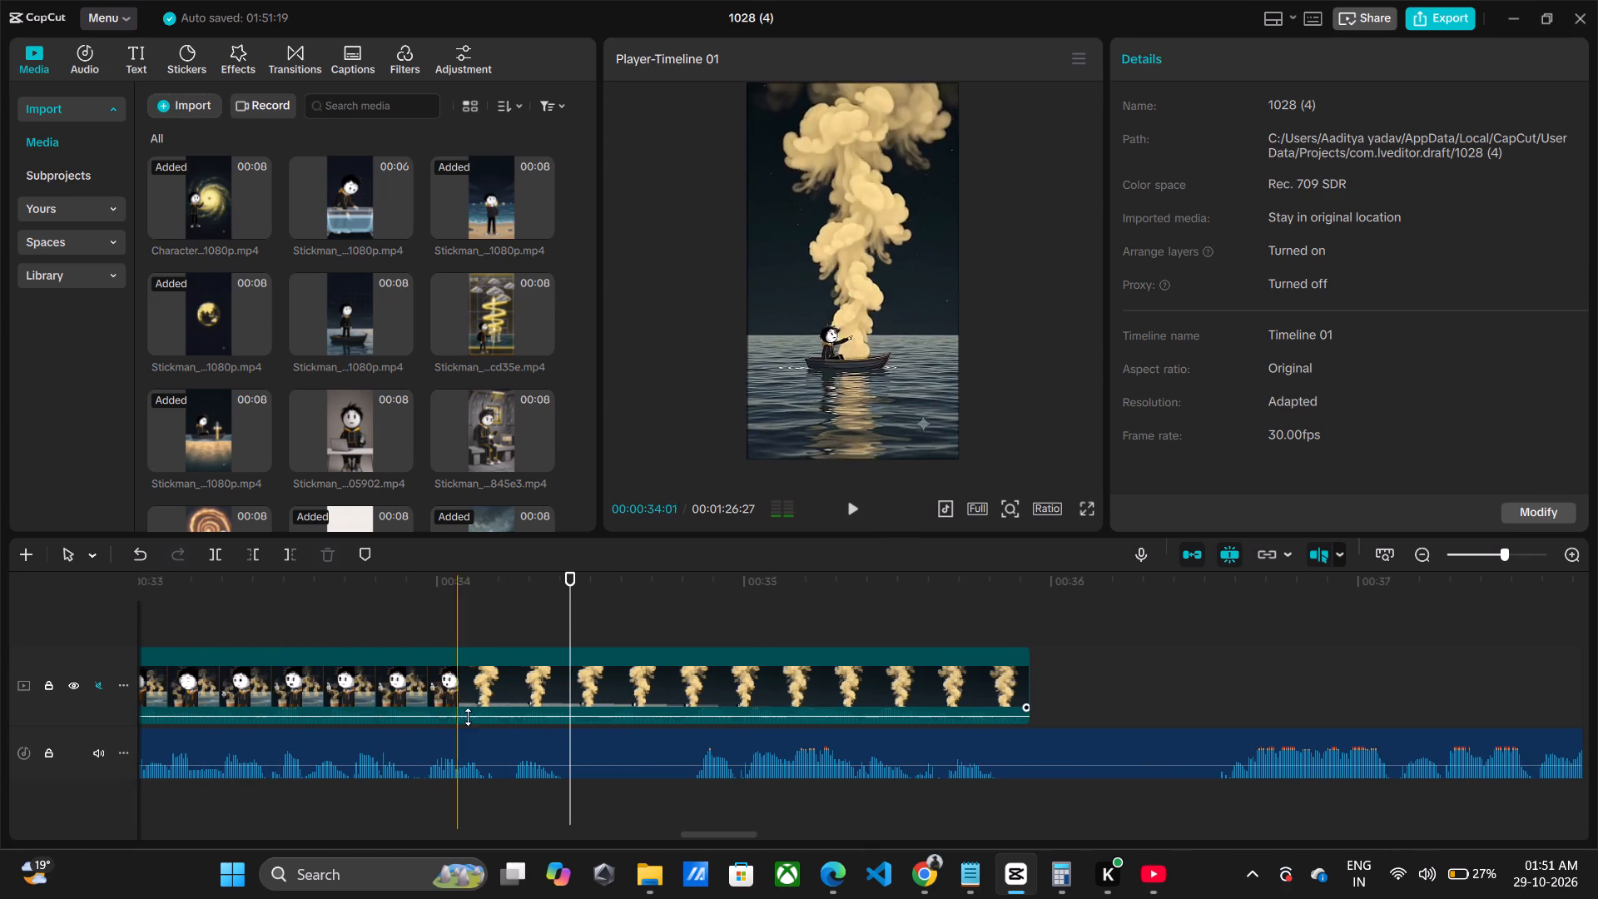
pyautogui.click(574, 741)
pyautogui.hotkey('ctrl', 'b')
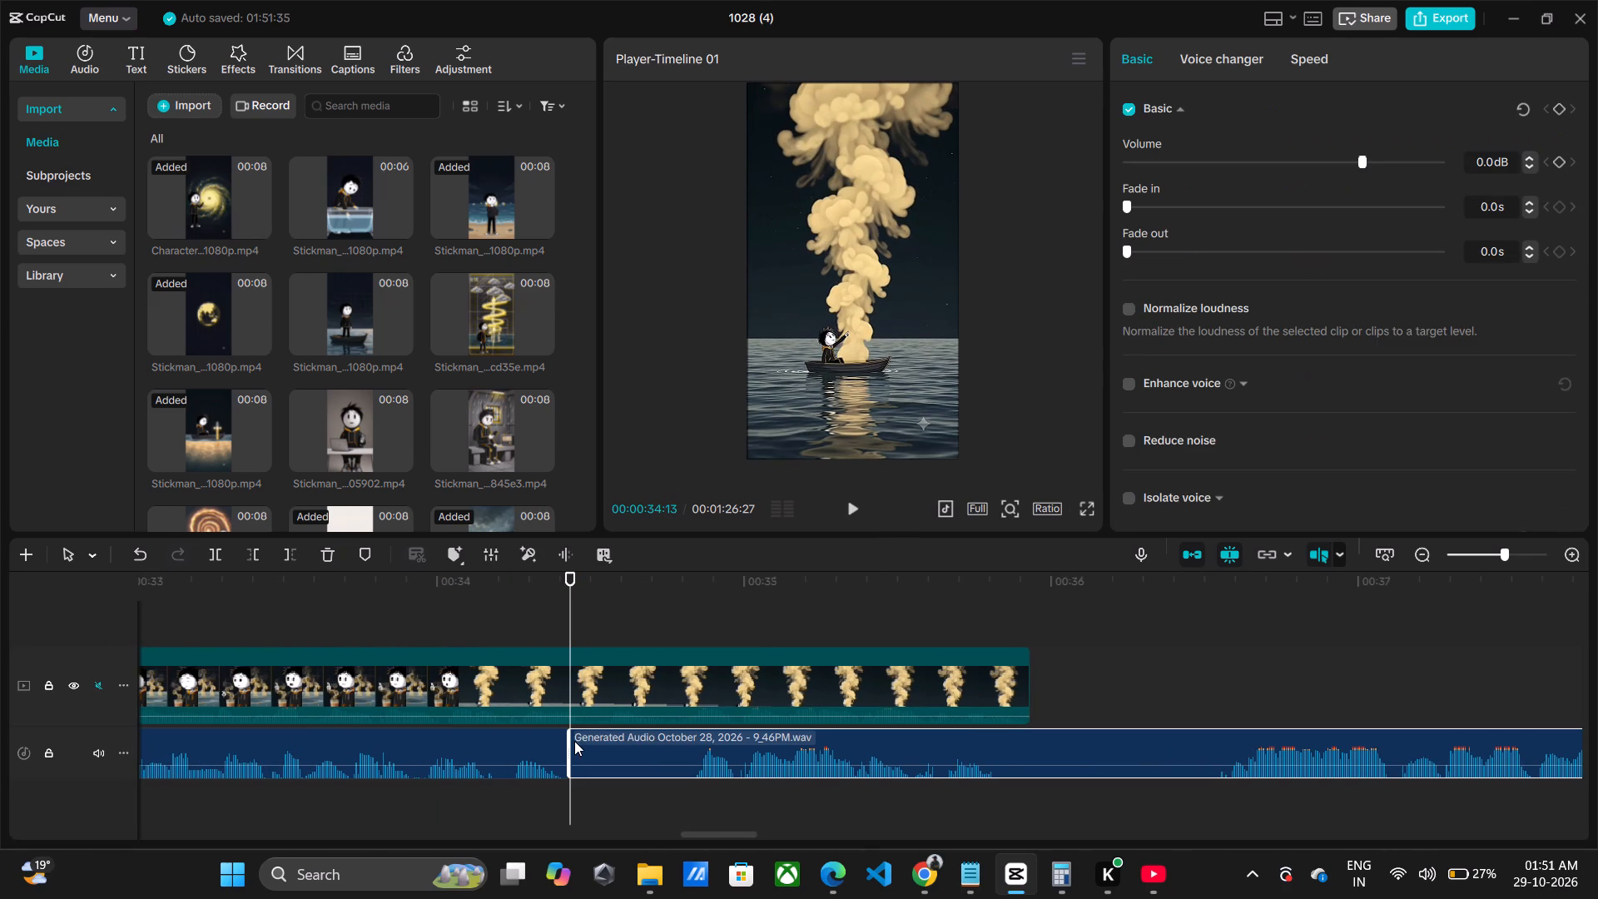
pyautogui.moveTo(567, 748); pyautogui.dragTo(675, 797)
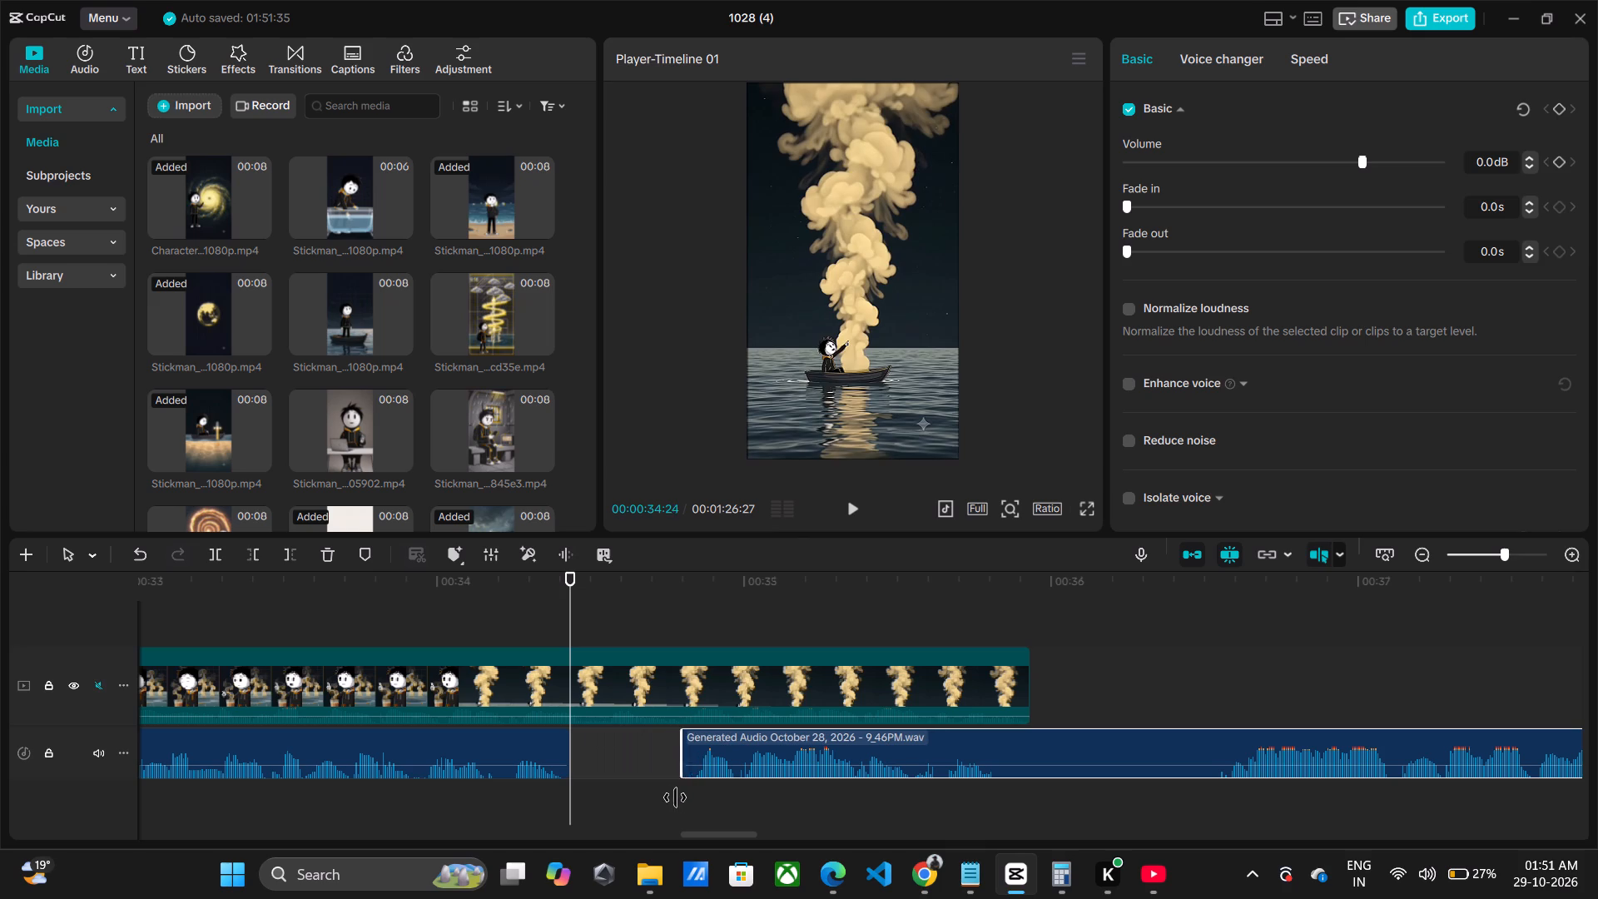
pyautogui.moveTo(675, 797); pyautogui.dragTo(685, 803)
pyautogui.moveTo(727, 742); pyautogui.dragTo(636, 762)
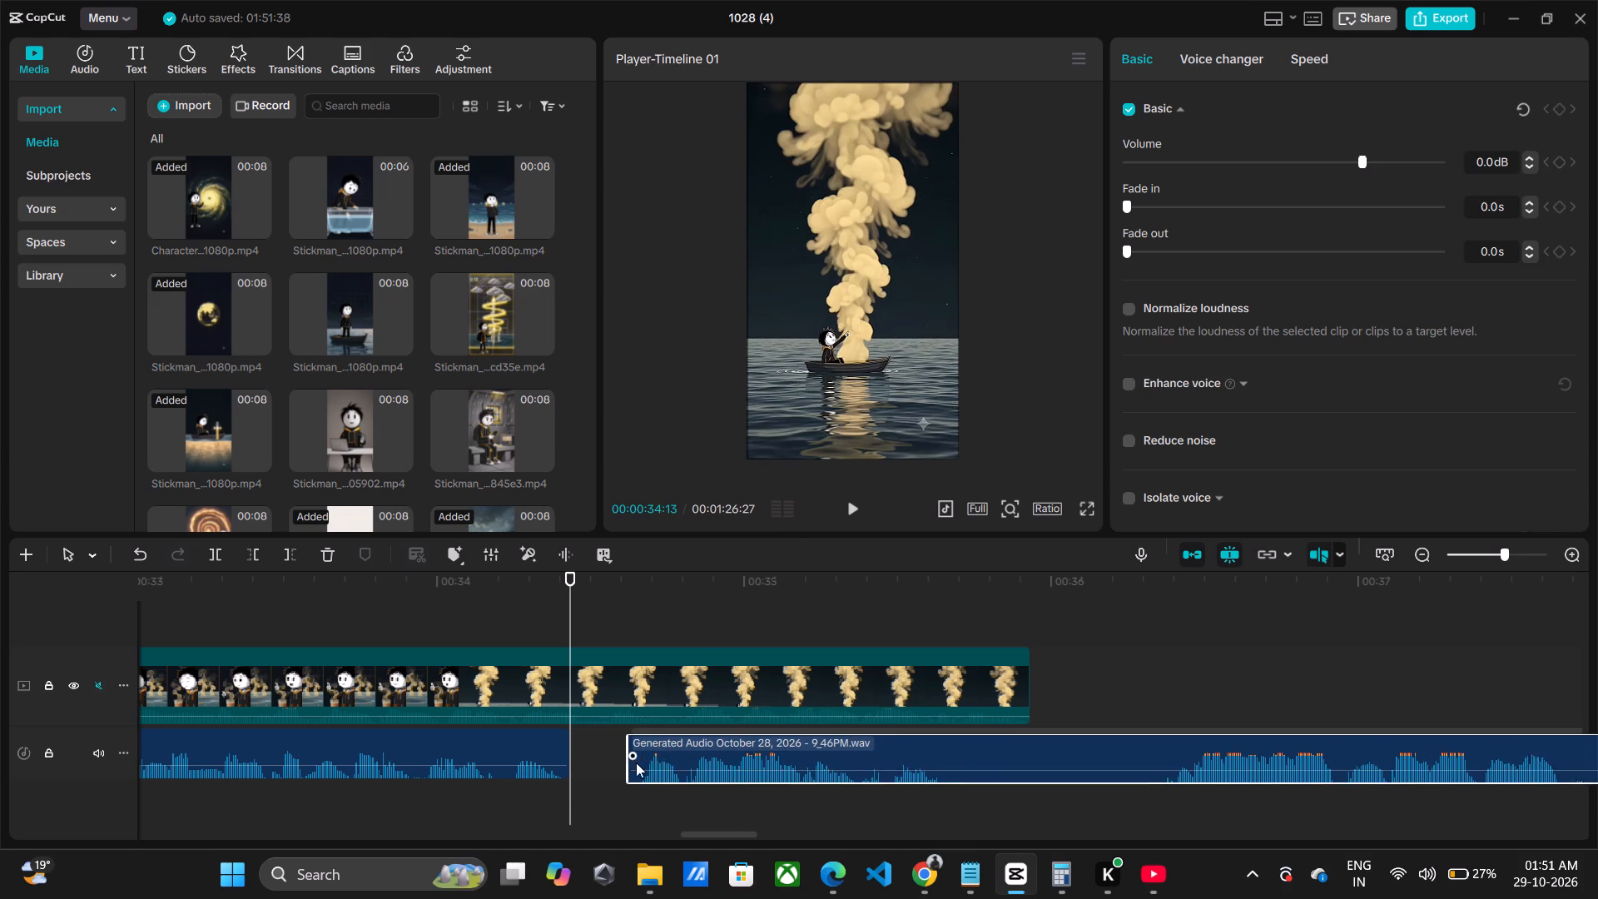
pyautogui.moveTo(636, 762); pyautogui.dragTo(614, 762)
# Split the voiceover at the pause near 00:00:31:20, trim about 8 frames of silence, and shift both following parts earlier to close the gaps.
pyautogui.click(407, 569)
pyautogui.moveTo(403, 576); pyautogui.dragTo(358, 585)
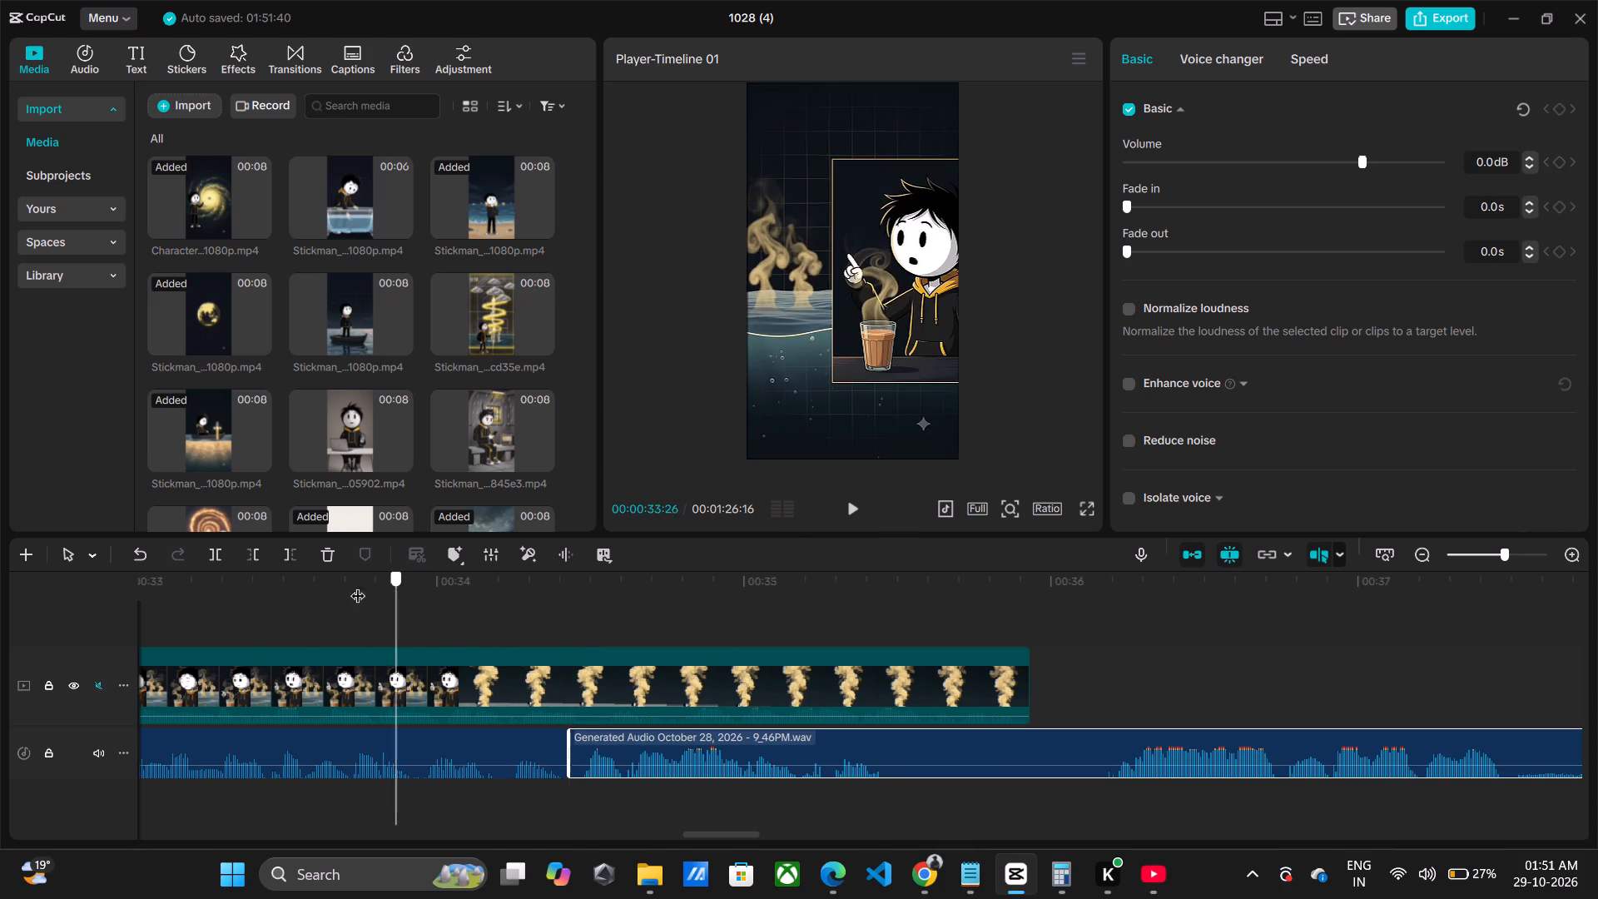
pyautogui.moveTo(358, 585); pyautogui.dragTo(179, 609)
pyautogui.press('space')
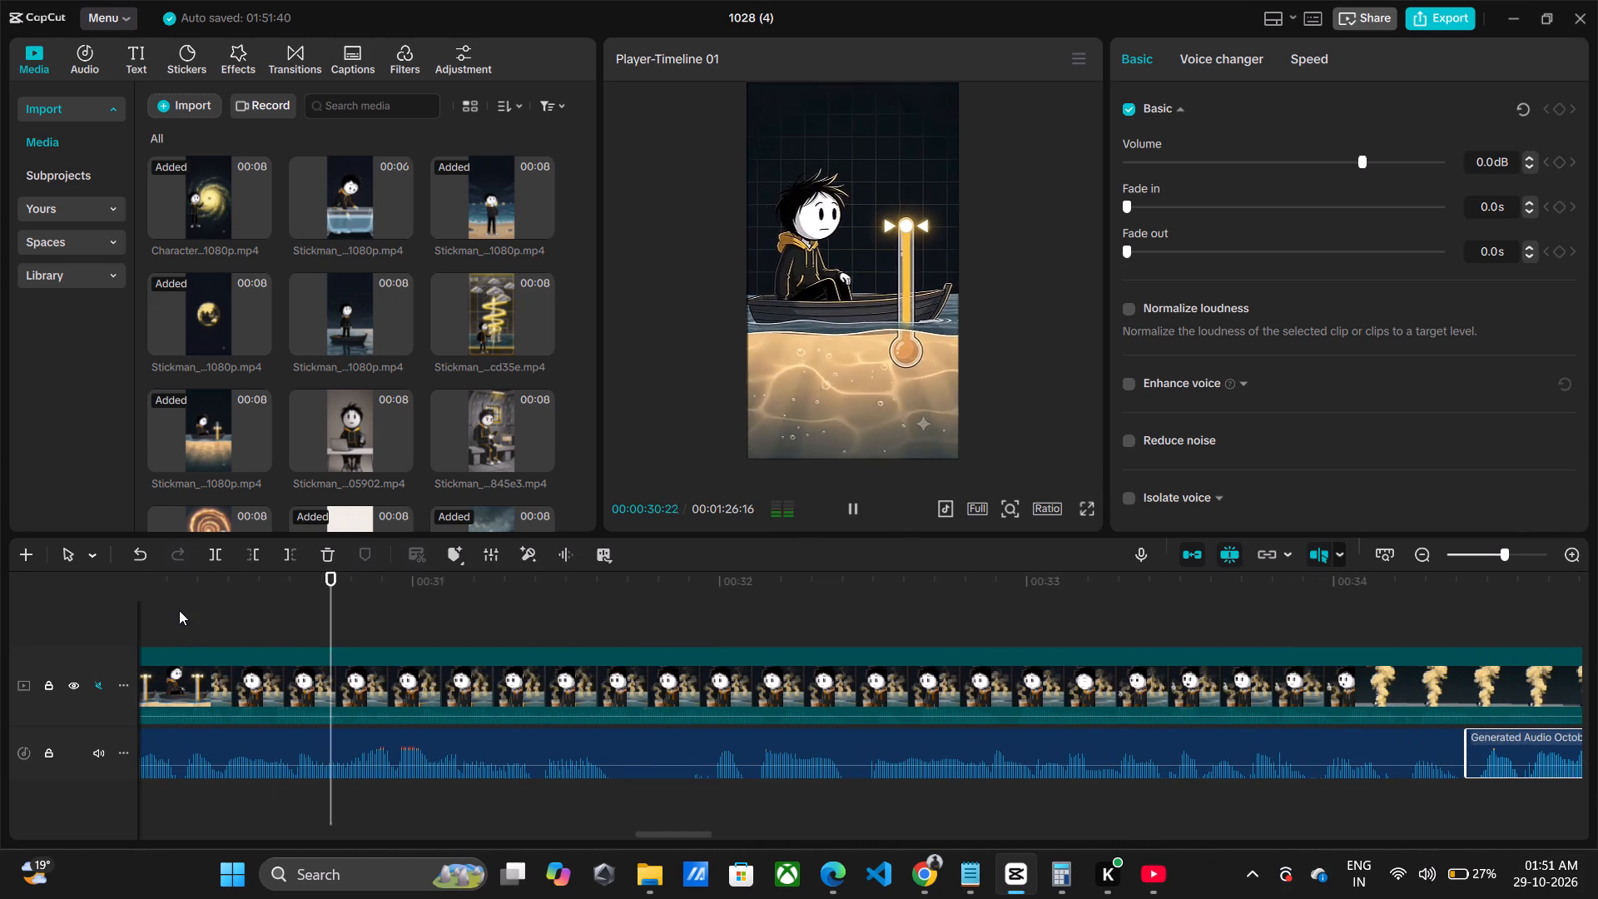
pyautogui.press('space')
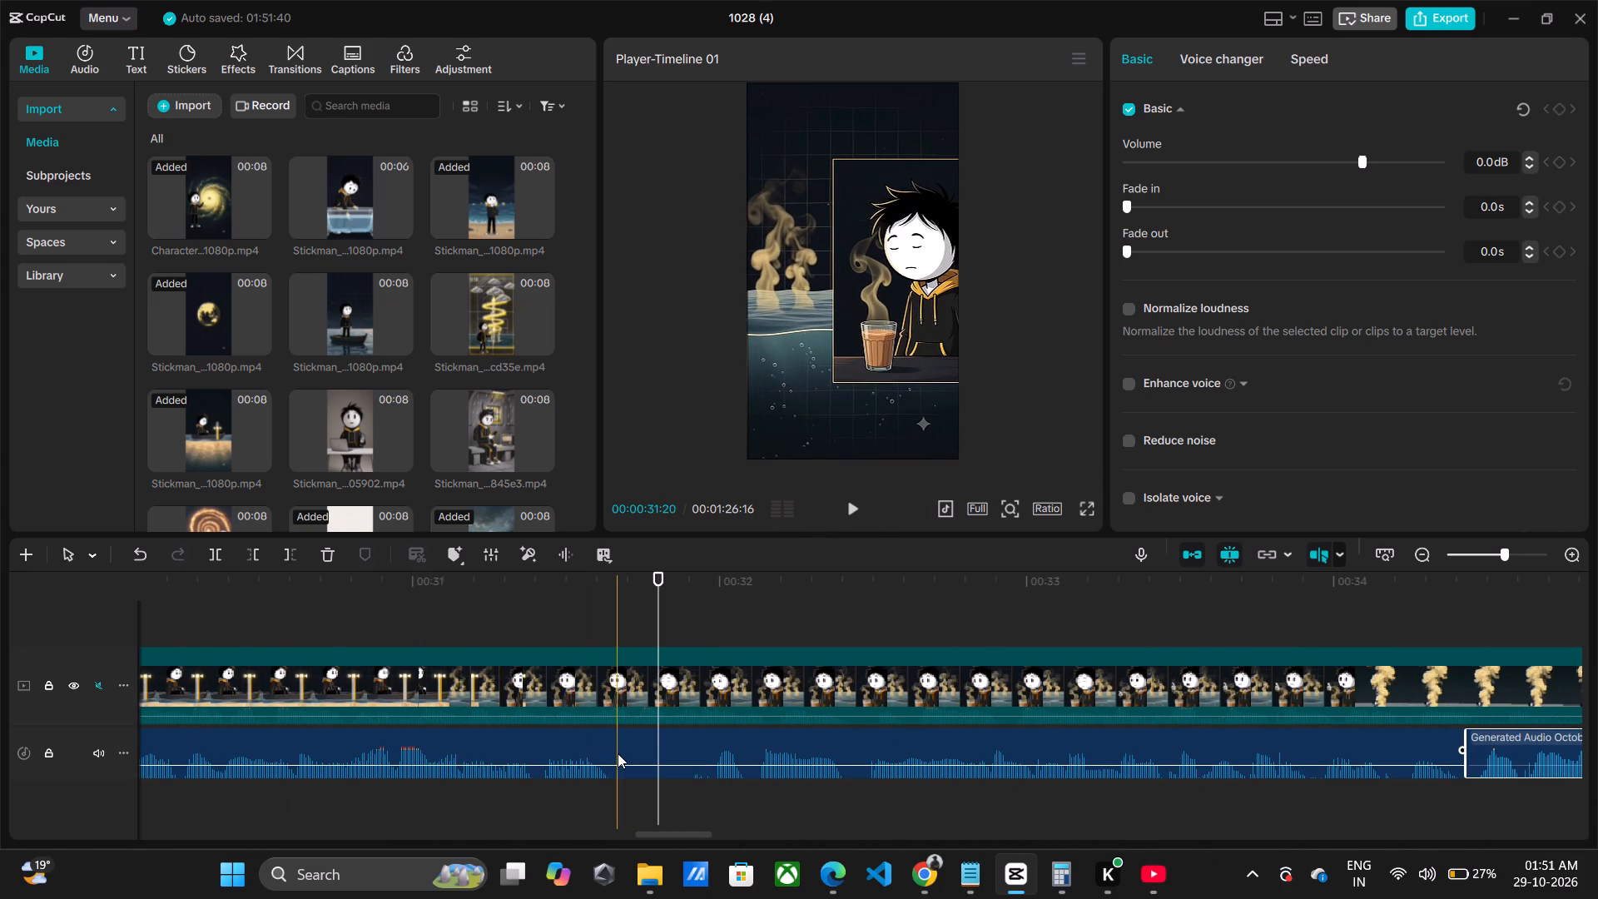
pyautogui.click(618, 753)
pyautogui.hotkey('ctrl', 'b')
pyautogui.moveTo(618, 748); pyautogui.dragTo(622, 748)
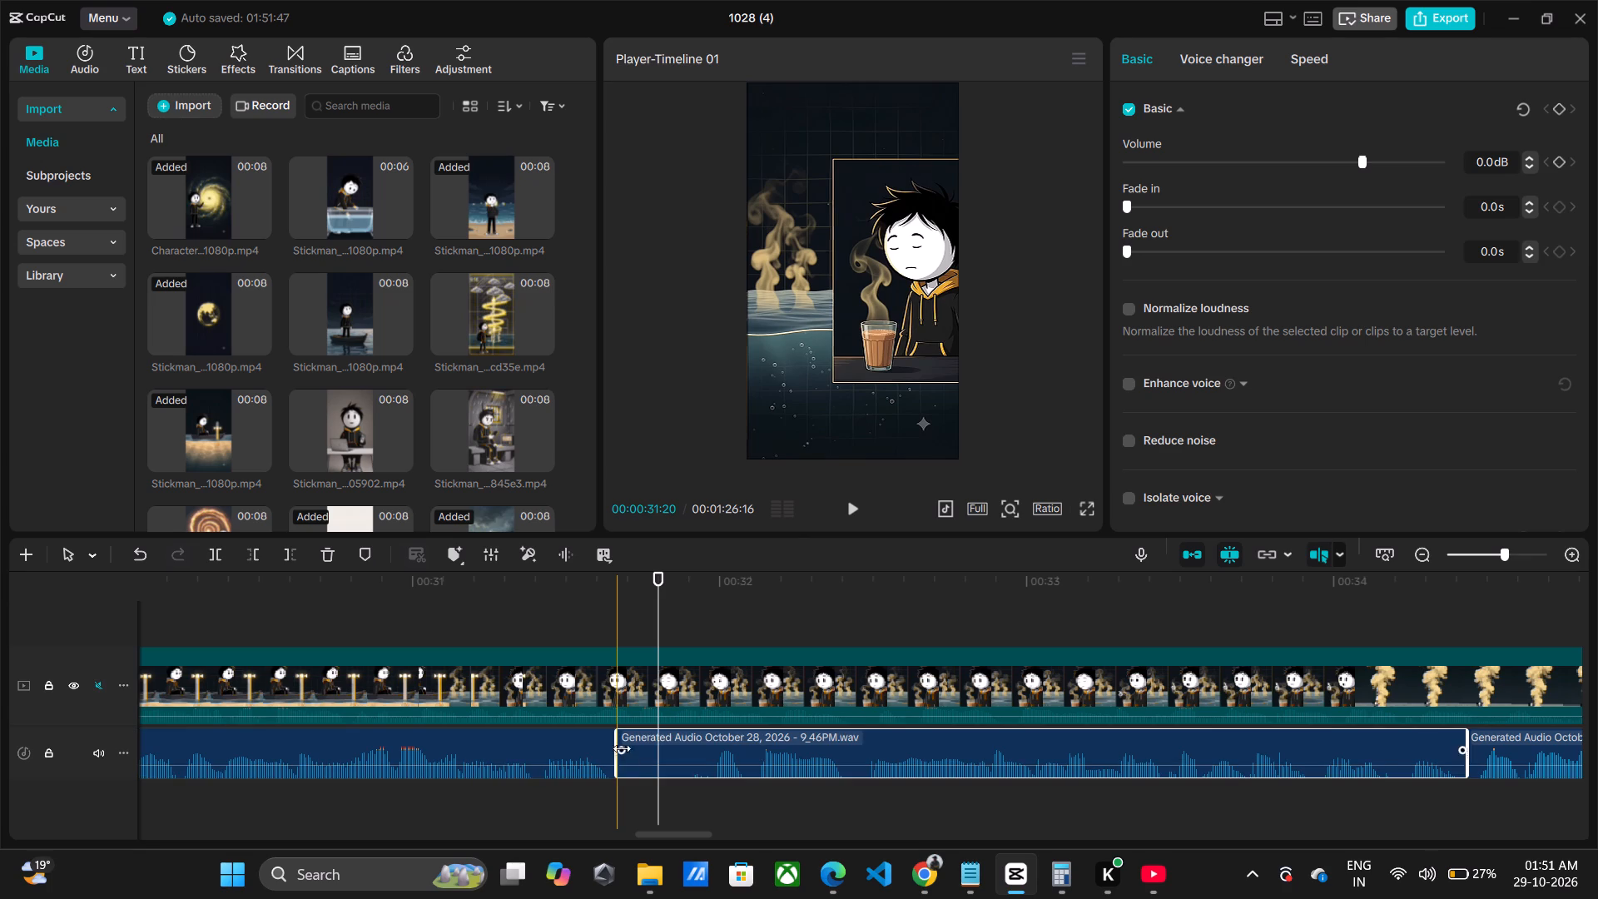
pyautogui.moveTo(622, 748); pyautogui.dragTo(699, 766)
pyautogui.hotkey('ctrl', 'z')
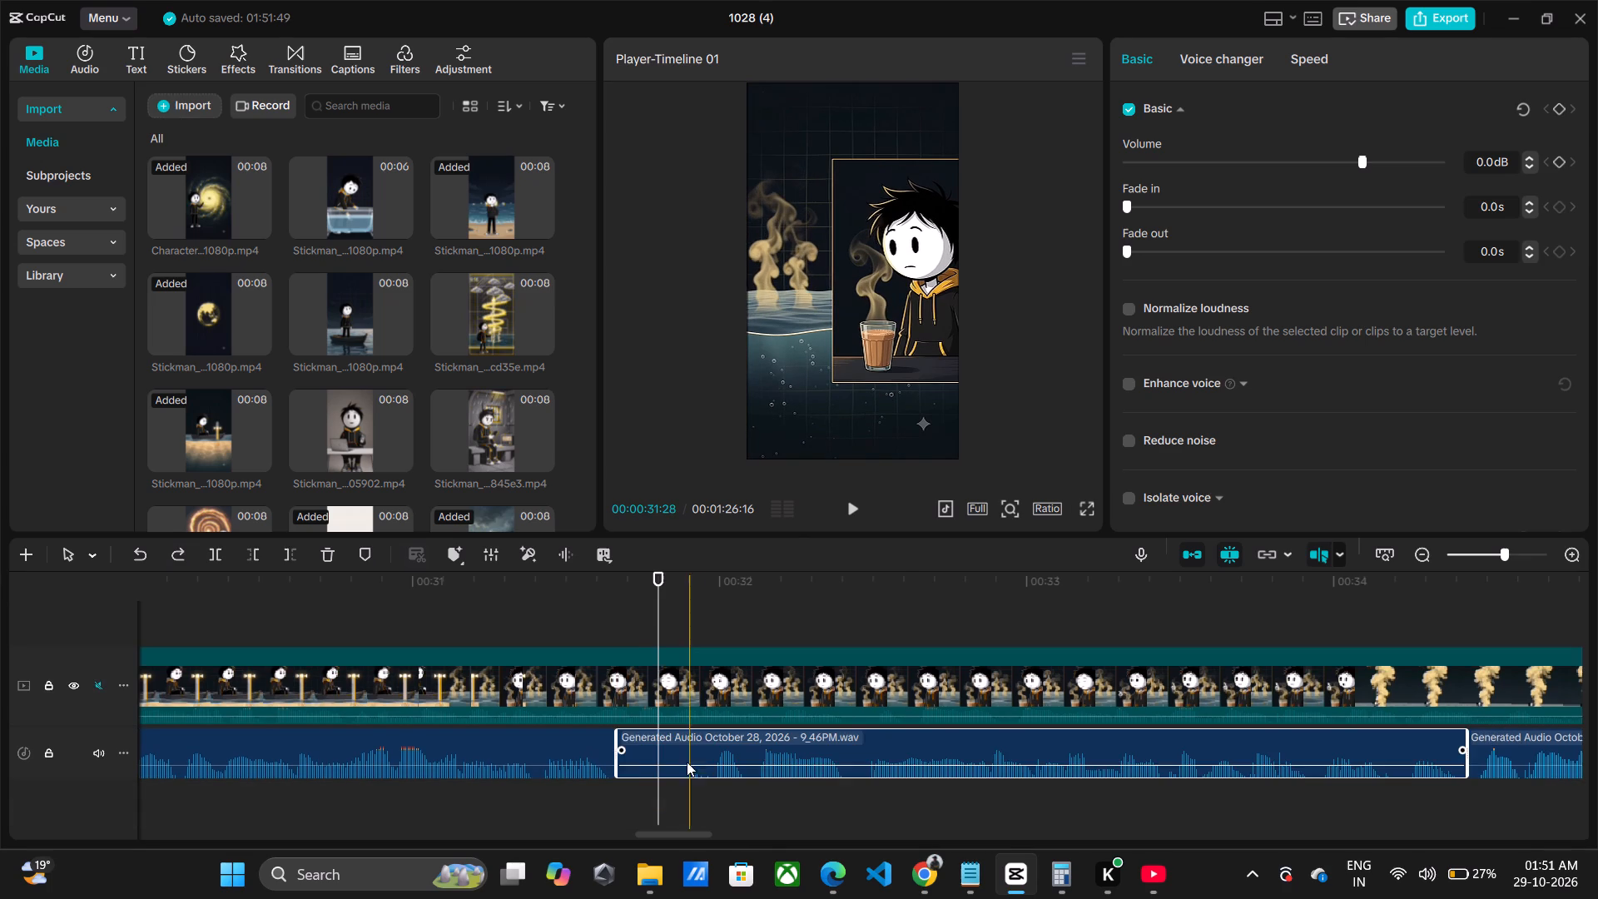
pyautogui.moveTo(622, 739); pyautogui.dragTo(699, 749)
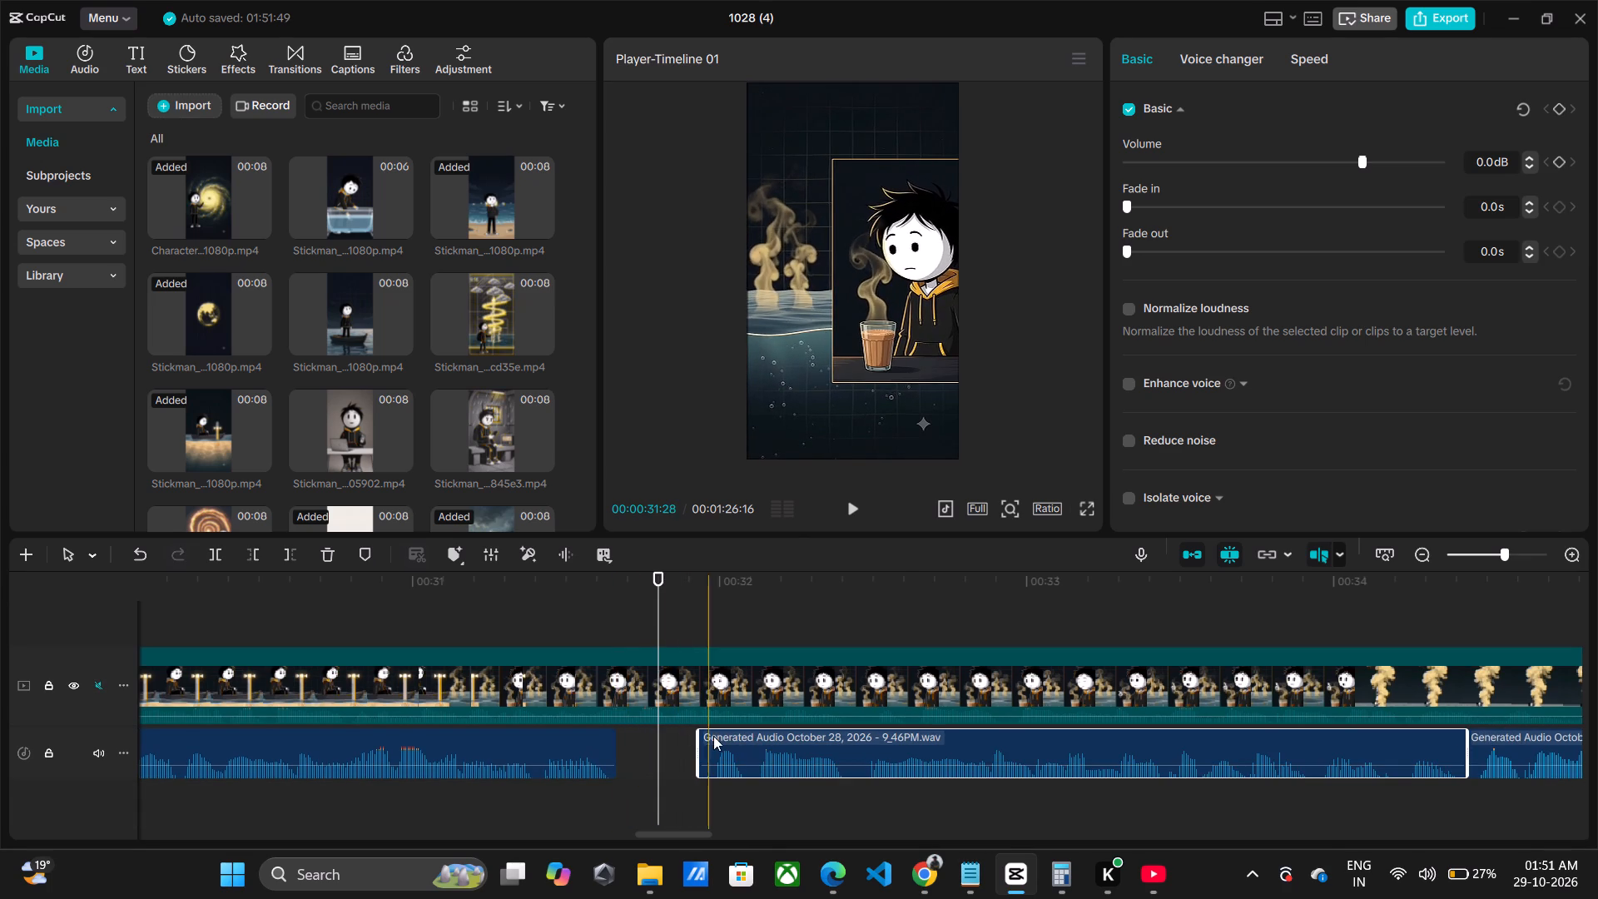
pyautogui.moveTo(714, 736); pyautogui.dragTo(631, 750)
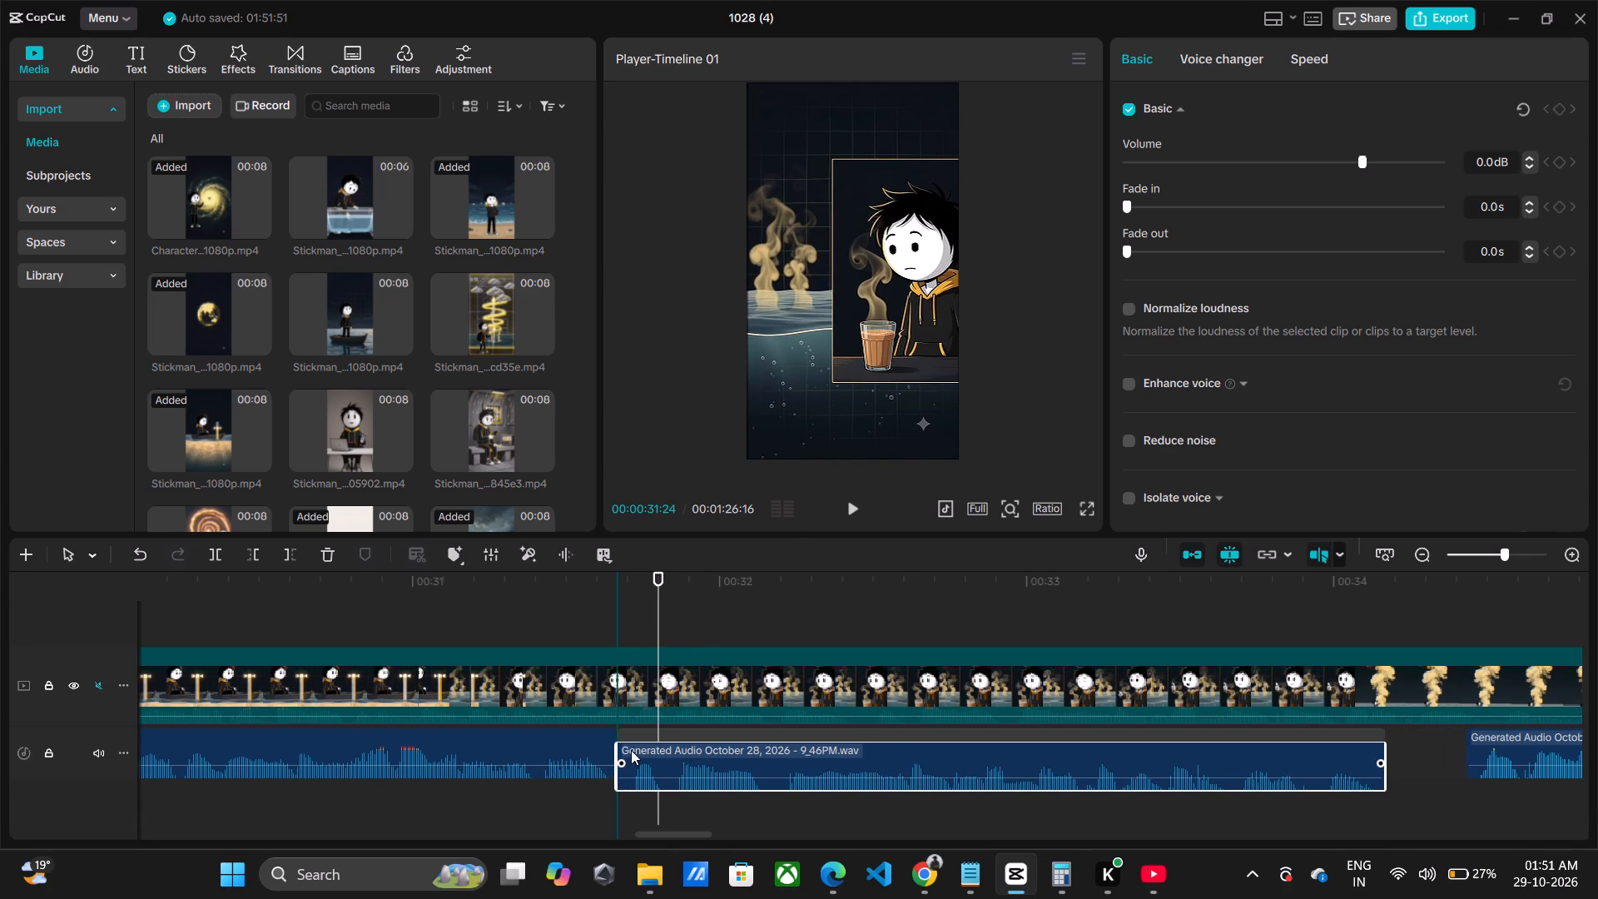
pyautogui.moveTo(631, 750); pyautogui.dragTo(632, 750)
pyautogui.moveTo(1507, 739); pyautogui.dragTo(1438, 753)
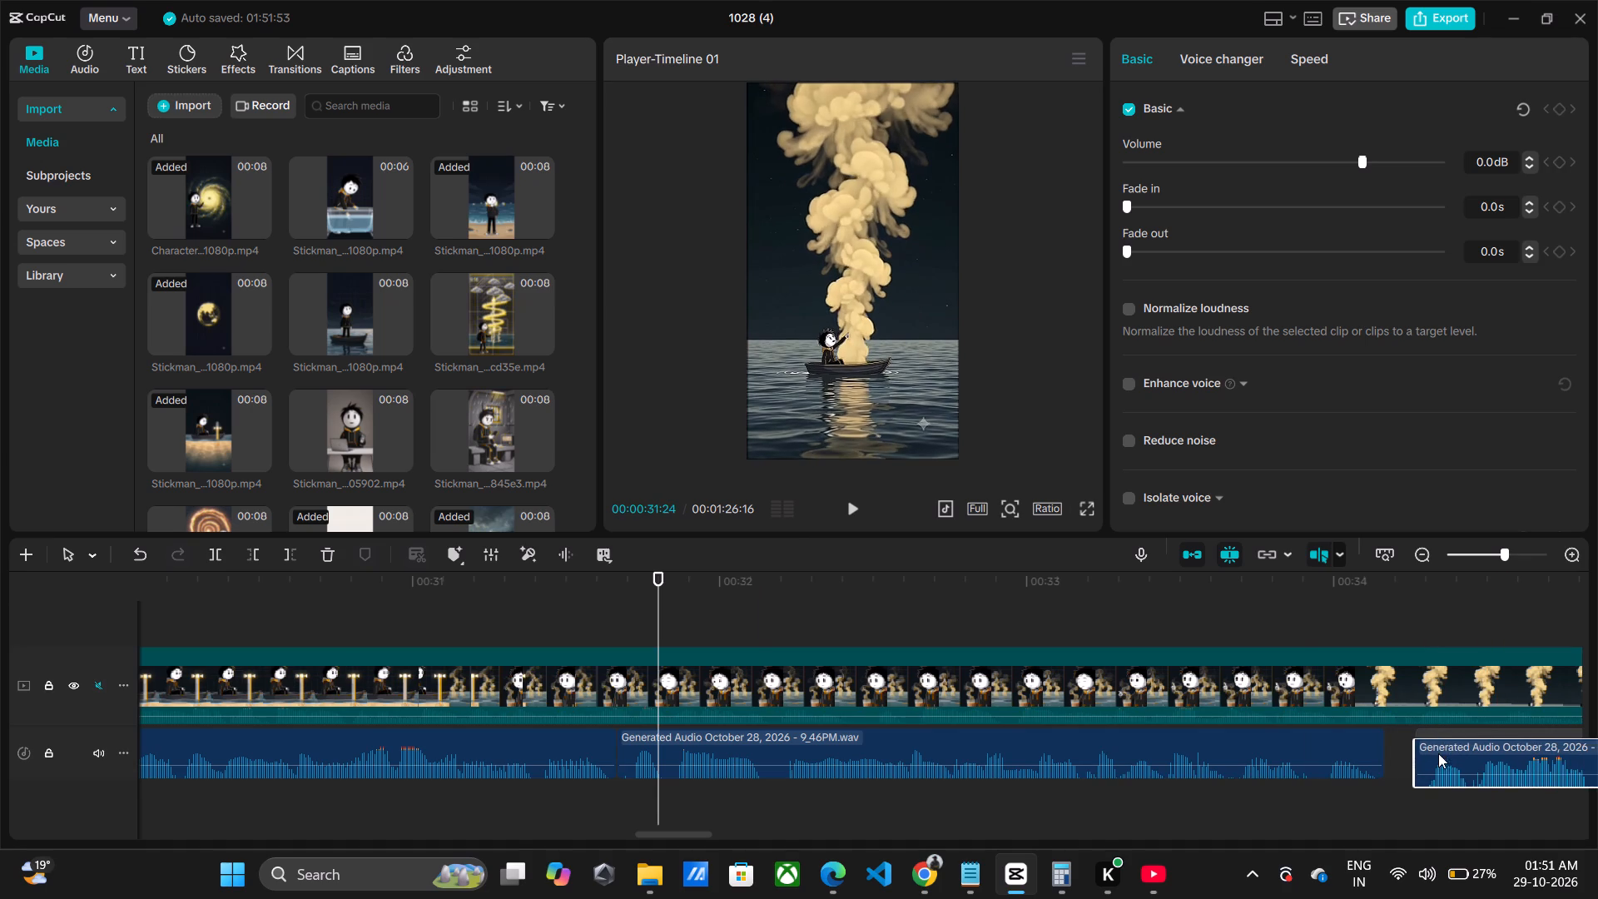
pyautogui.moveTo(1438, 753); pyautogui.dragTo(1426, 754)
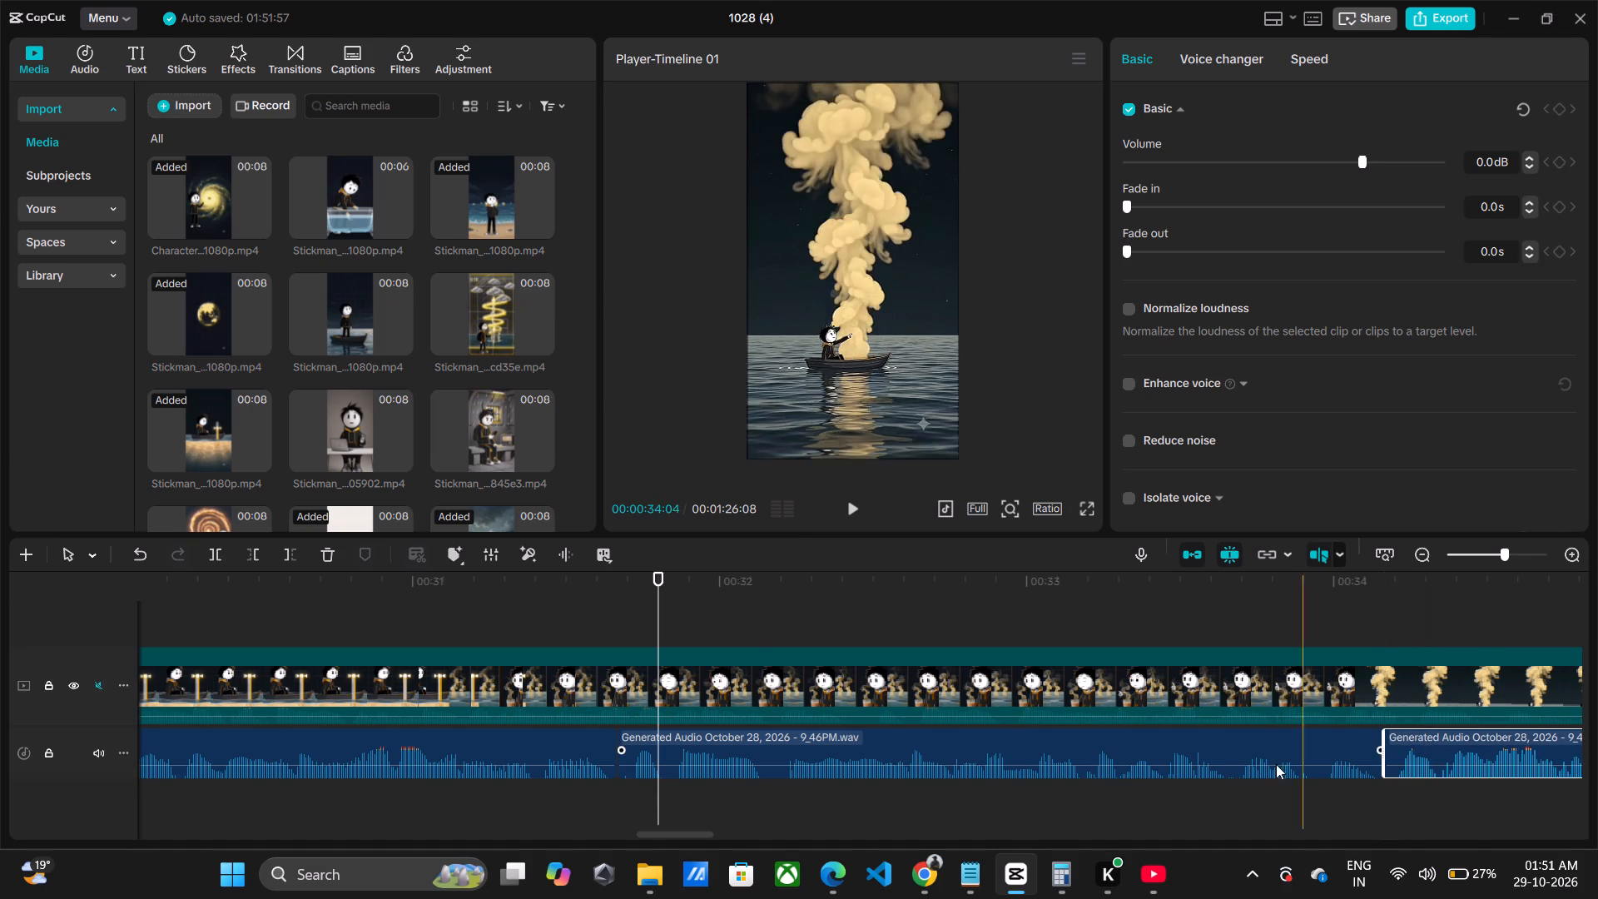
# Check the ocean-steam clip against the voiceover and slow the clip to 0.90x speed.
pyautogui.click(310, 648)
pyautogui.press('space')
pyautogui.press('space')
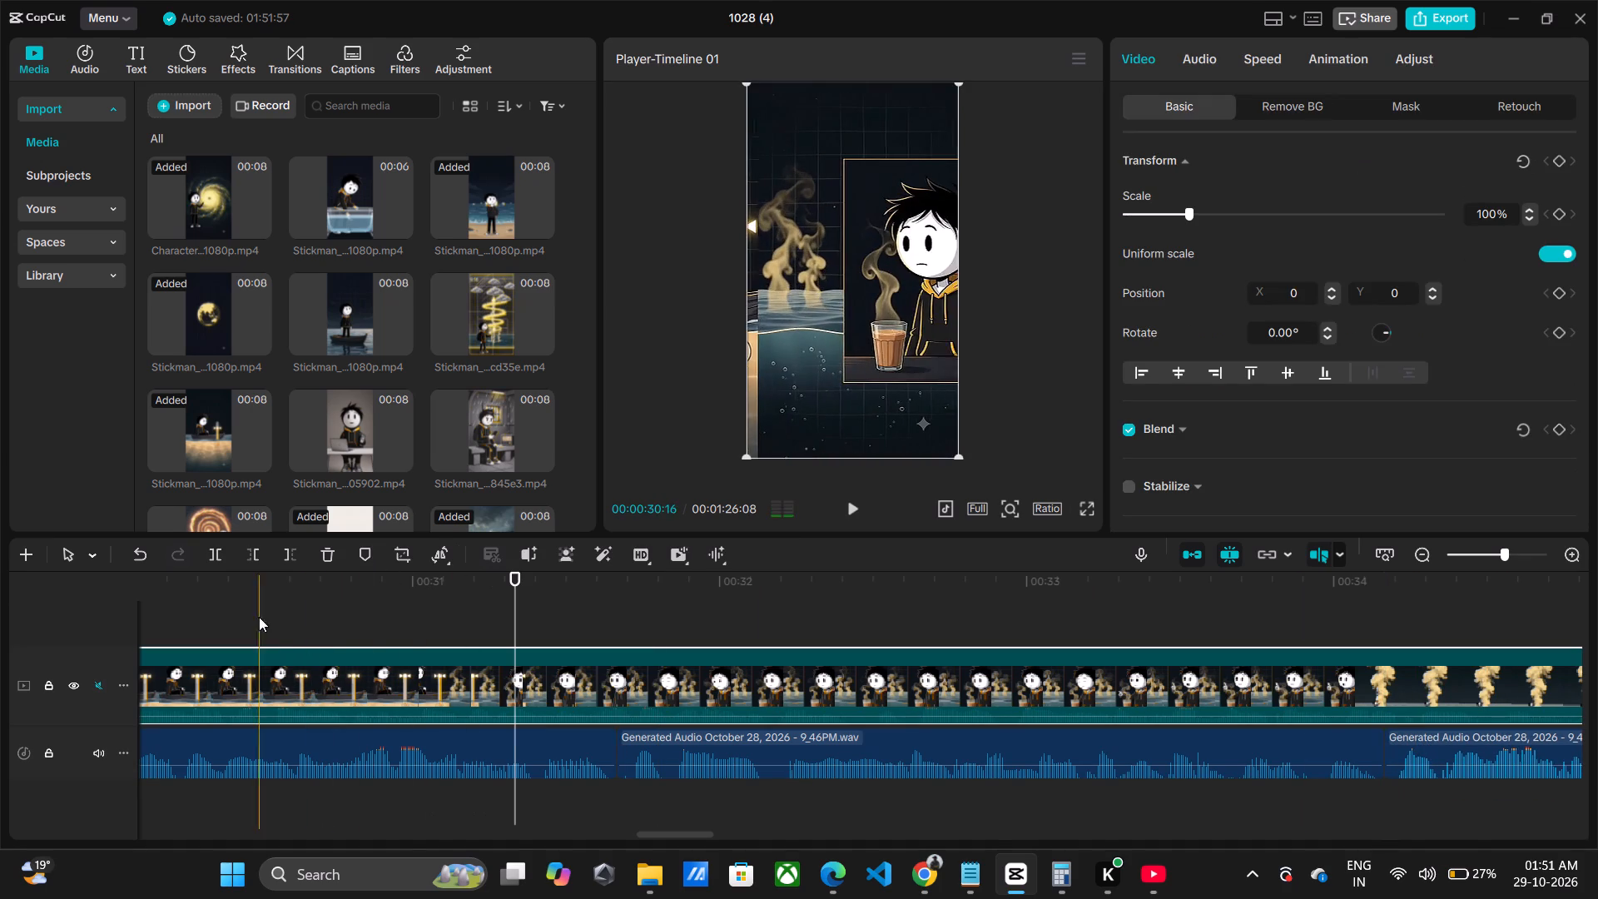
pyautogui.moveTo(245, 594); pyautogui.dragTo(117, 590)
pyautogui.press('space')
pyautogui.press('space')
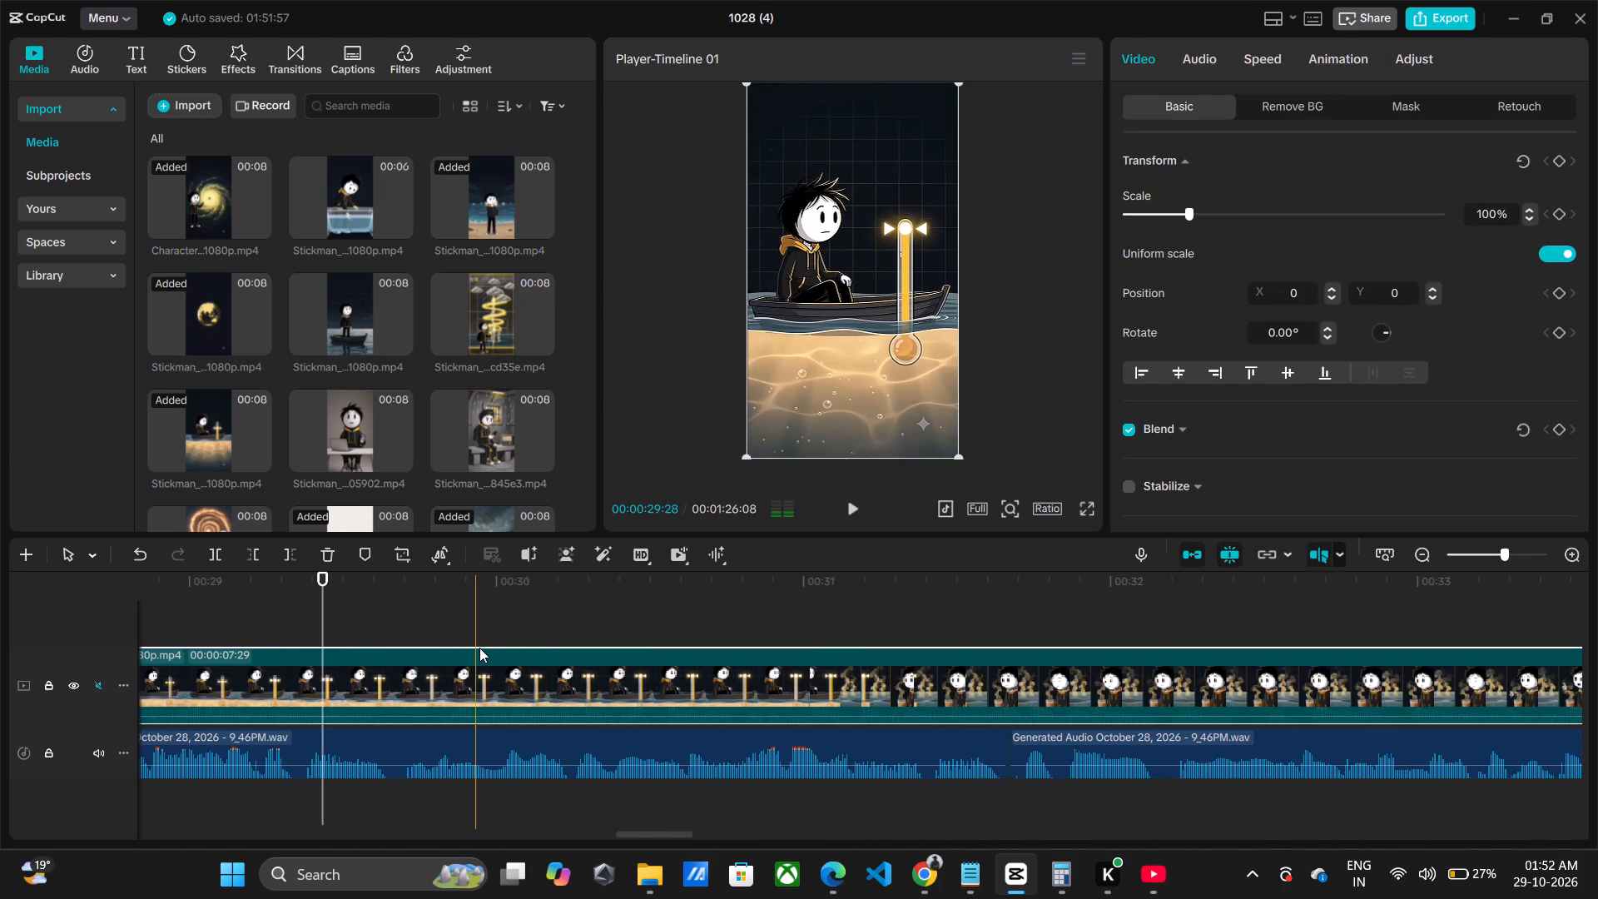
pyautogui.click(473, 692)
pyautogui.click(1266, 73)
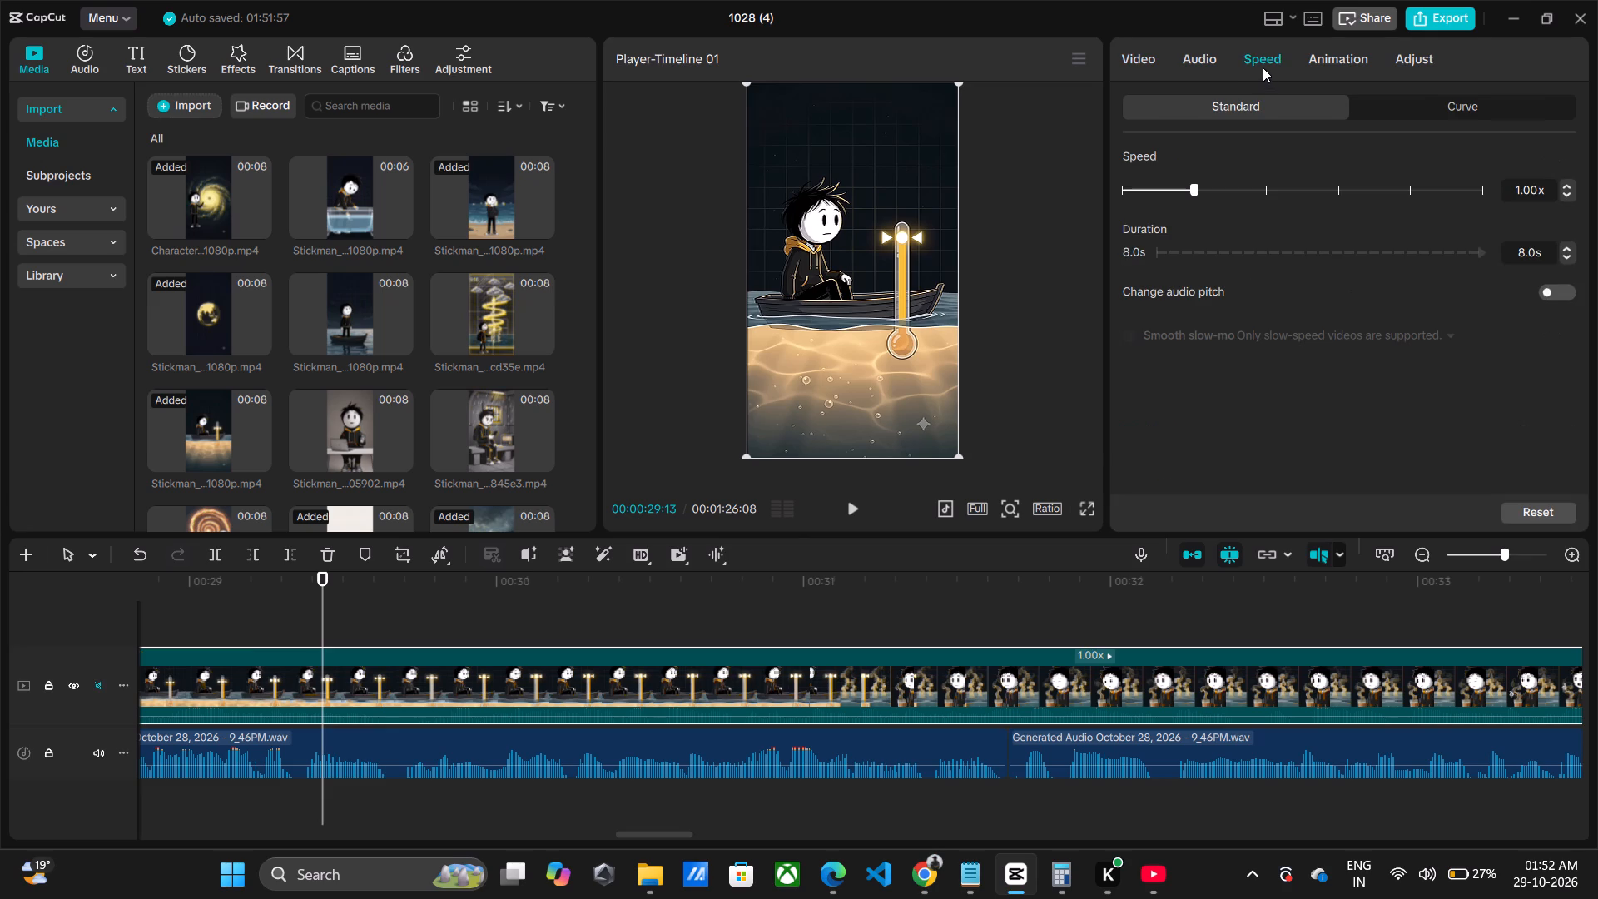
pyautogui.click(1562, 195)
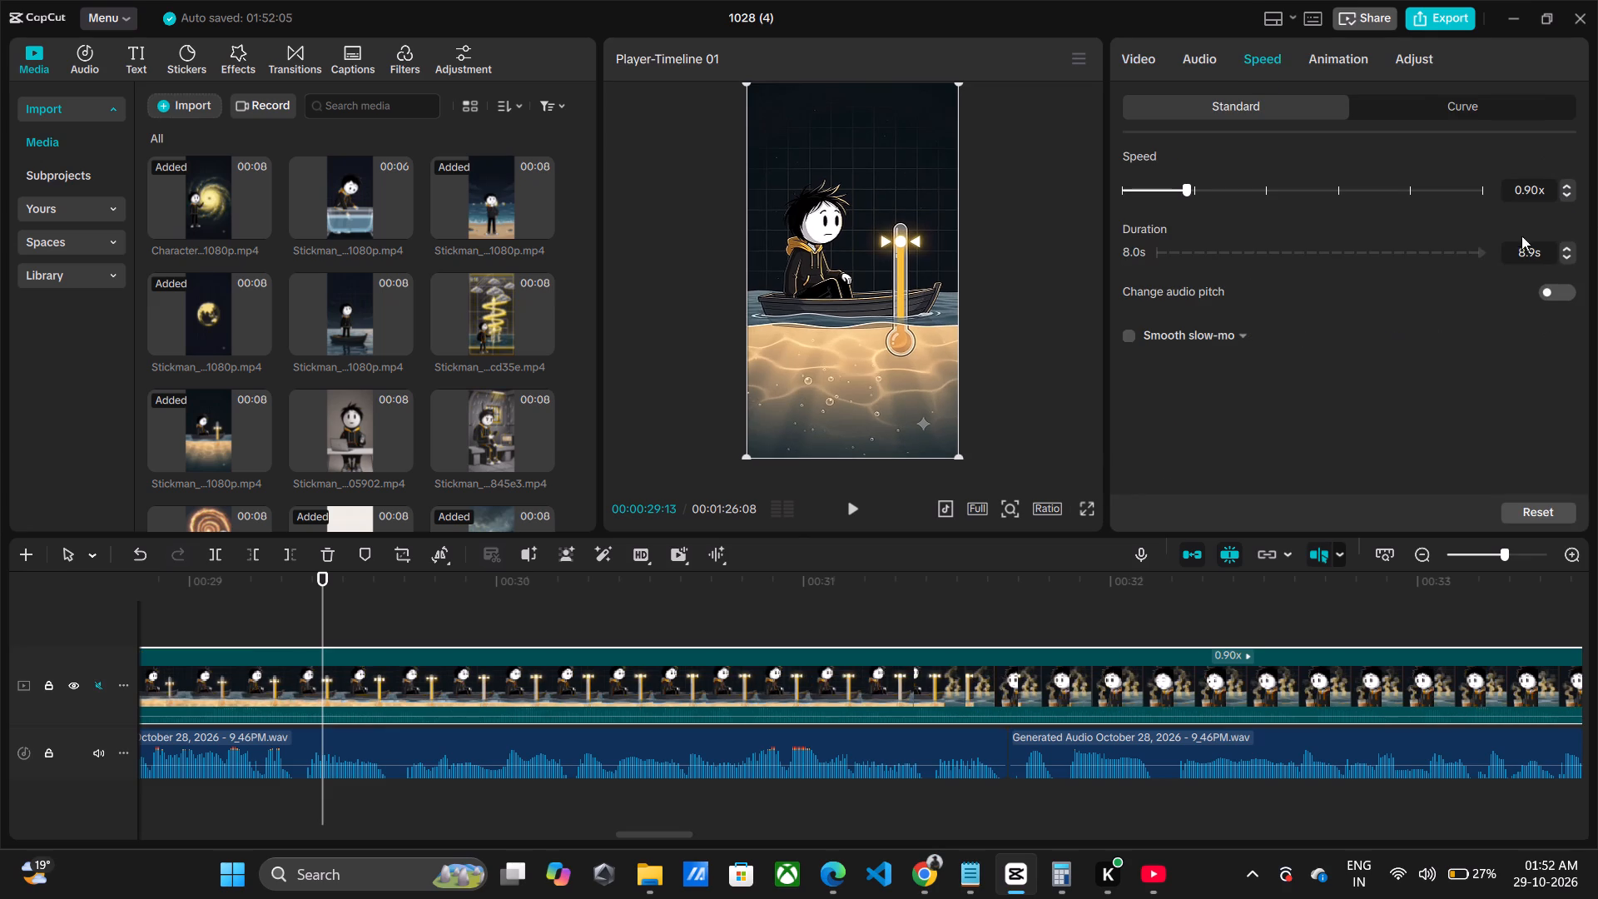
# Replay the slowed ocean-steam clip from around 00:00:29 to check the rising thermometer against the voiceover.
pyautogui.press('space')
pyautogui.press('space')
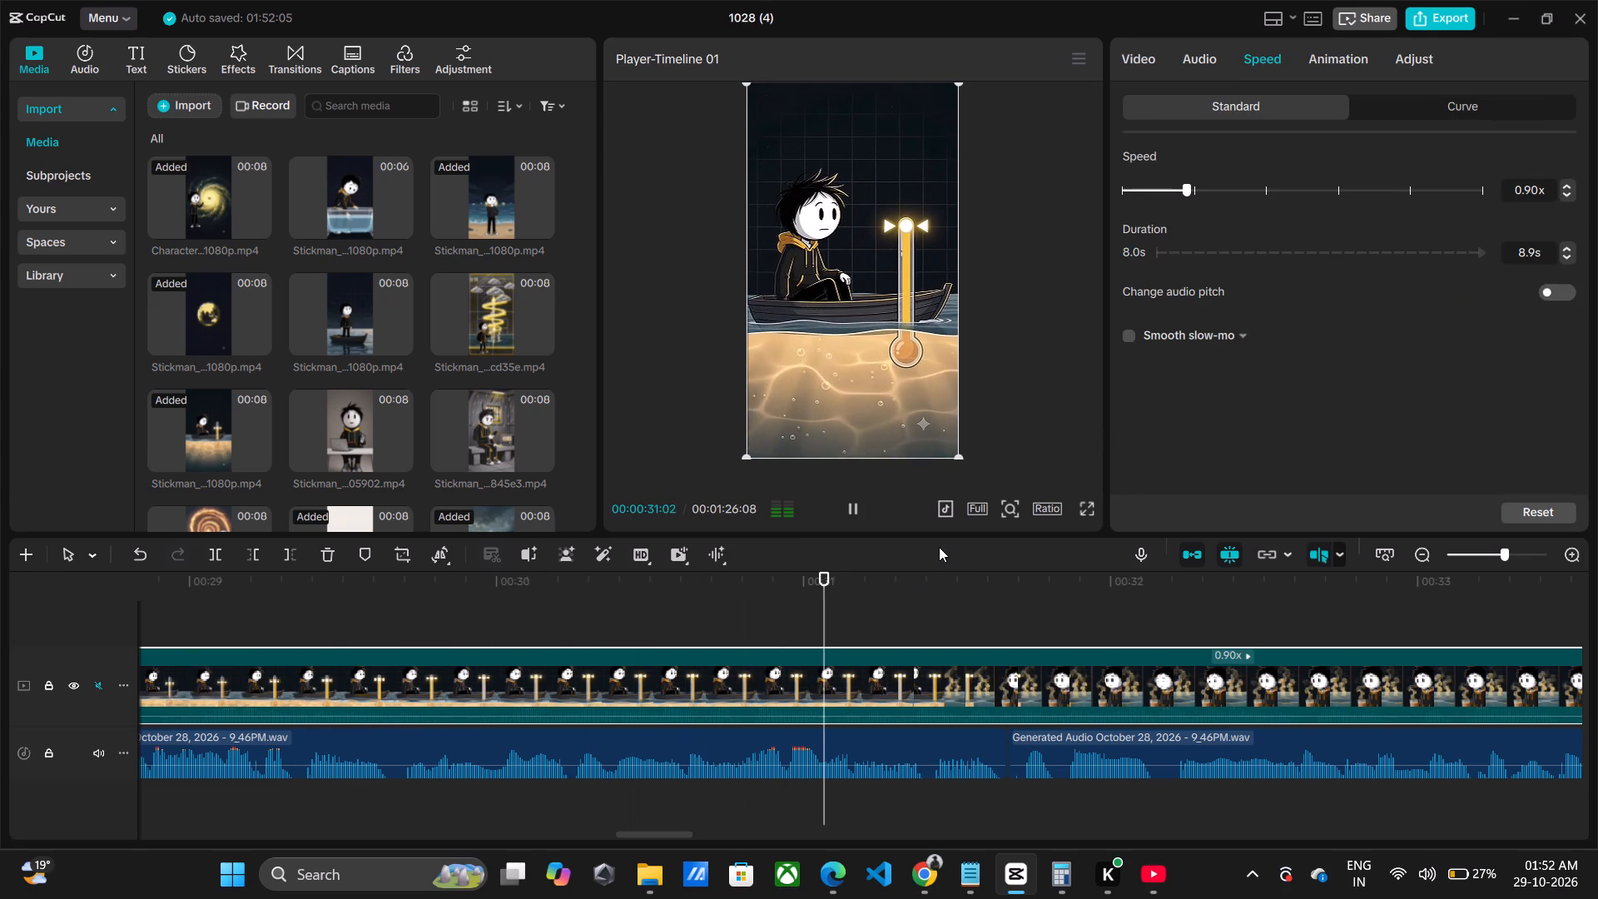
pyautogui.click(354, 610)
pyautogui.press('space')
pyautogui.press('space')
pyautogui.click(349, 609)
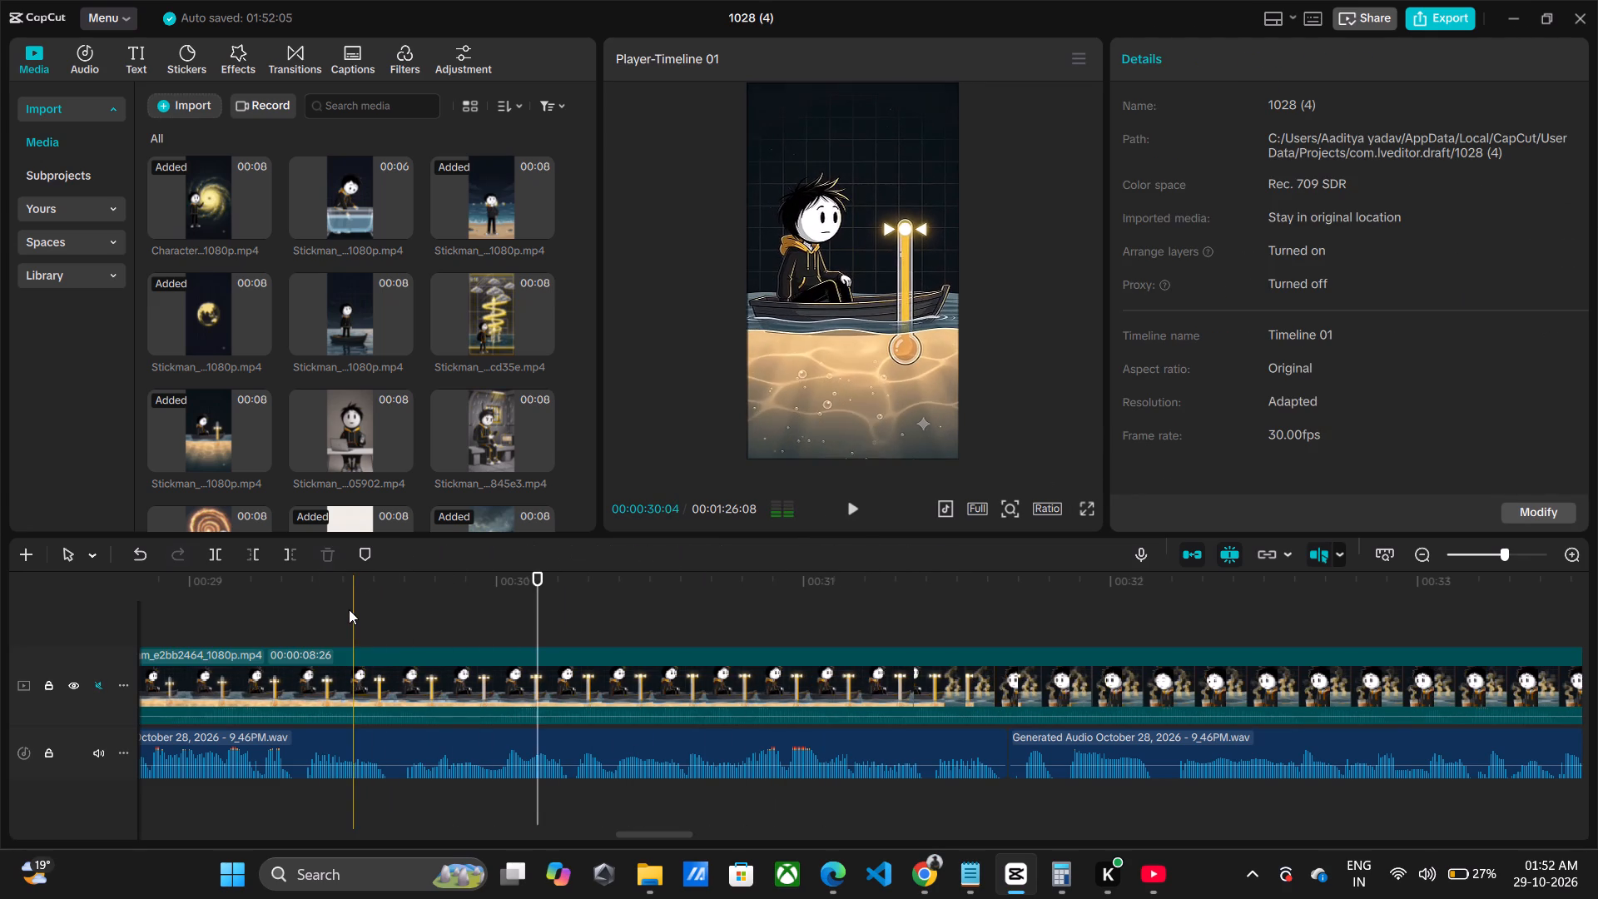
pyautogui.moveTo(345, 609); pyautogui.dragTo(209, 585)
pyautogui.click(209, 580)
pyautogui.press('space')
pyautogui.press('space')
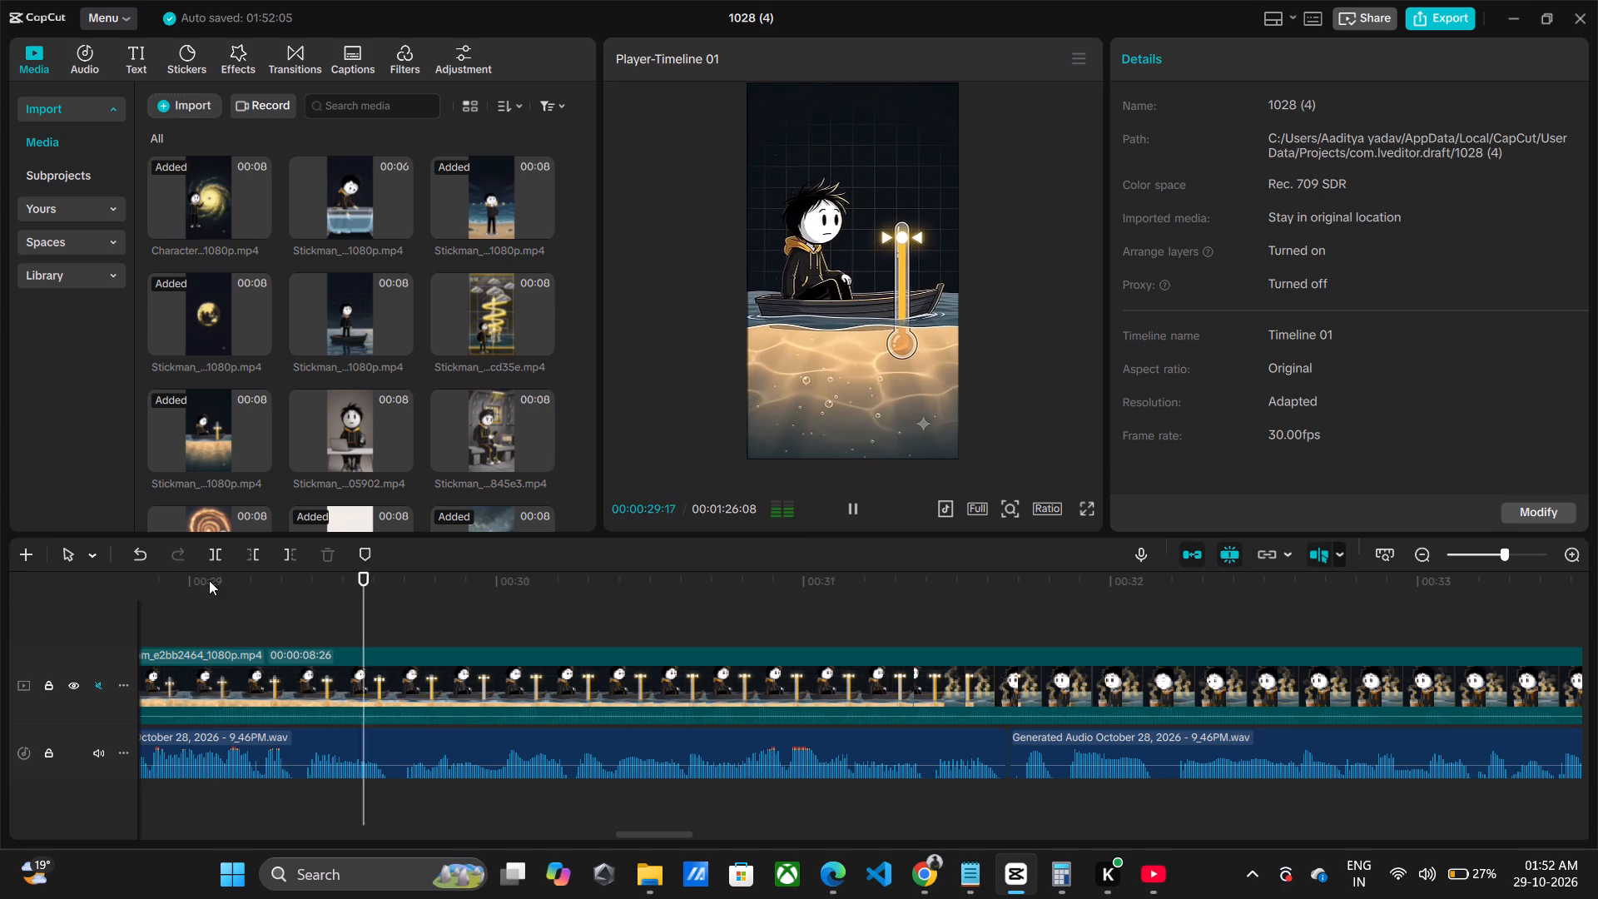
pyautogui.click(172, 580)
pyautogui.press('space')
pyautogui.press('space')
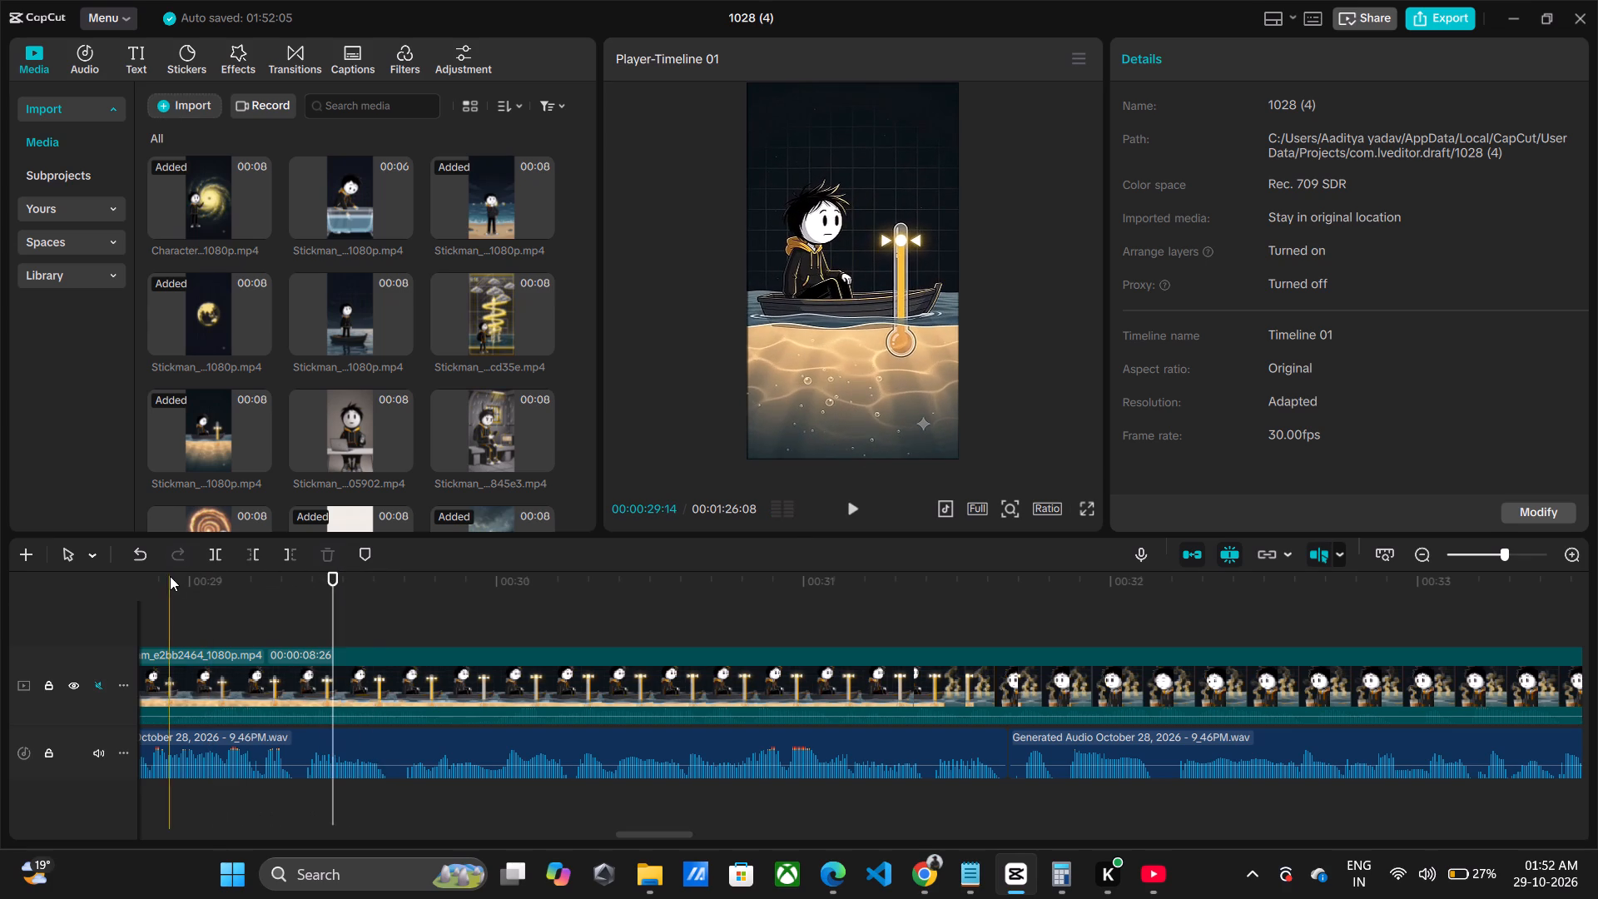
# Add a default text layer at 00:00:29:25 over the rising-thermometer shot and replace its wording with "--24".
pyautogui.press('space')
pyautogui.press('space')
pyautogui.click(143, 59)
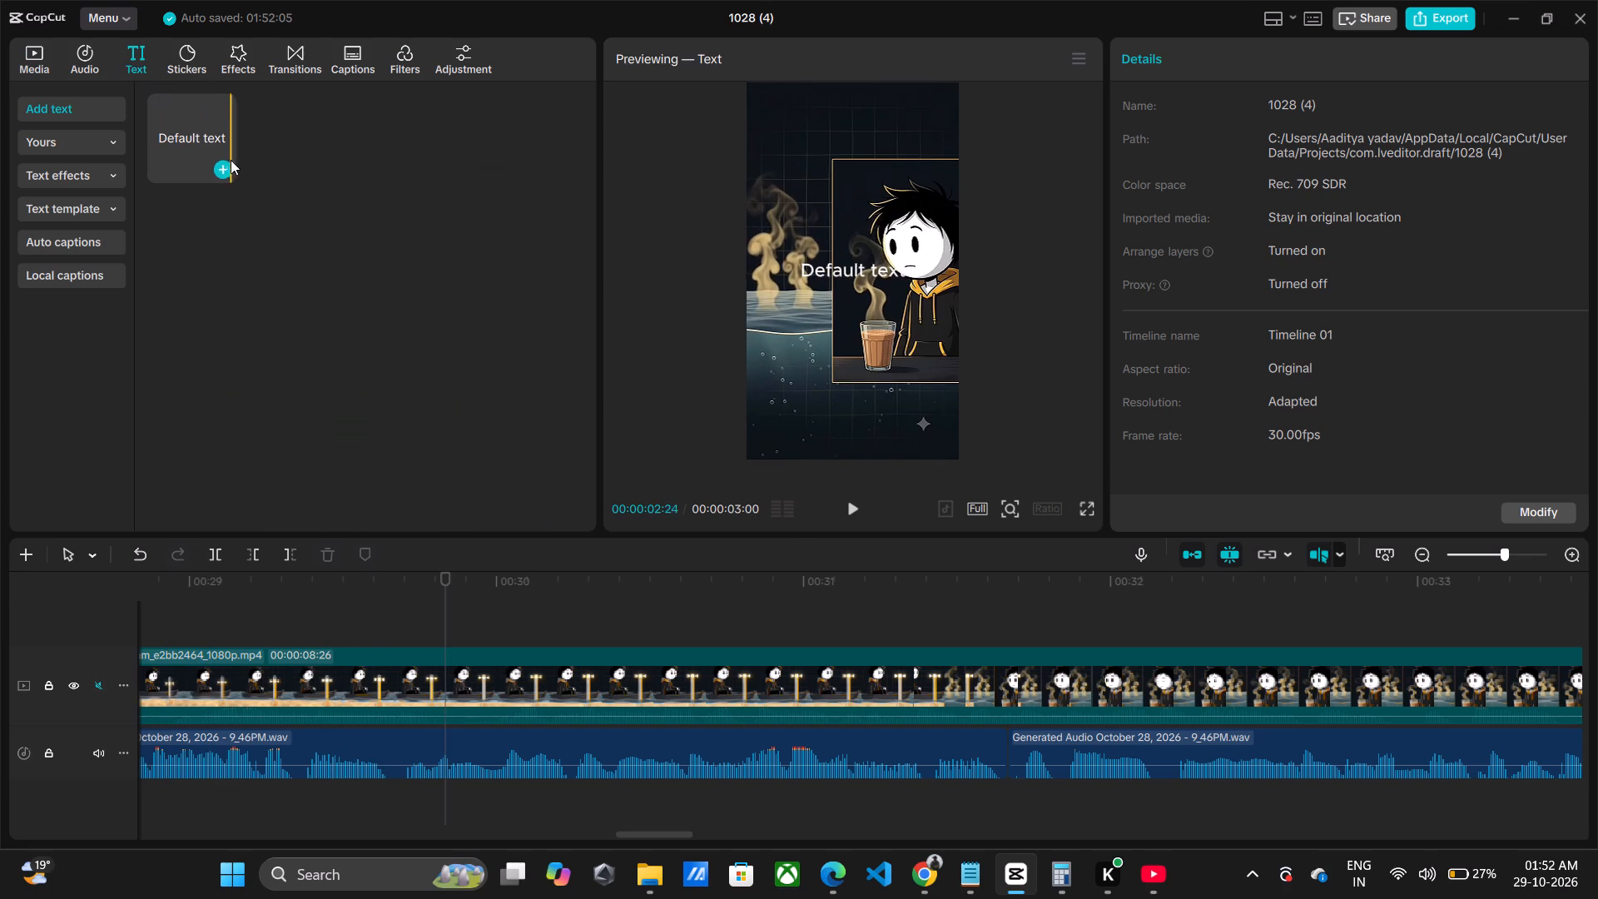
pyautogui.click(218, 164)
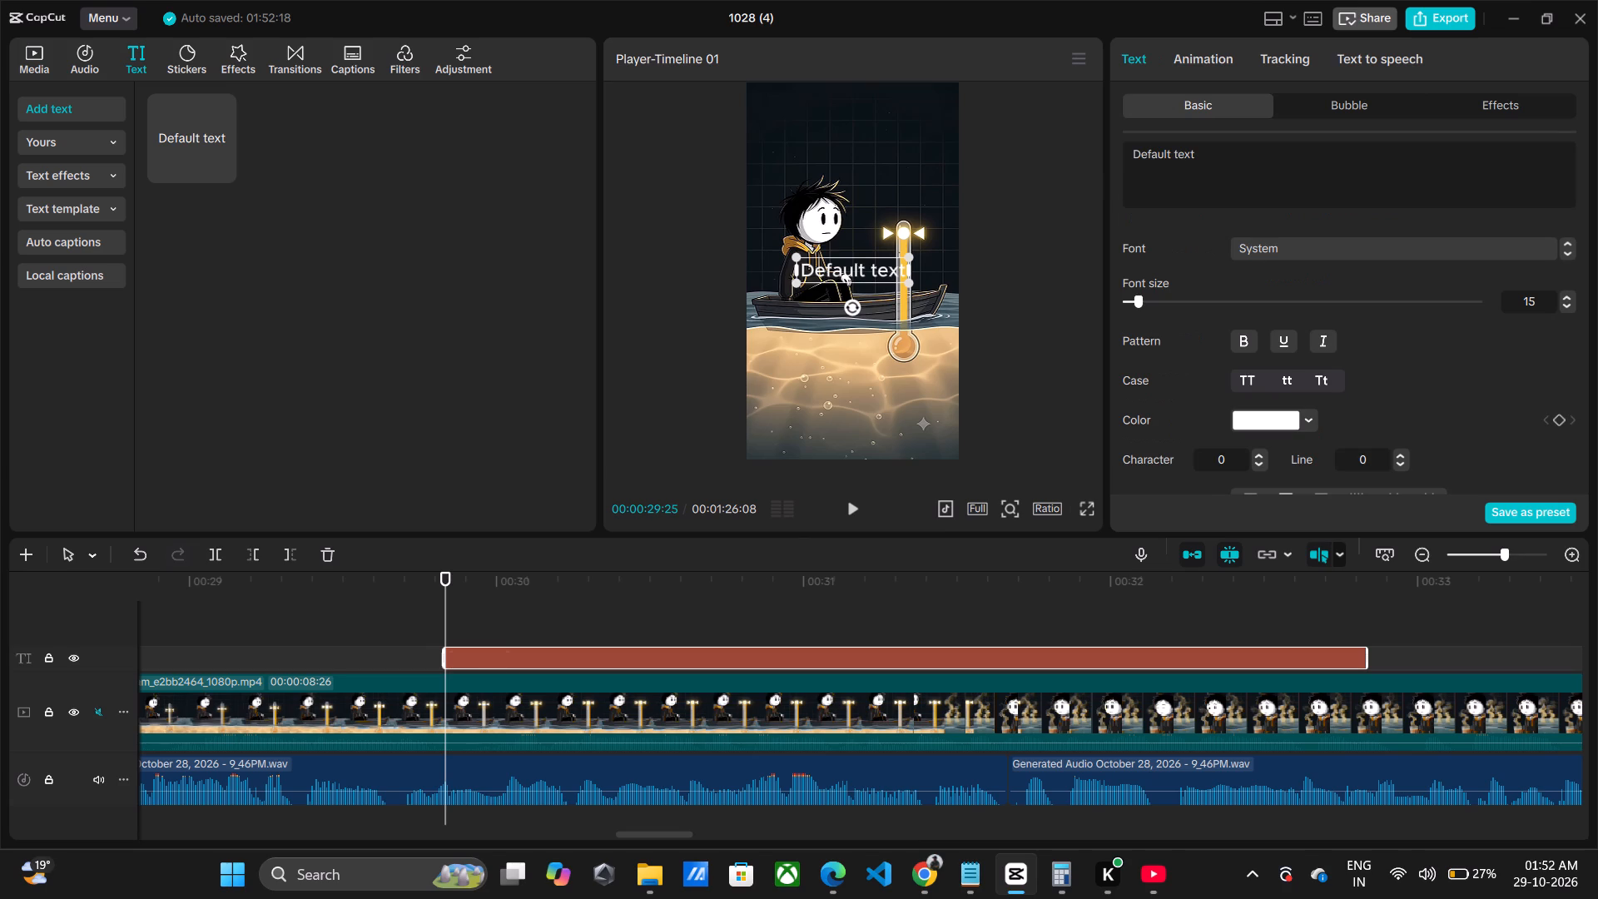
pyautogui.moveTo(1222, 150); pyautogui.dragTo(1129, 149)
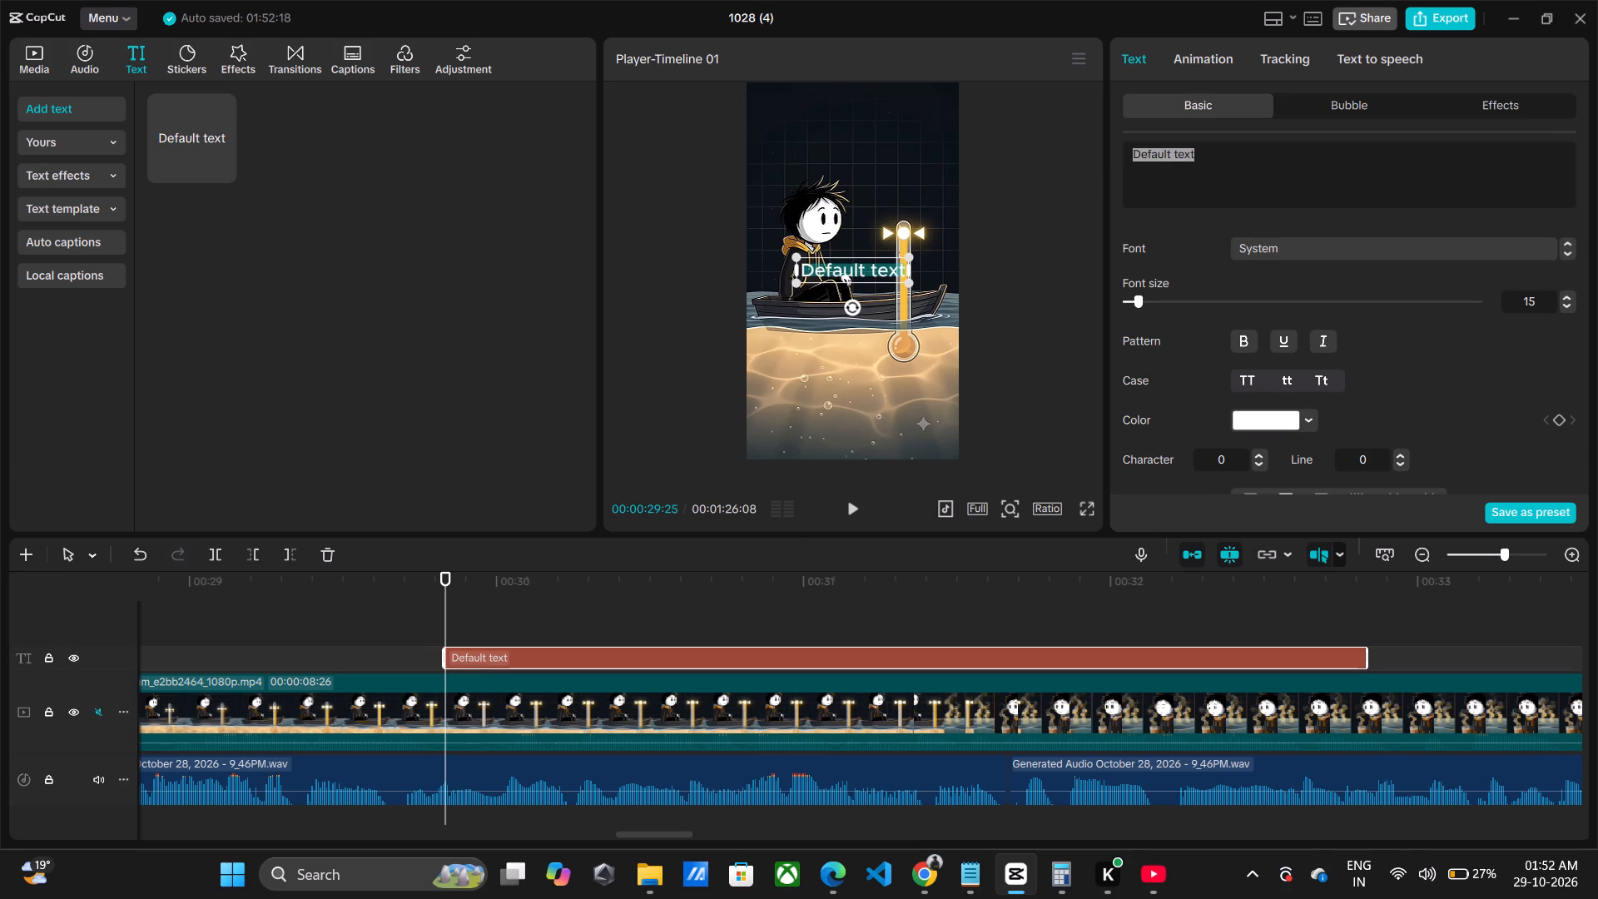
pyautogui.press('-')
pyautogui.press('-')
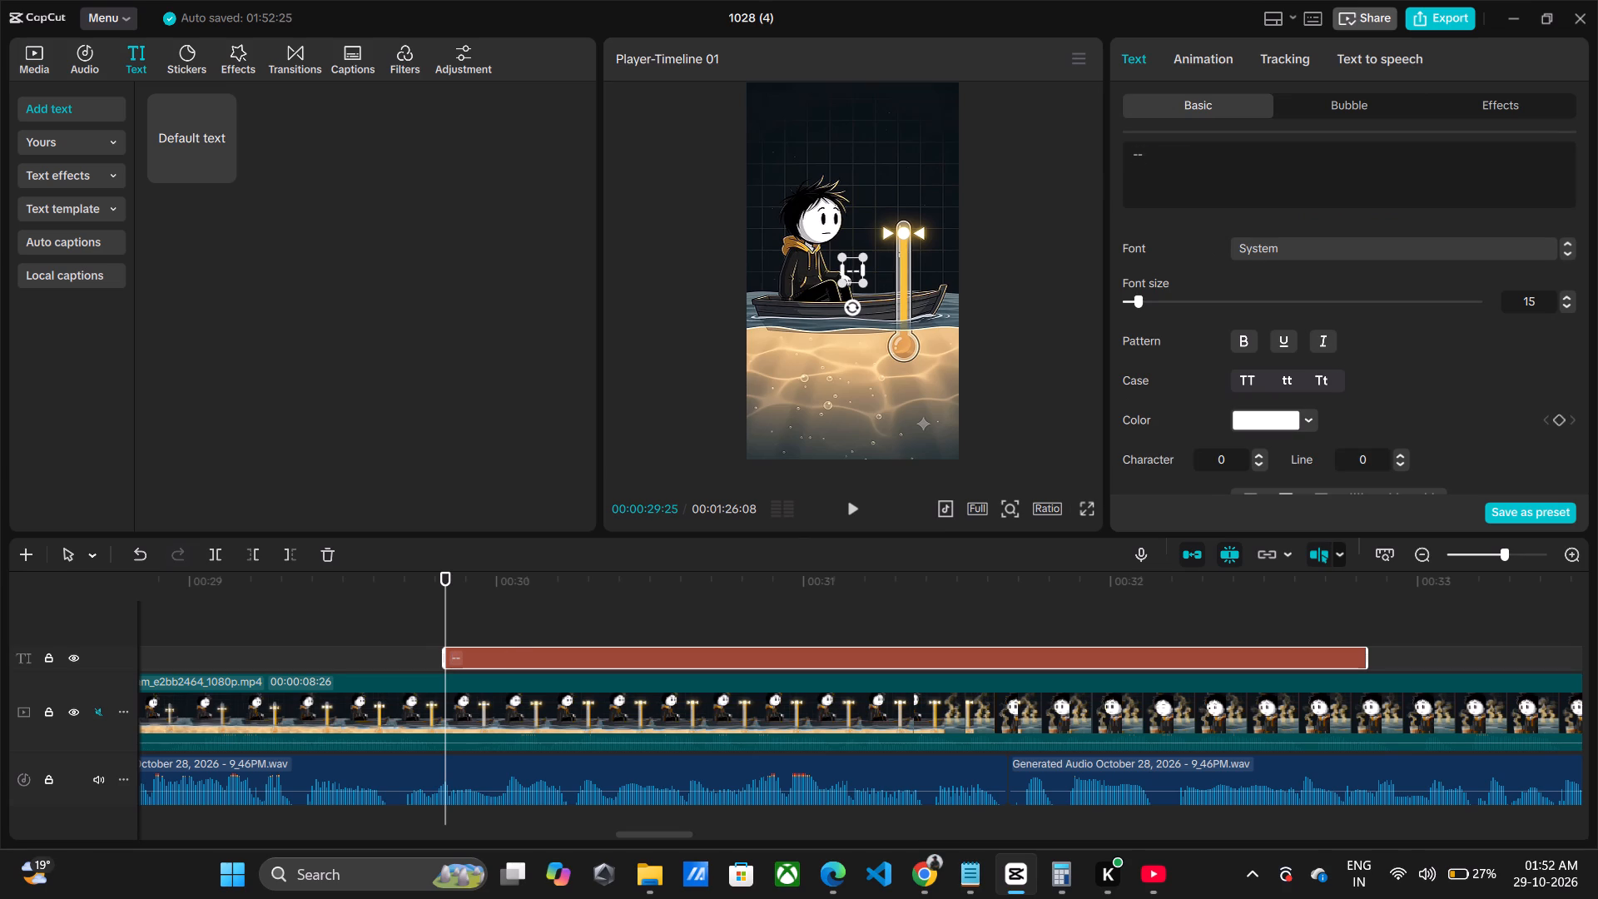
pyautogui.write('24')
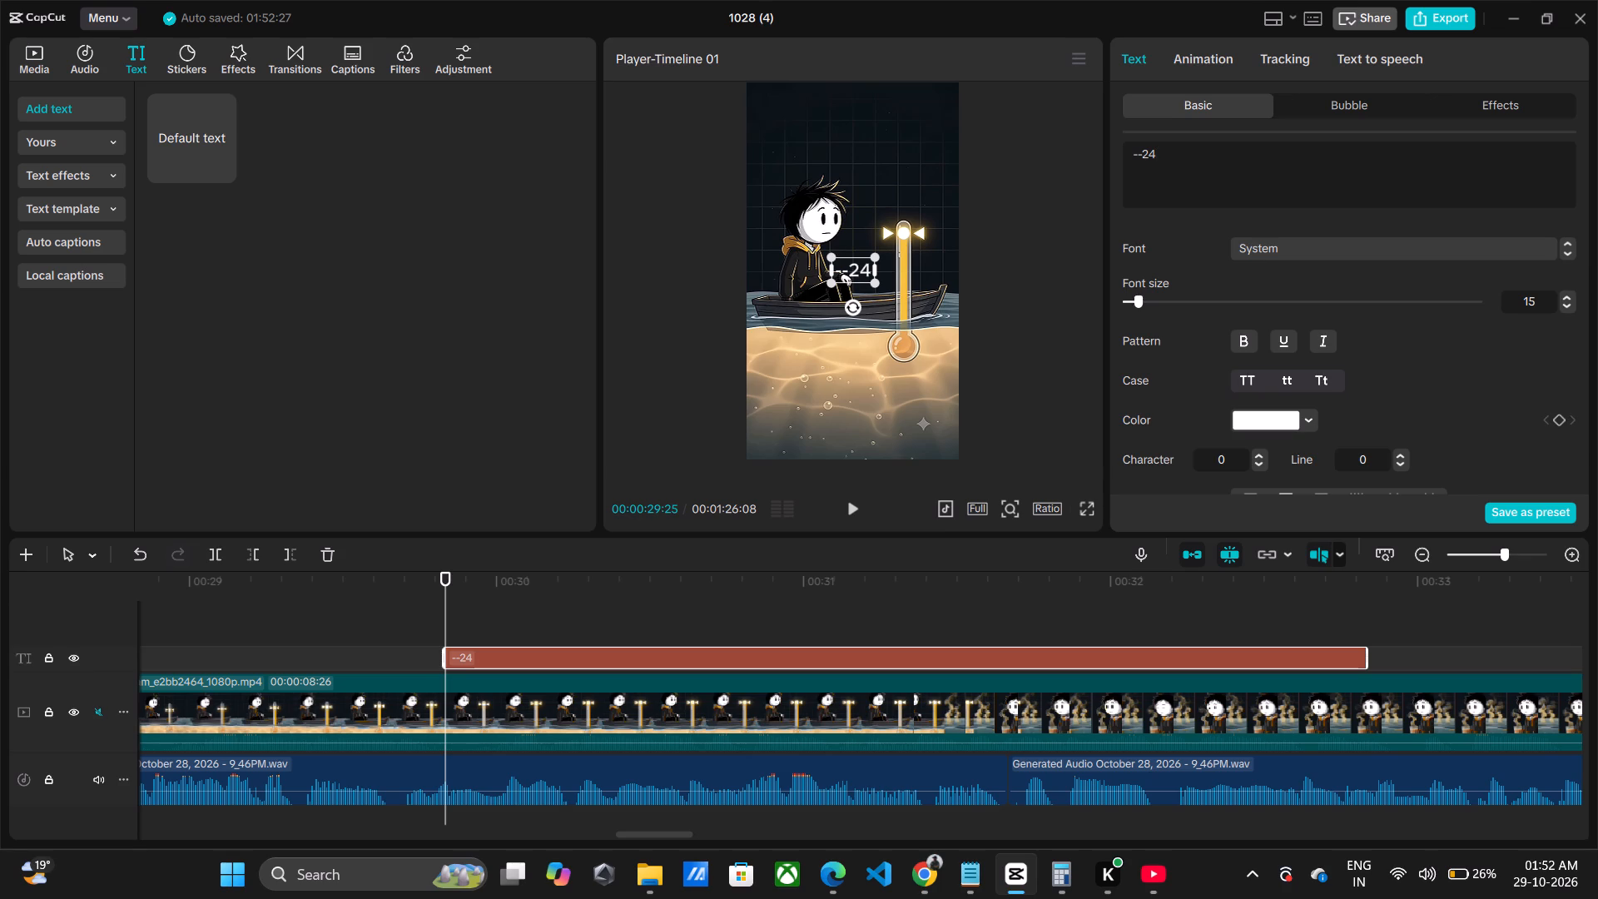
# Switch to Microsoft Edge, search the web for "24 degree" in a new tab, and copy "24 °C" from the first result's description.
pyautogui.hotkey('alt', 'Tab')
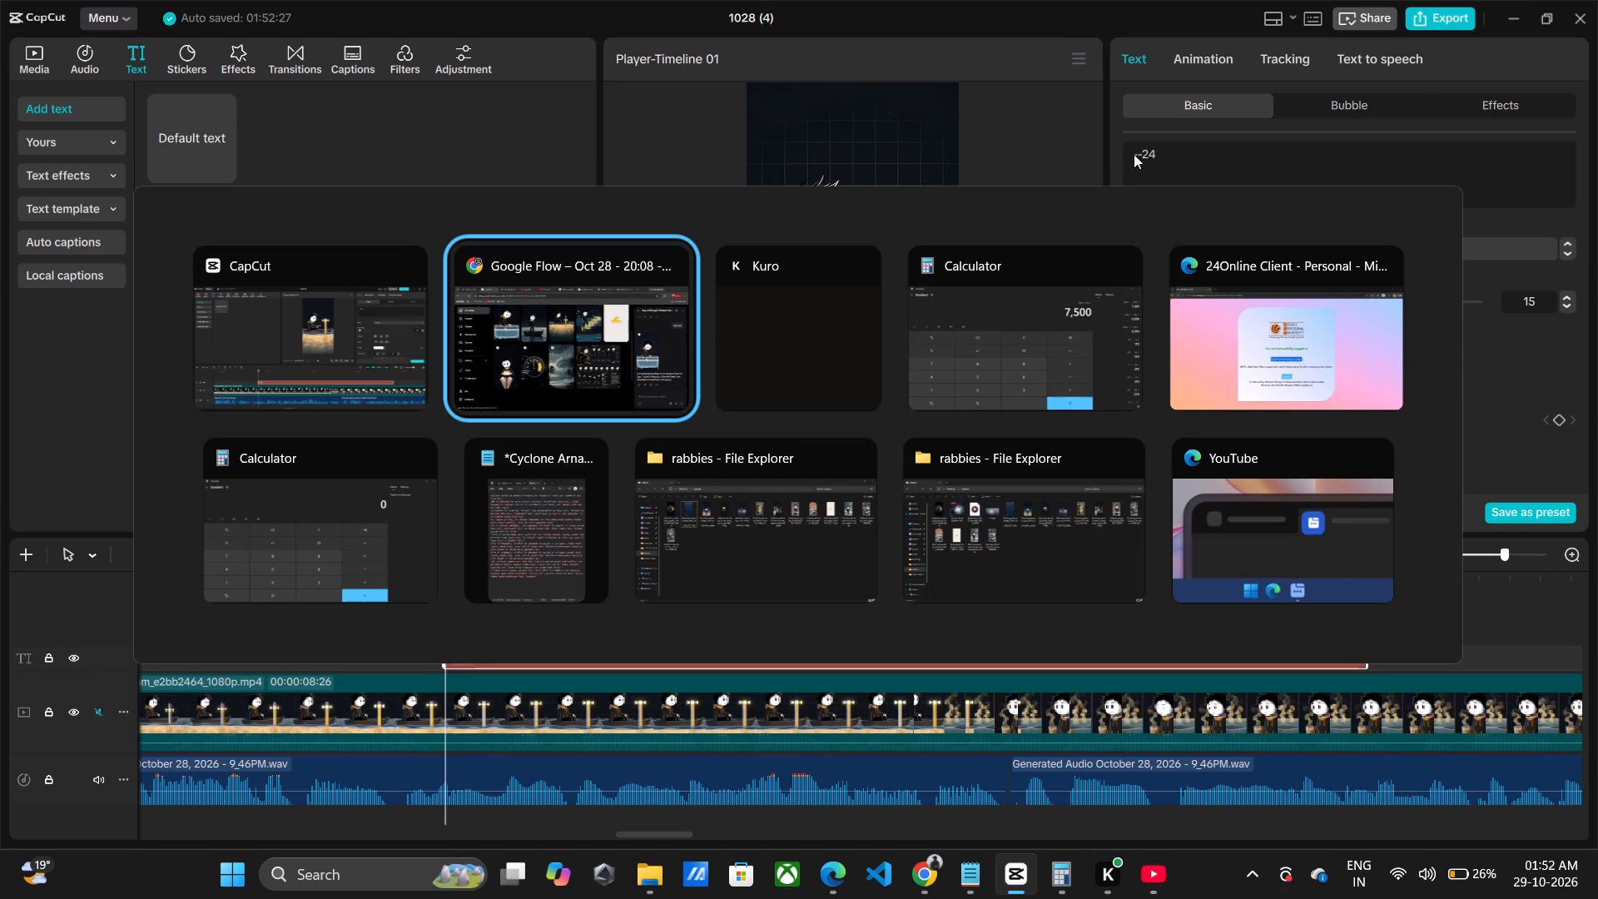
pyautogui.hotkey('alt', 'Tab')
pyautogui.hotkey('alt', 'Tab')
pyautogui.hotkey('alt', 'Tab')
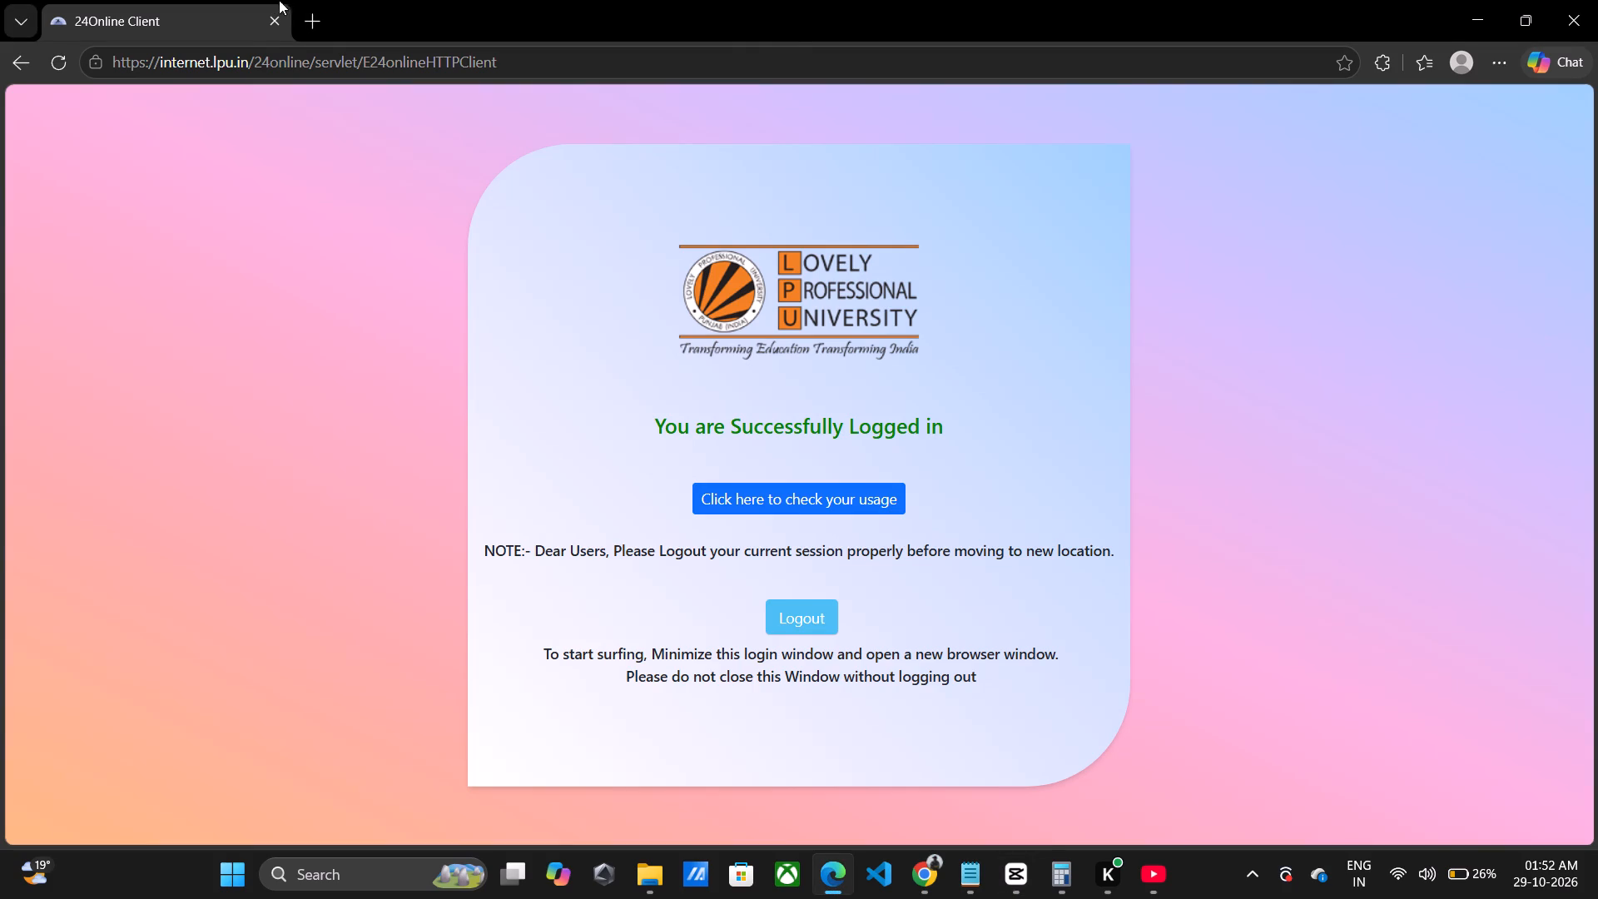
pyautogui.click(320, 24)
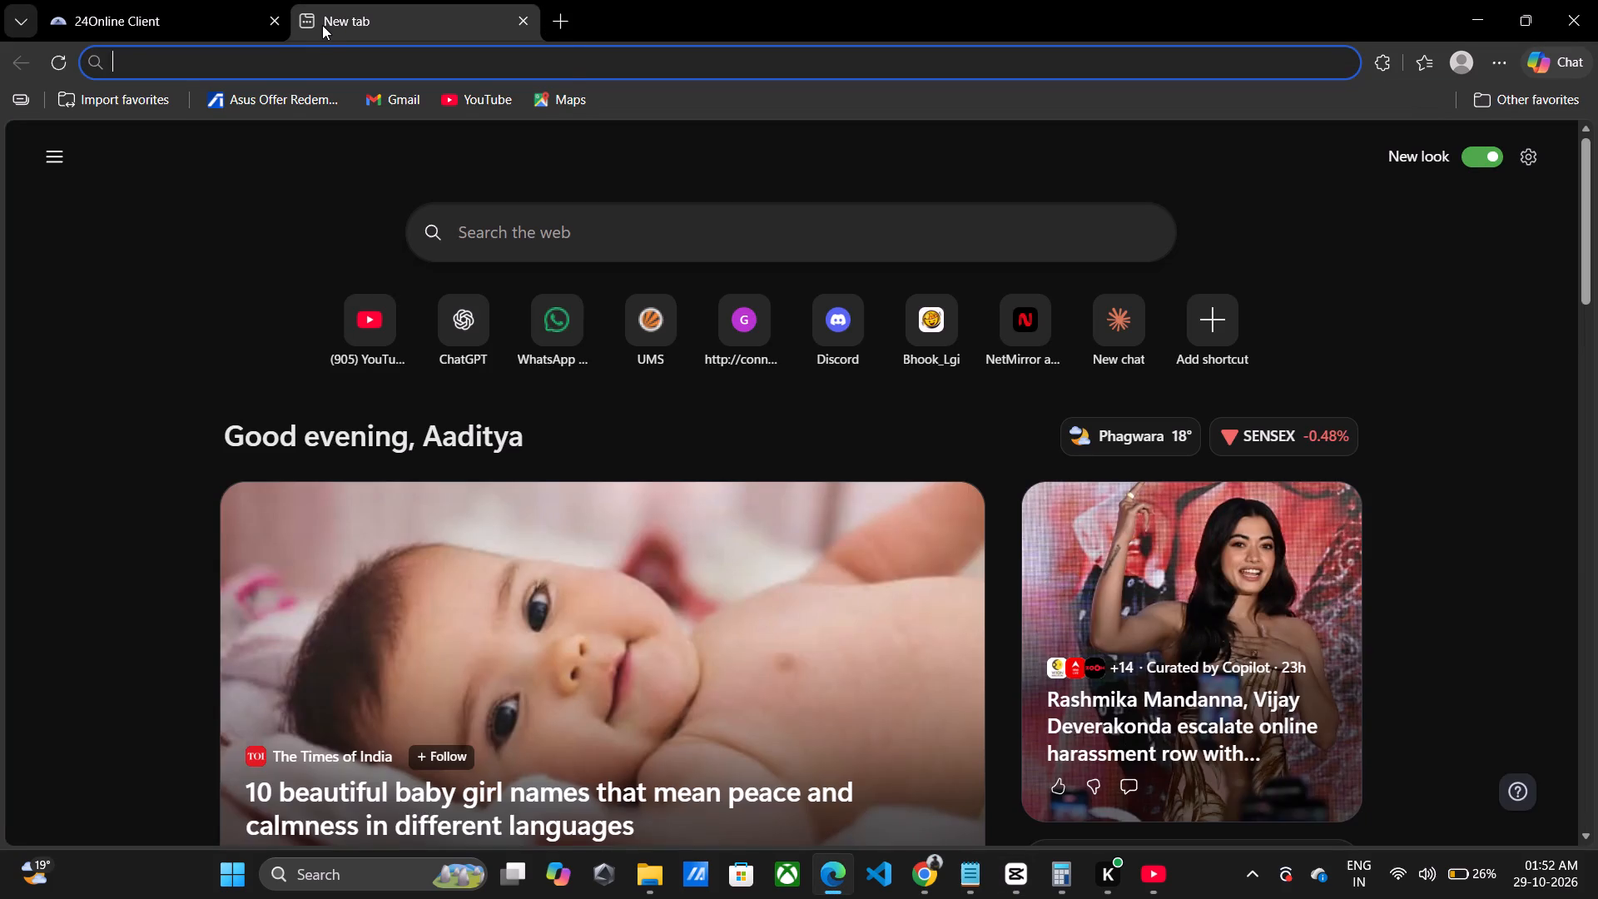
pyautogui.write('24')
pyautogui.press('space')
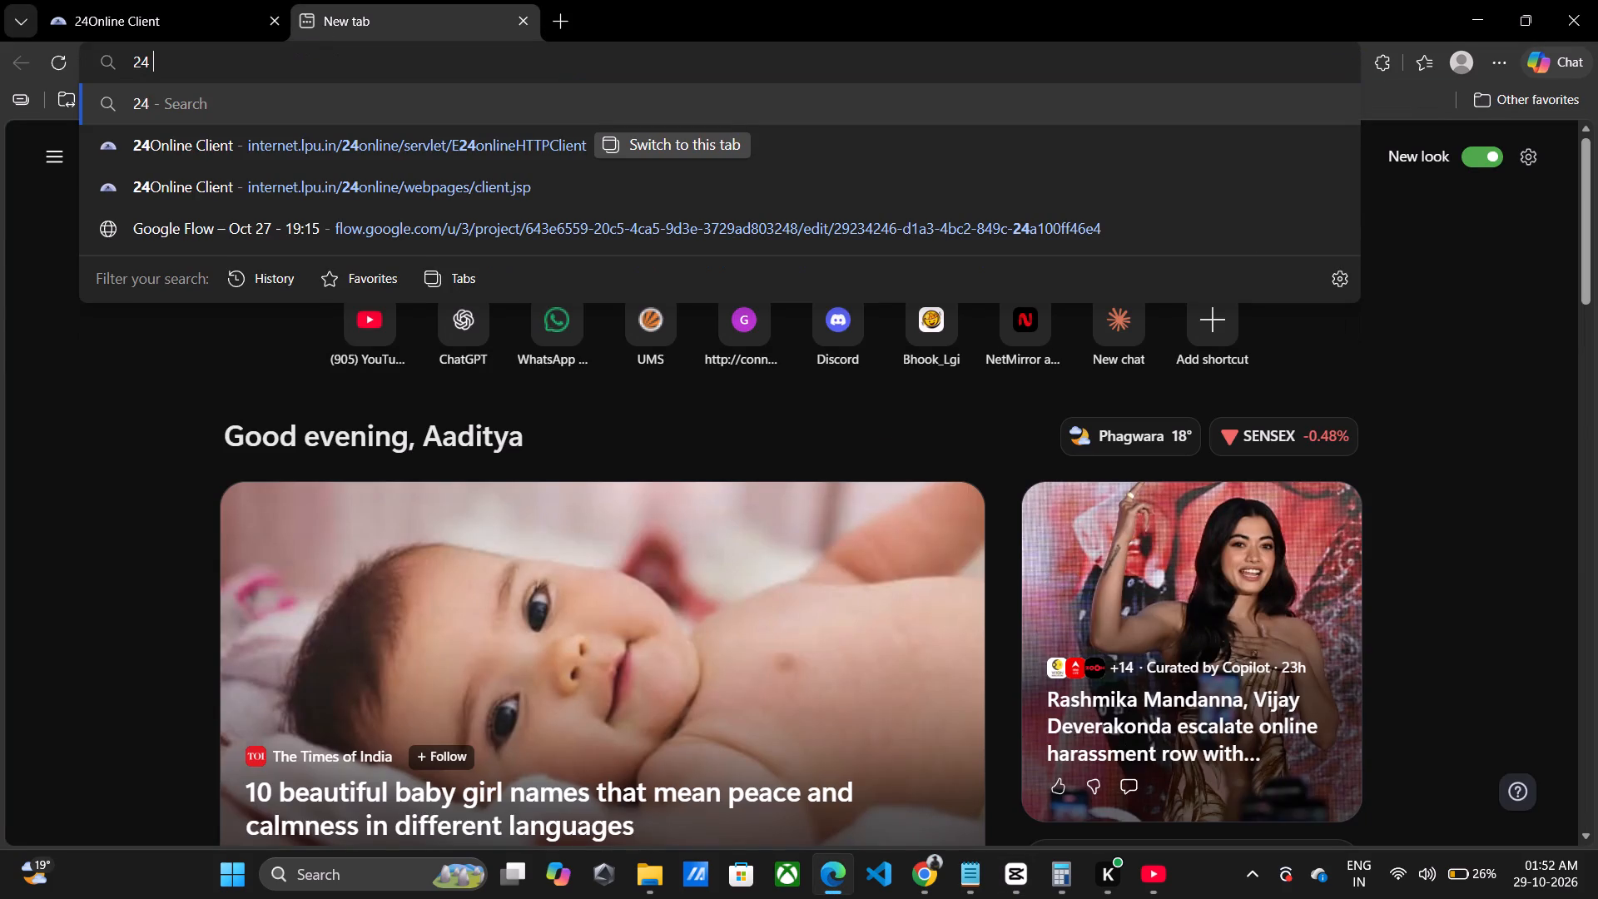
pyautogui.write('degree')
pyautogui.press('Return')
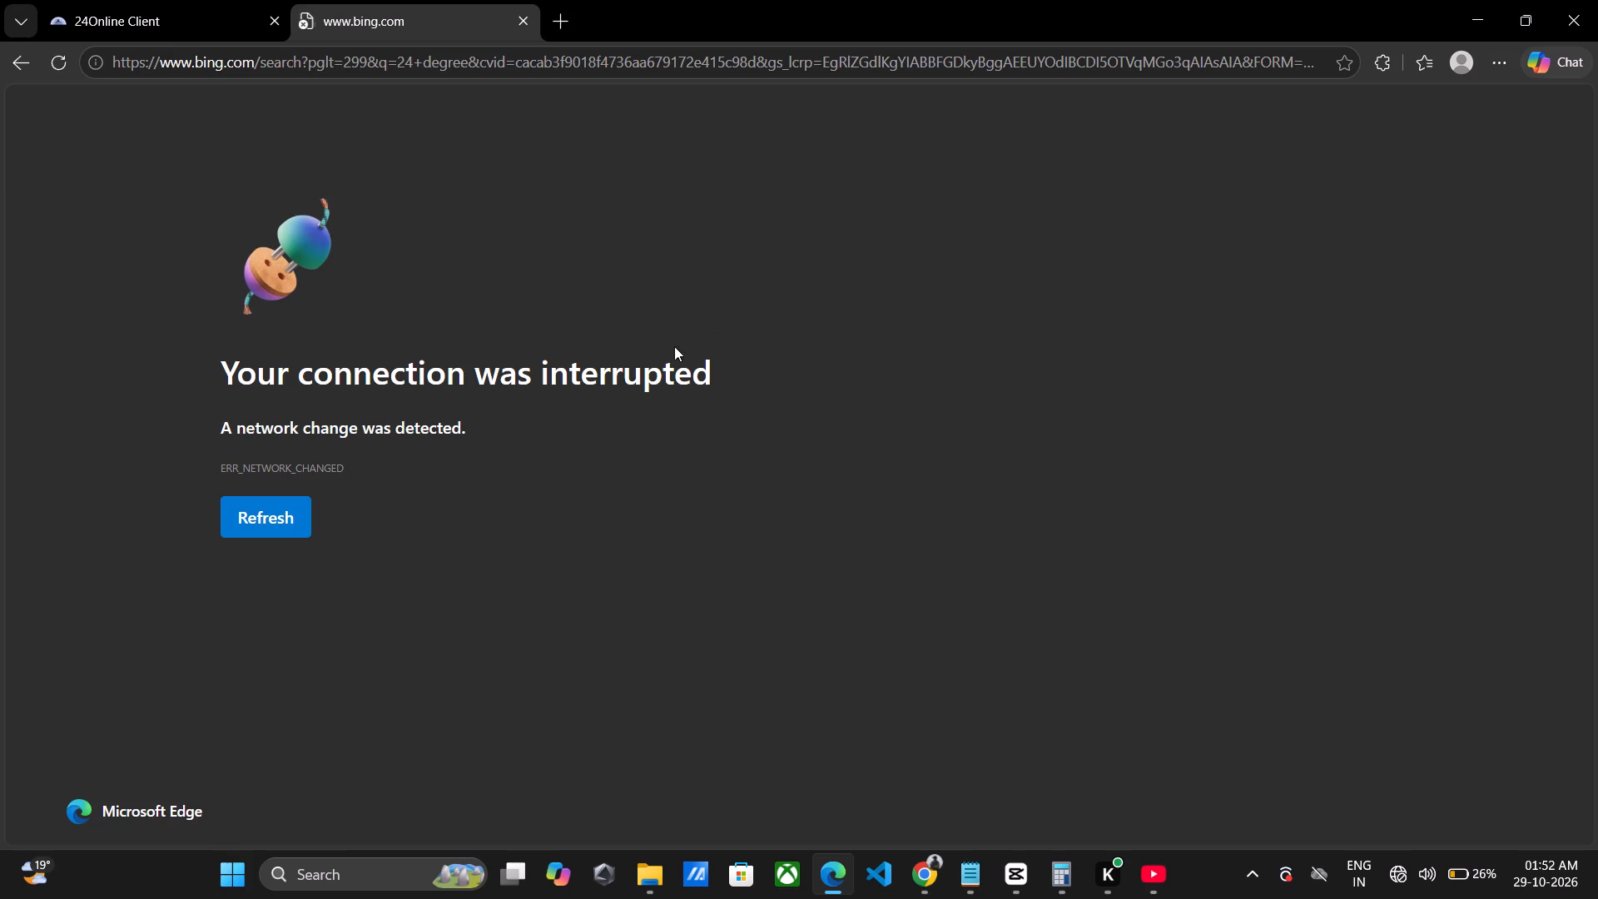
pyautogui.click(287, 519)
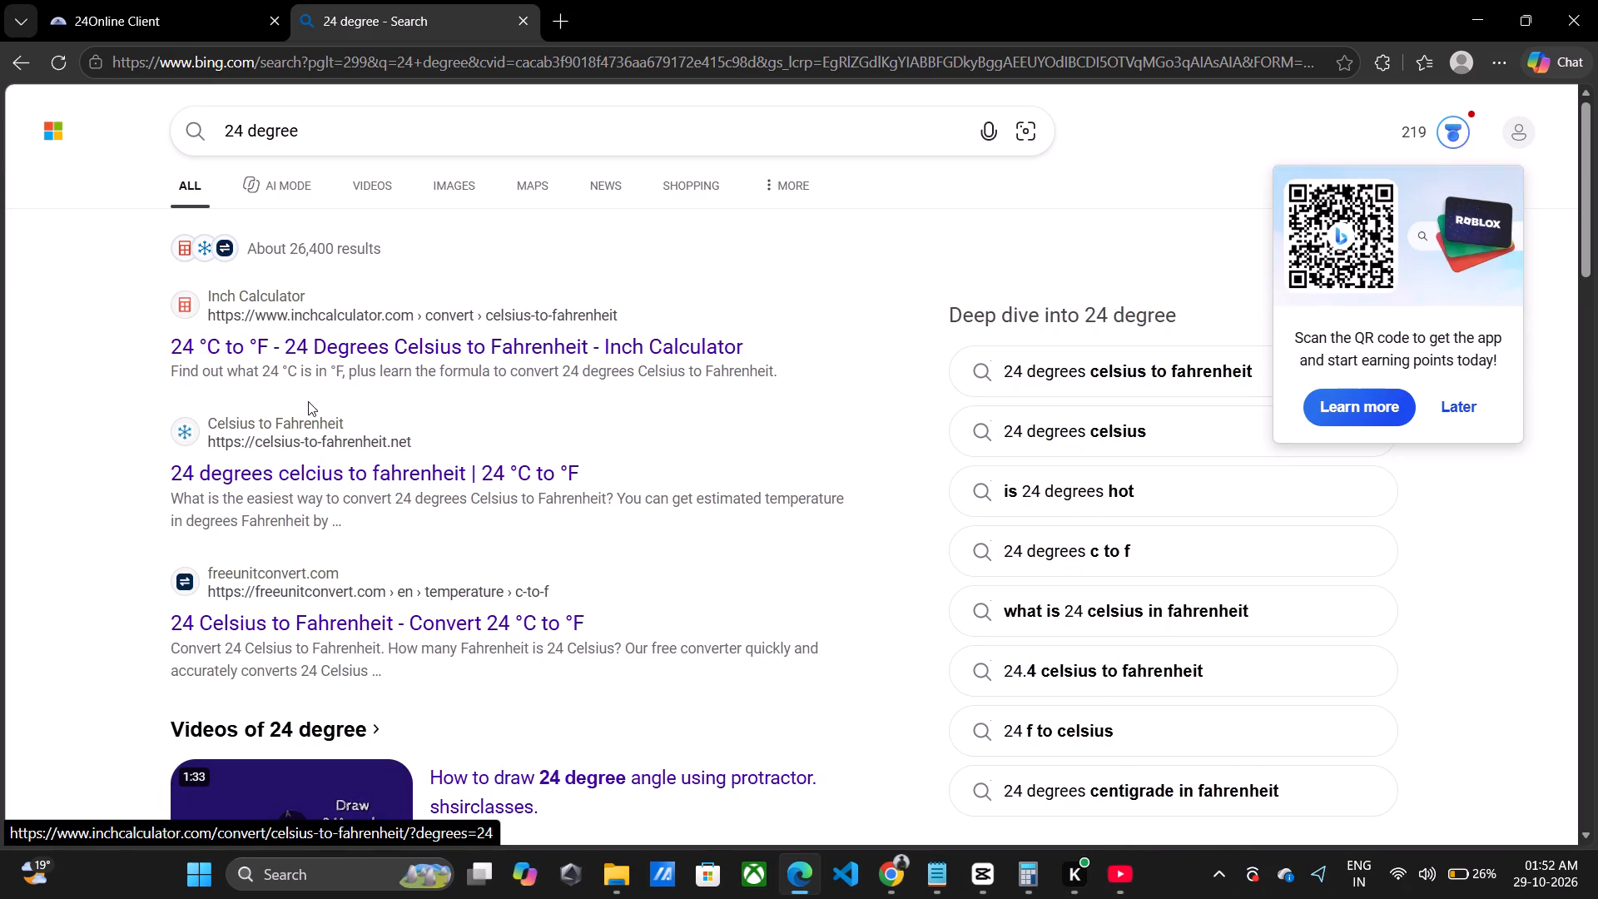
pyautogui.moveTo(261, 374); pyautogui.dragTo(300, 375)
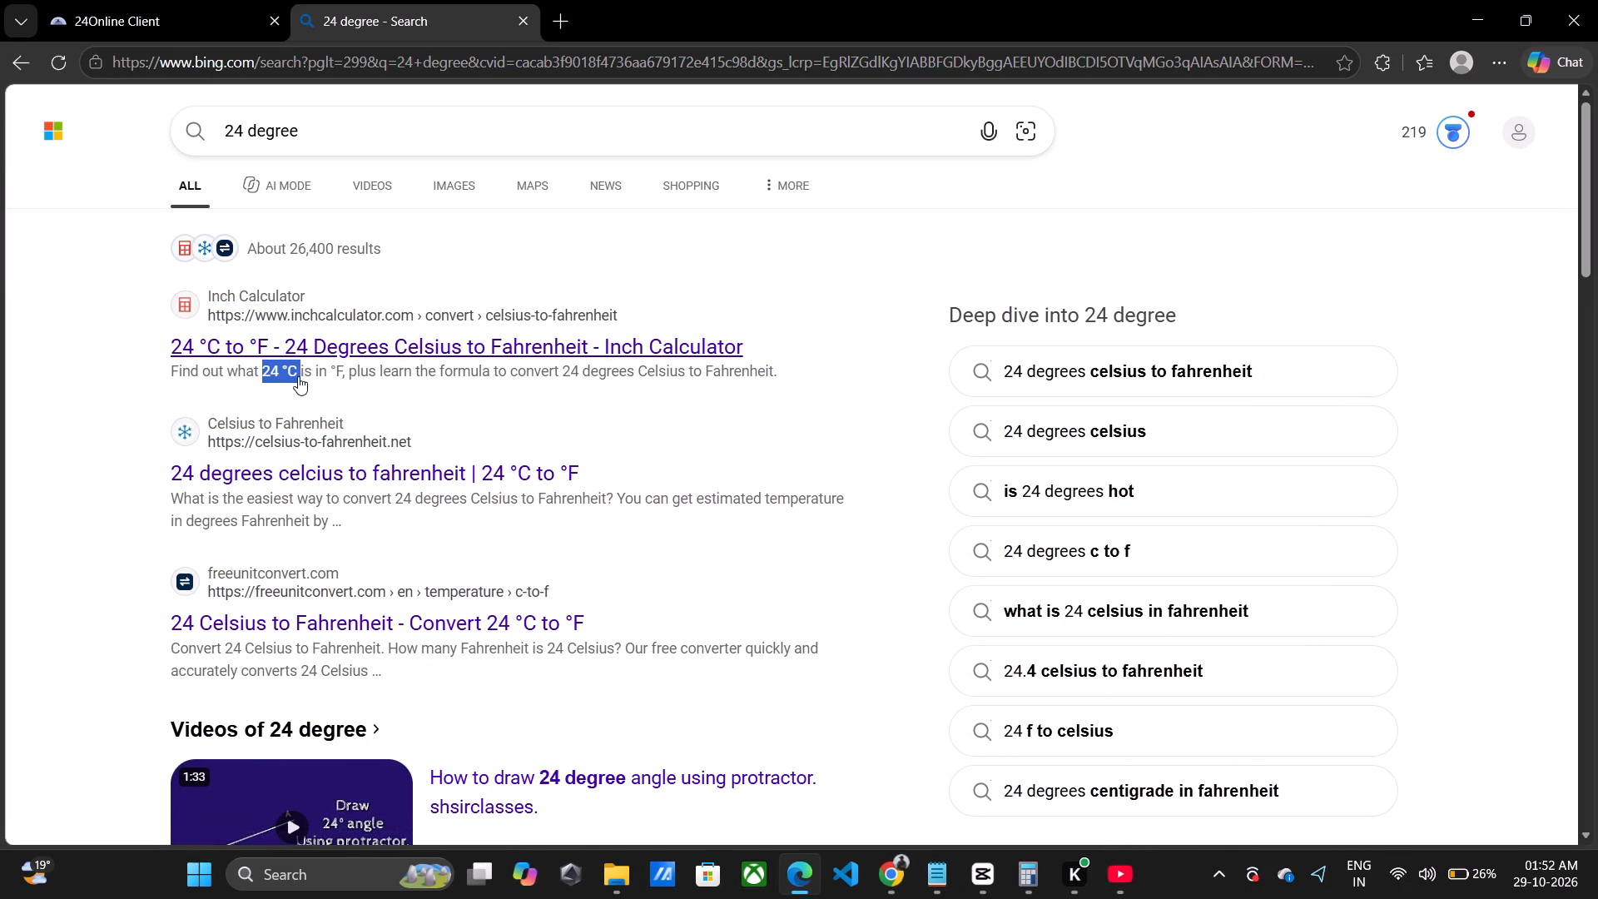
pyautogui.hotkey('ctrl', 'c')
# Back in CapCut, replace the 24 in the text layer with the copied value so it reads "--24 °C".
pyautogui.hotkey('alt', 'Tab')
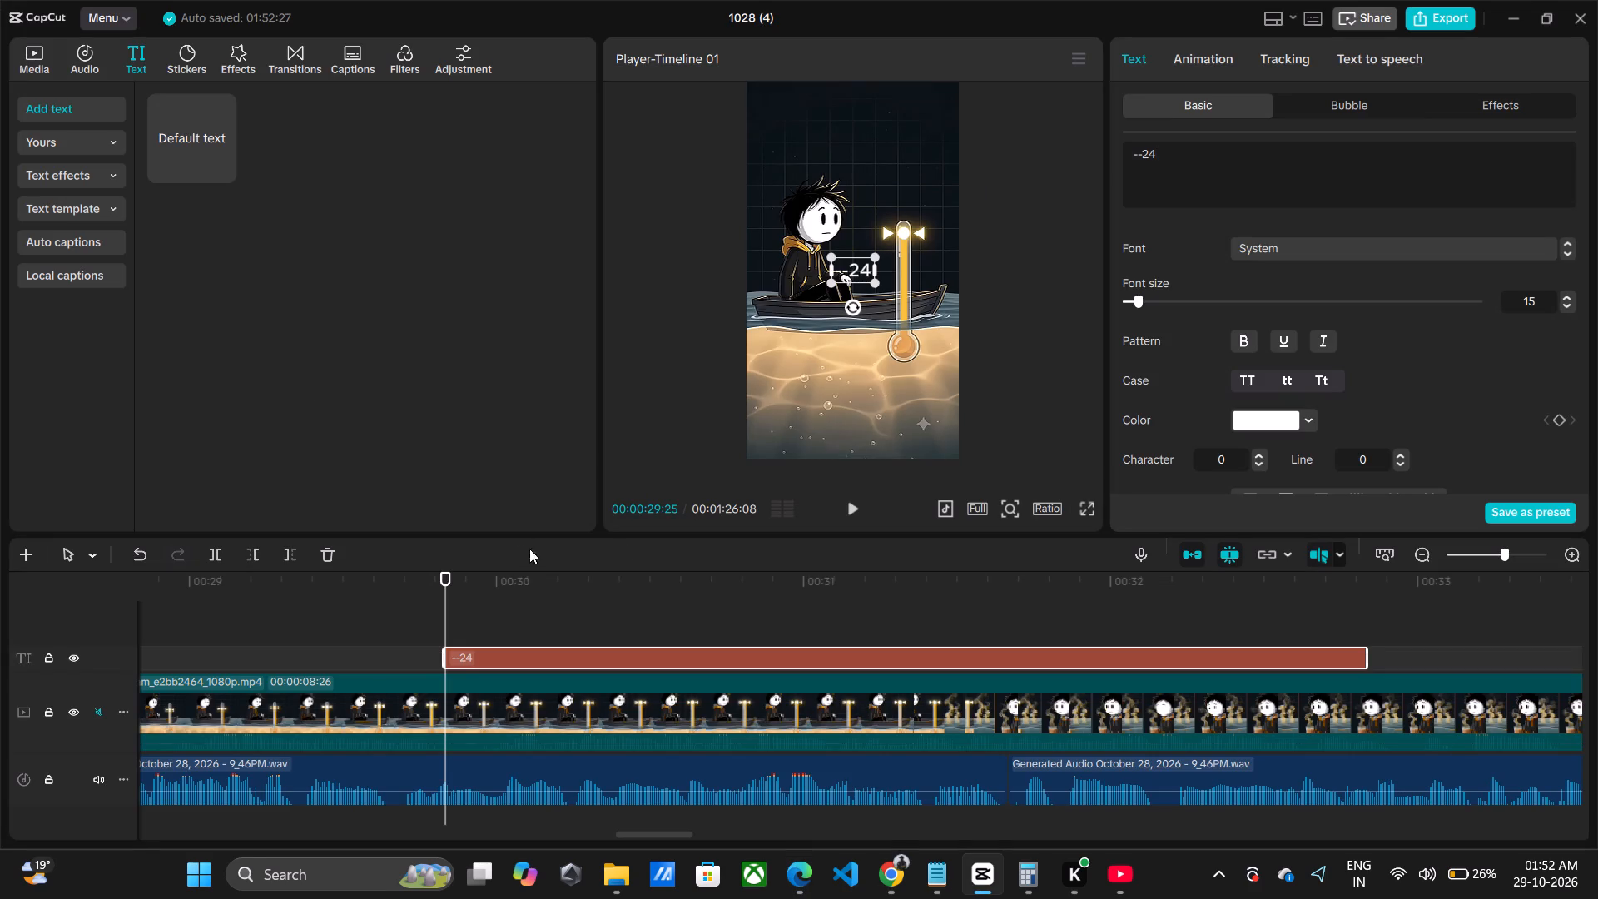
pyautogui.moveTo(1172, 159); pyautogui.dragTo(1142, 158)
pyautogui.hotkey('ctrl', 'v')
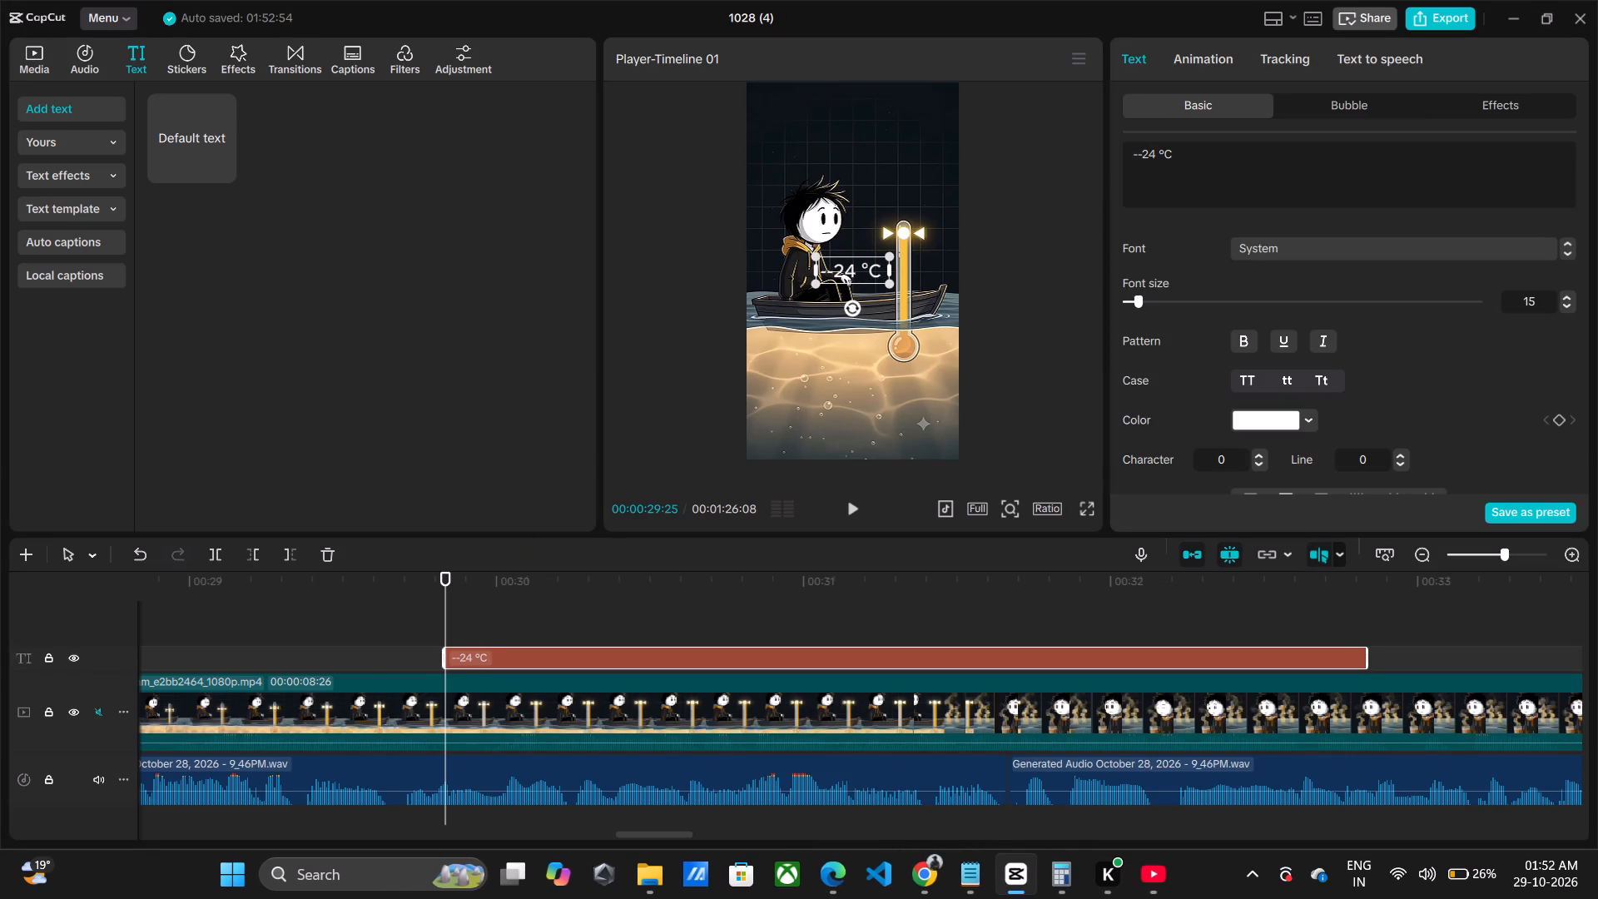
# Scale down the "--24 °C" text and move it just right of the thermometer in the preview.
pyautogui.moveTo(821, 278); pyautogui.dragTo(841, 278)
pyautogui.moveTo(853, 273); pyautogui.dragTo(953, 271)
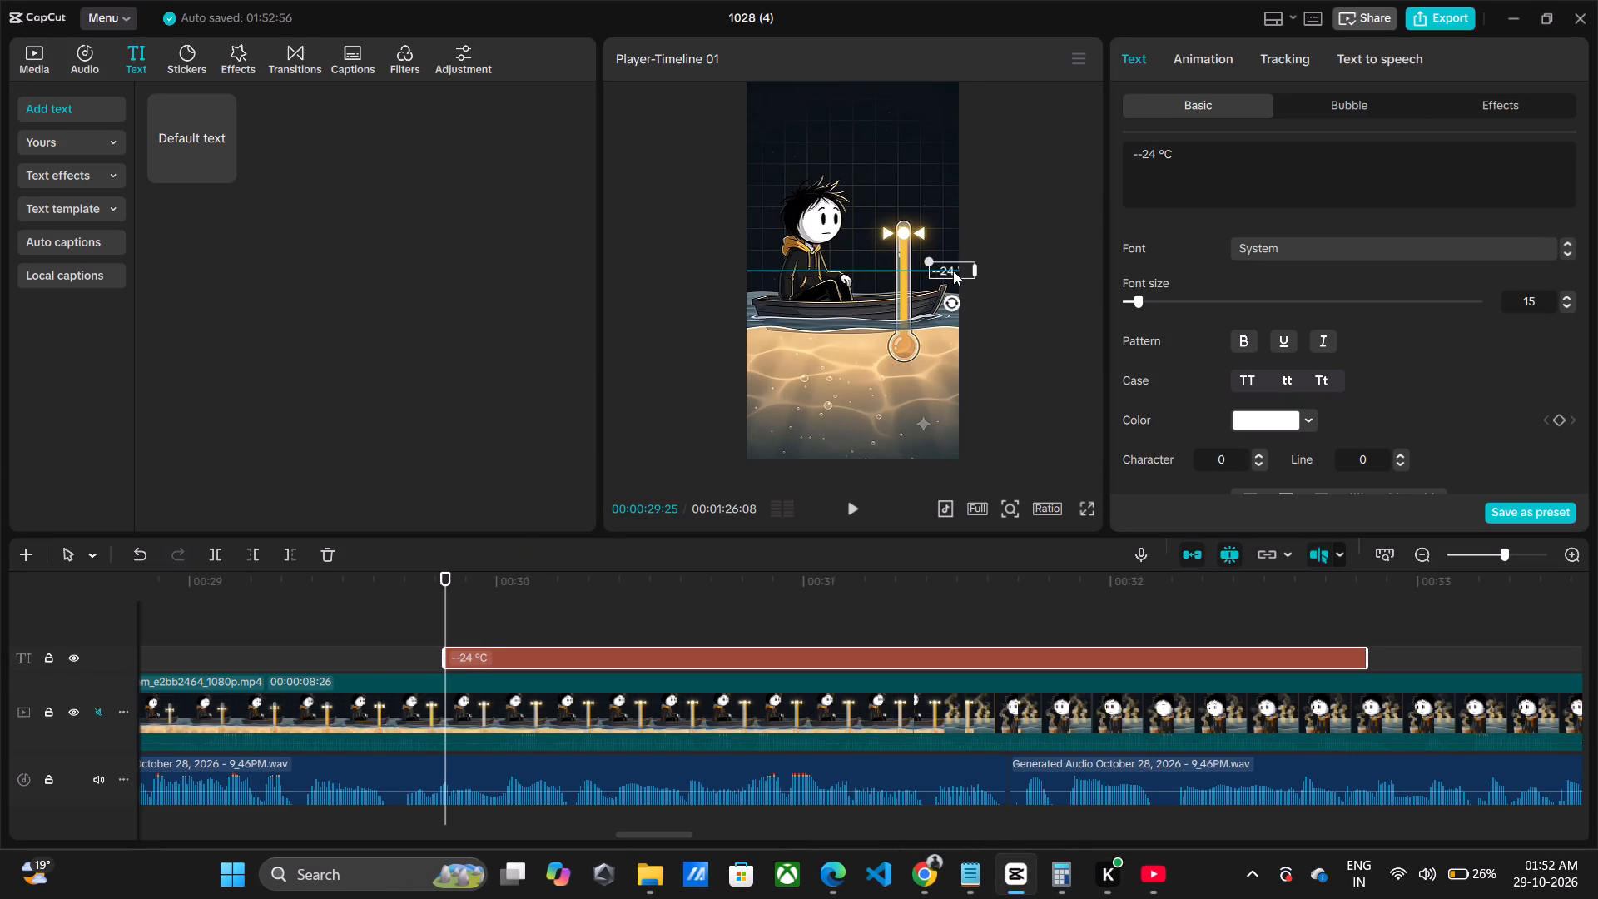
# Place the "--24 ºC" label beside the thermometer, shift its text clip earlier to start at about 00:00:29:13, and play it back.
pyautogui.moveTo(953, 271); pyautogui.dragTo(936, 271)
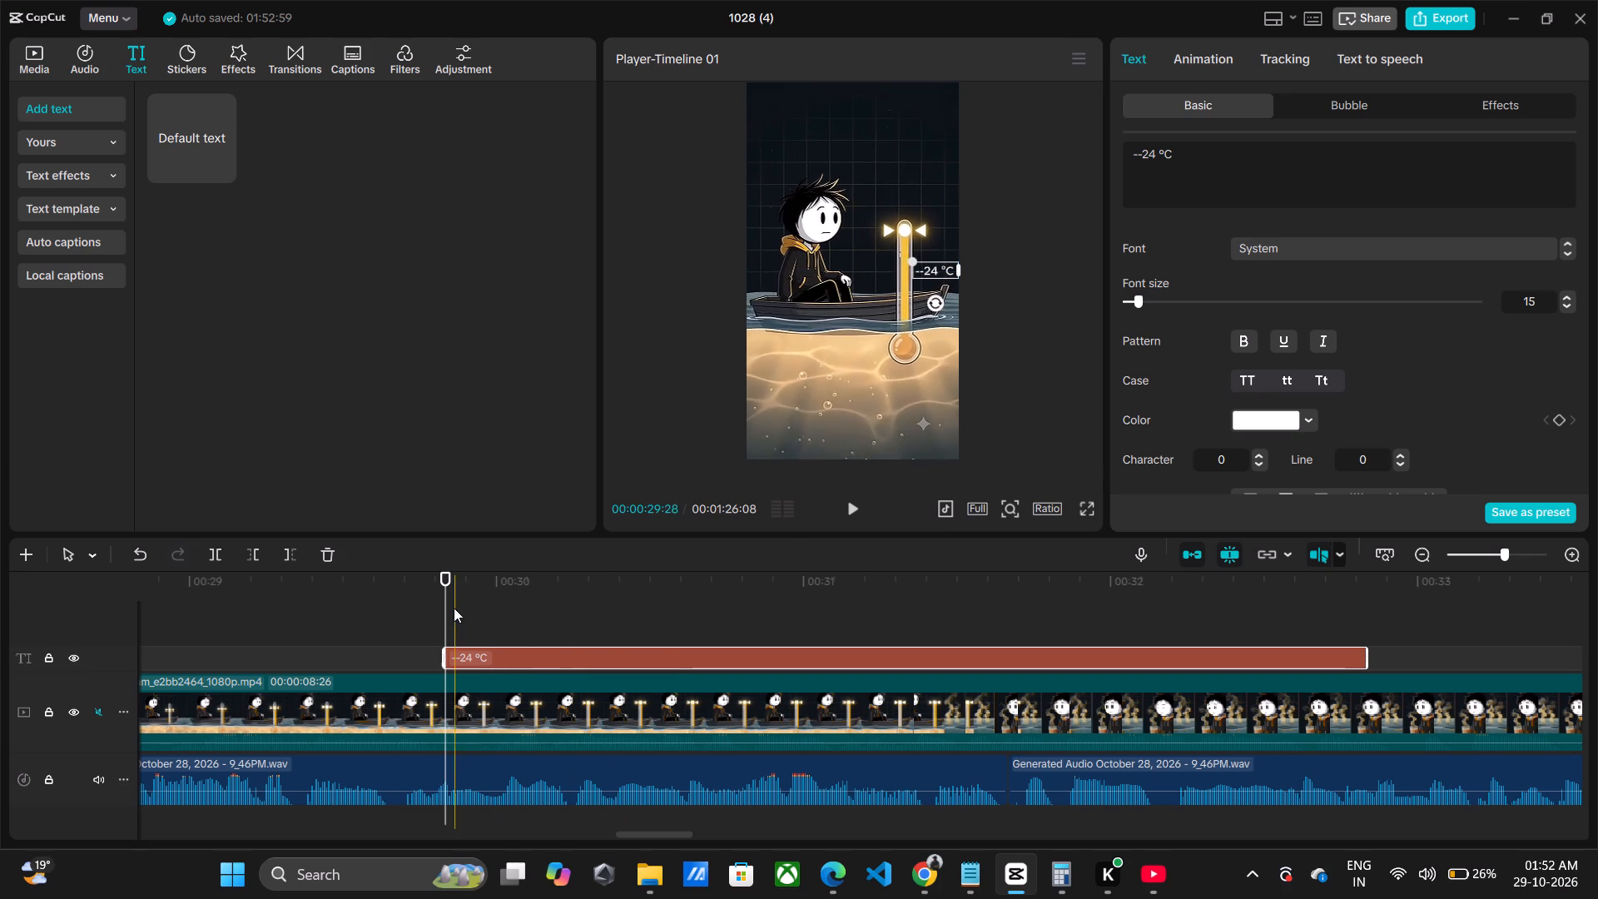
pyautogui.click(361, 612)
pyautogui.click(284, 576)
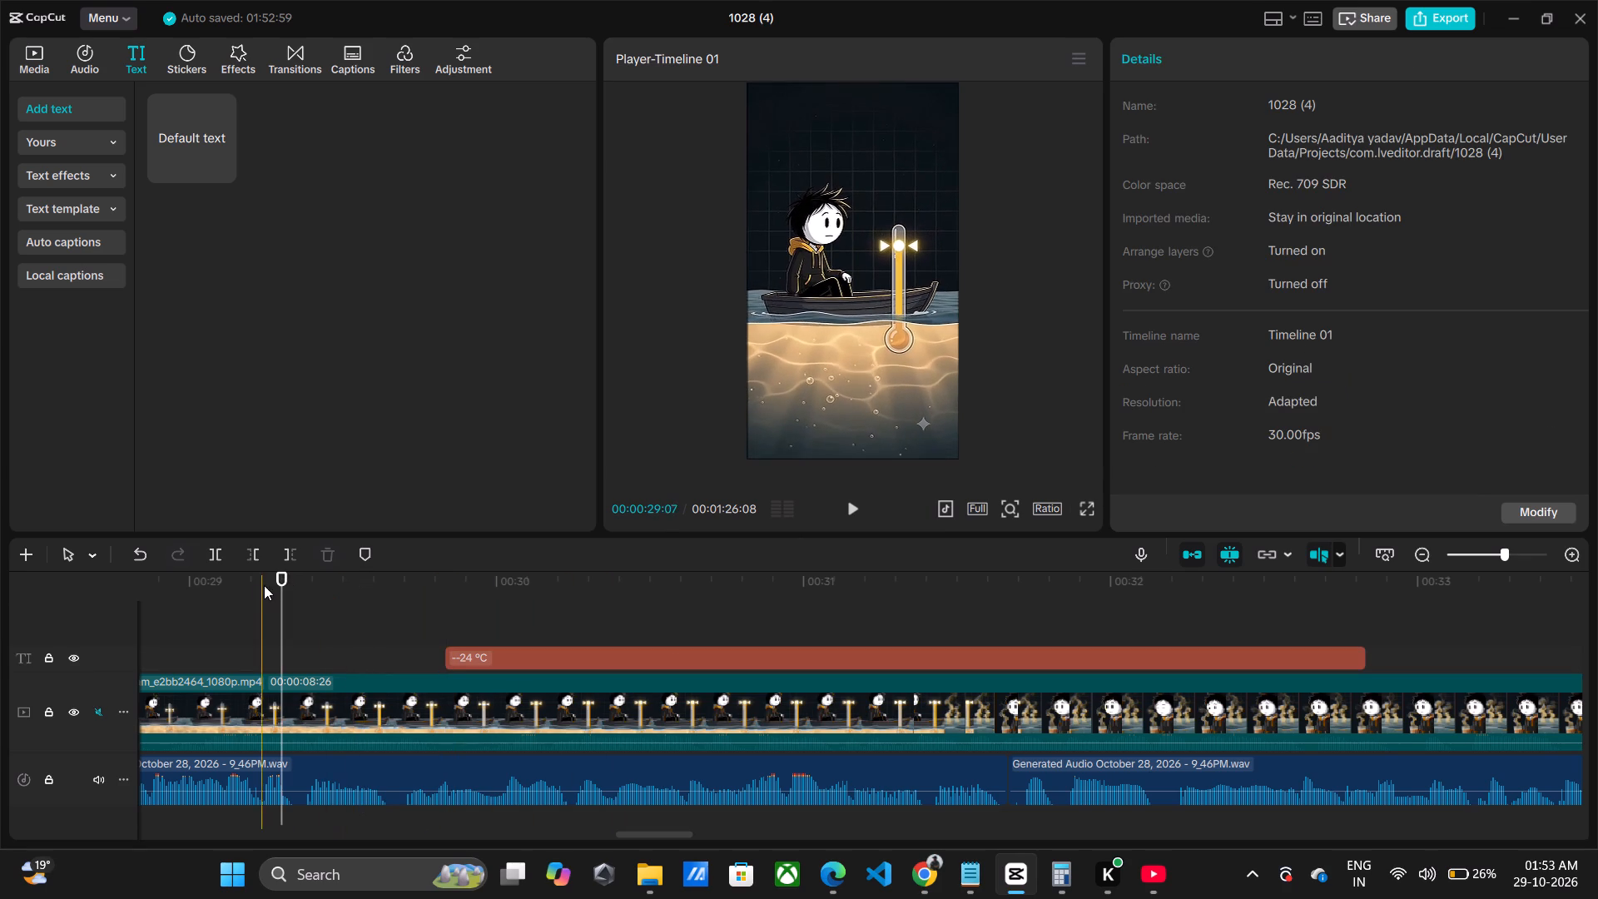
pyautogui.moveTo(267, 586); pyautogui.dragTo(327, 590)
pyautogui.moveTo(483, 647); pyautogui.dragTo(481, 647)
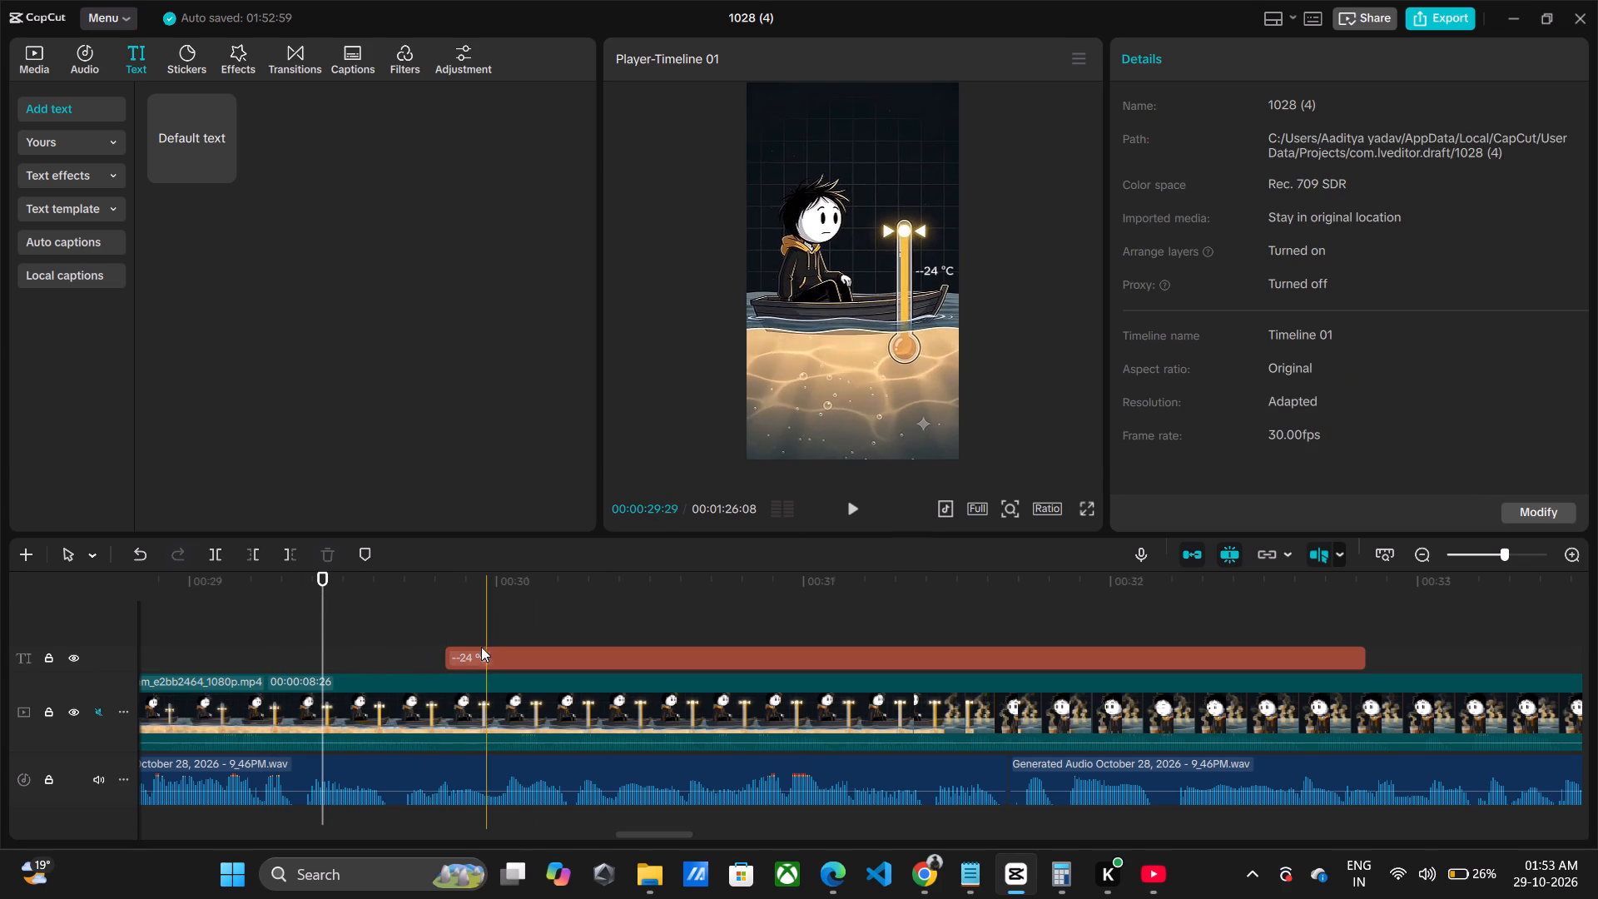
pyautogui.moveTo(481, 647); pyautogui.dragTo(364, 649)
pyautogui.moveTo(932, 271); pyautogui.dragTo(926, 262)
pyautogui.click(209, 615)
pyautogui.press('space')
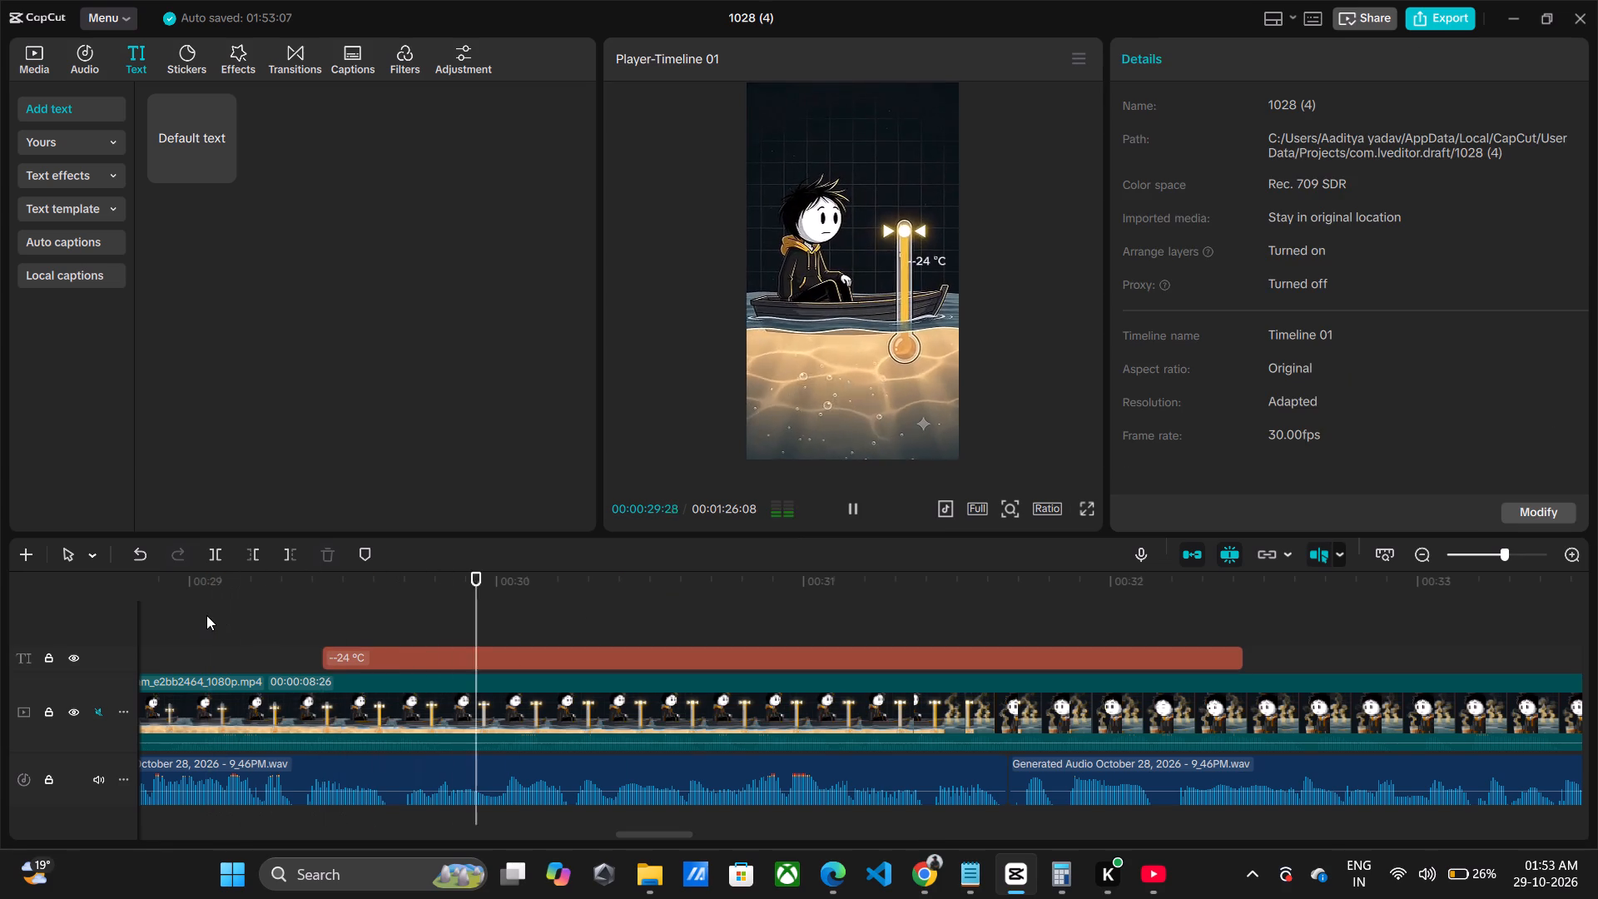
pyautogui.press('space')
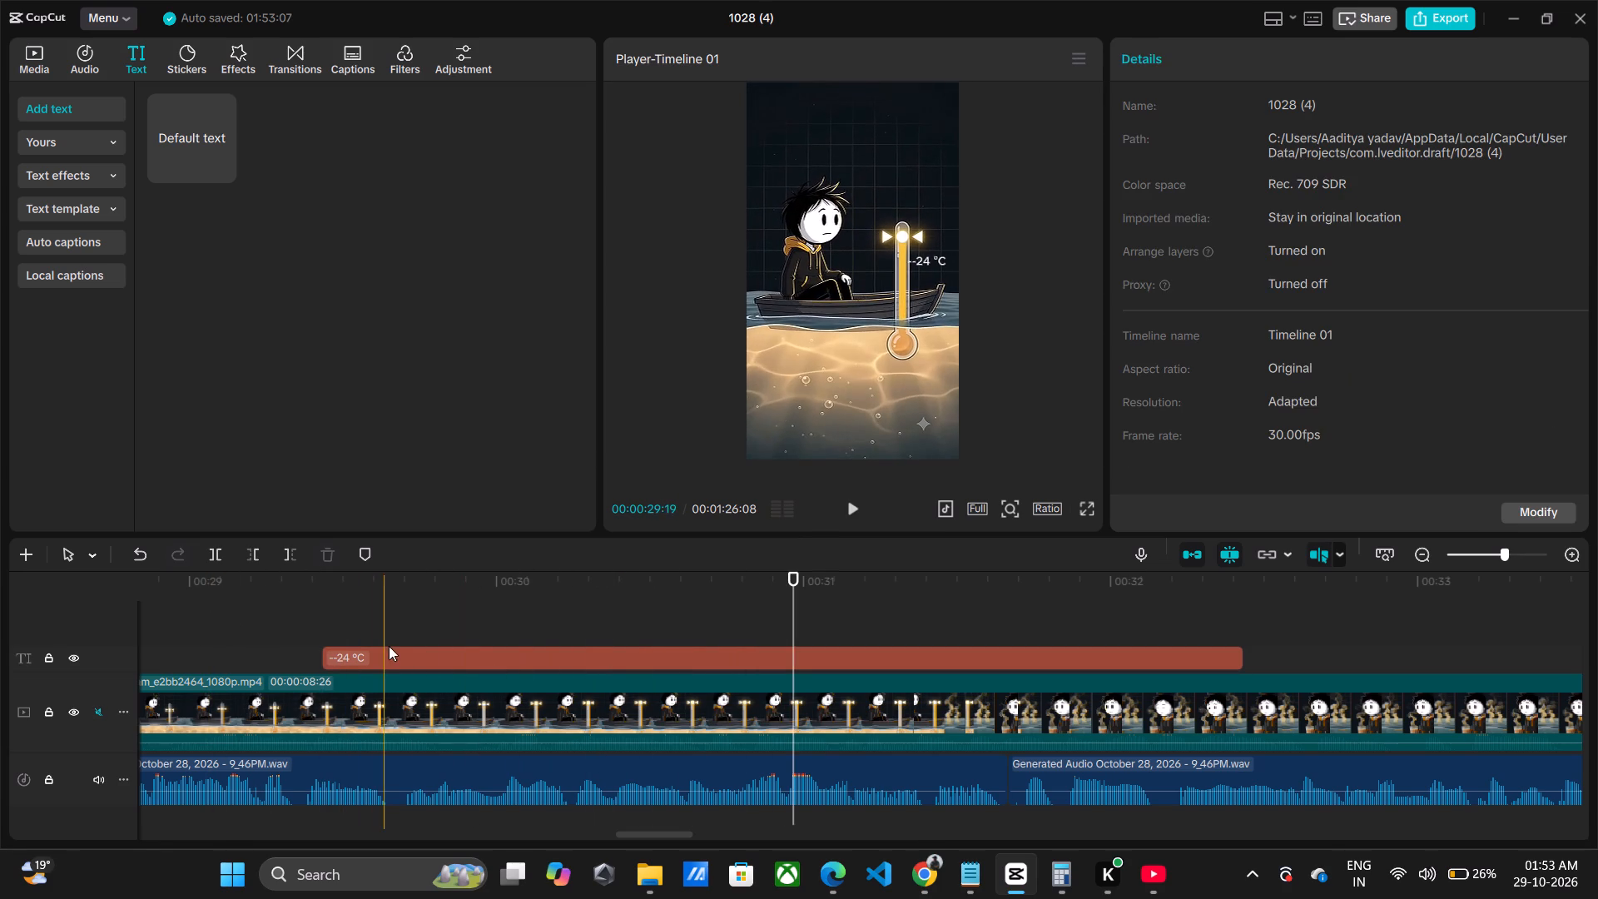
# Change the temperature label beside the thermometer to read "--26 ºC".
pyautogui.click(389, 646)
pyautogui.click(568, 654)
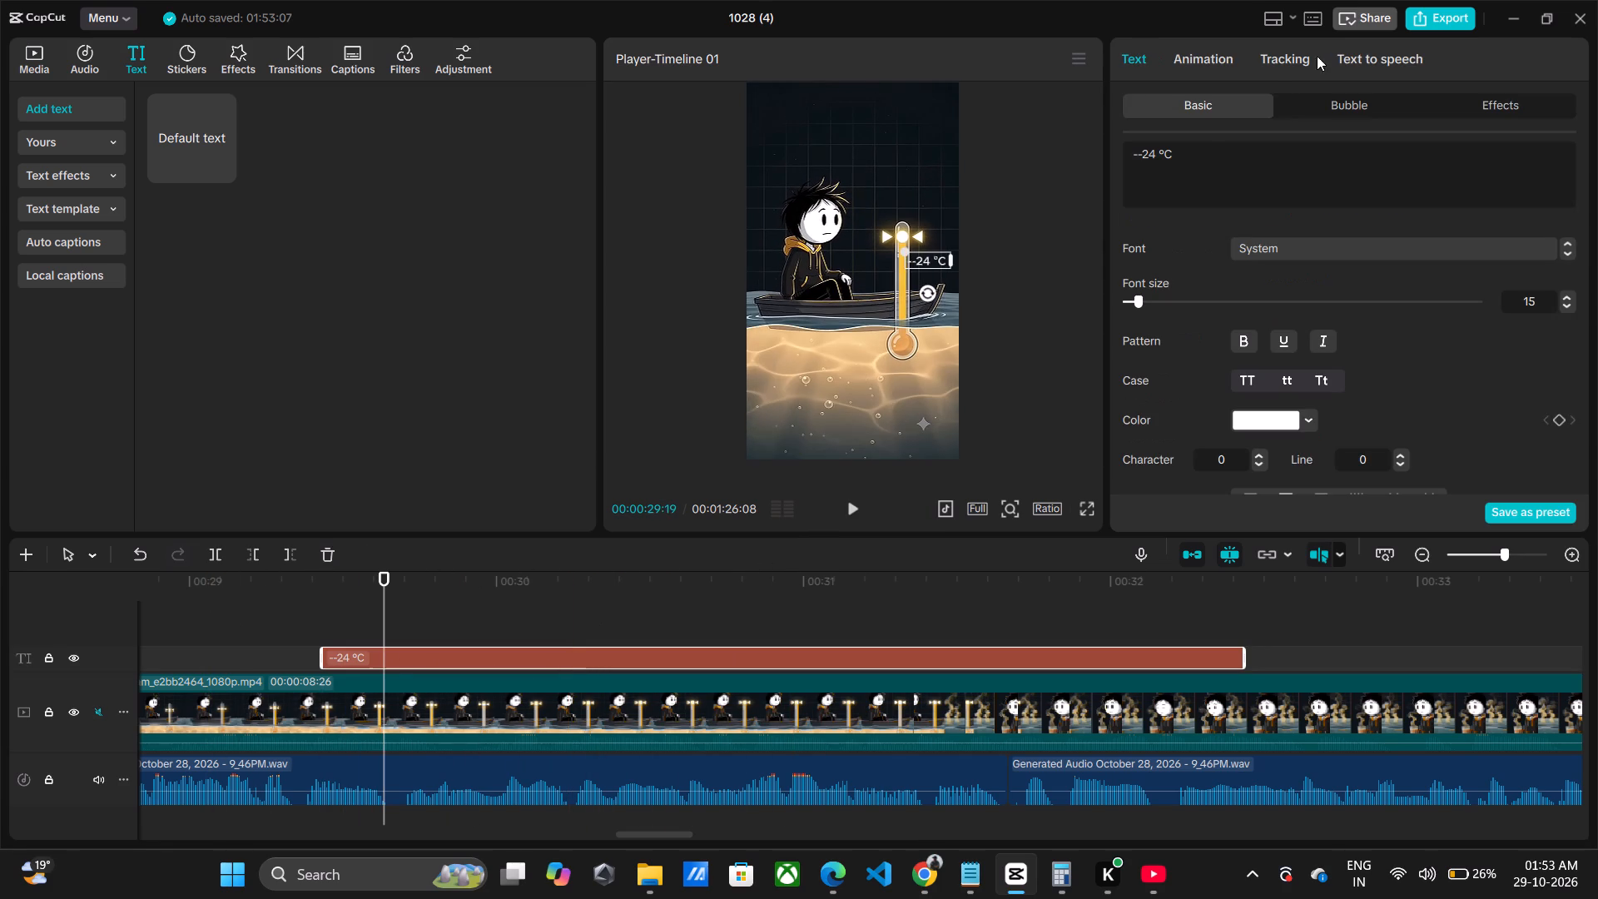
pyautogui.click(1155, 161)
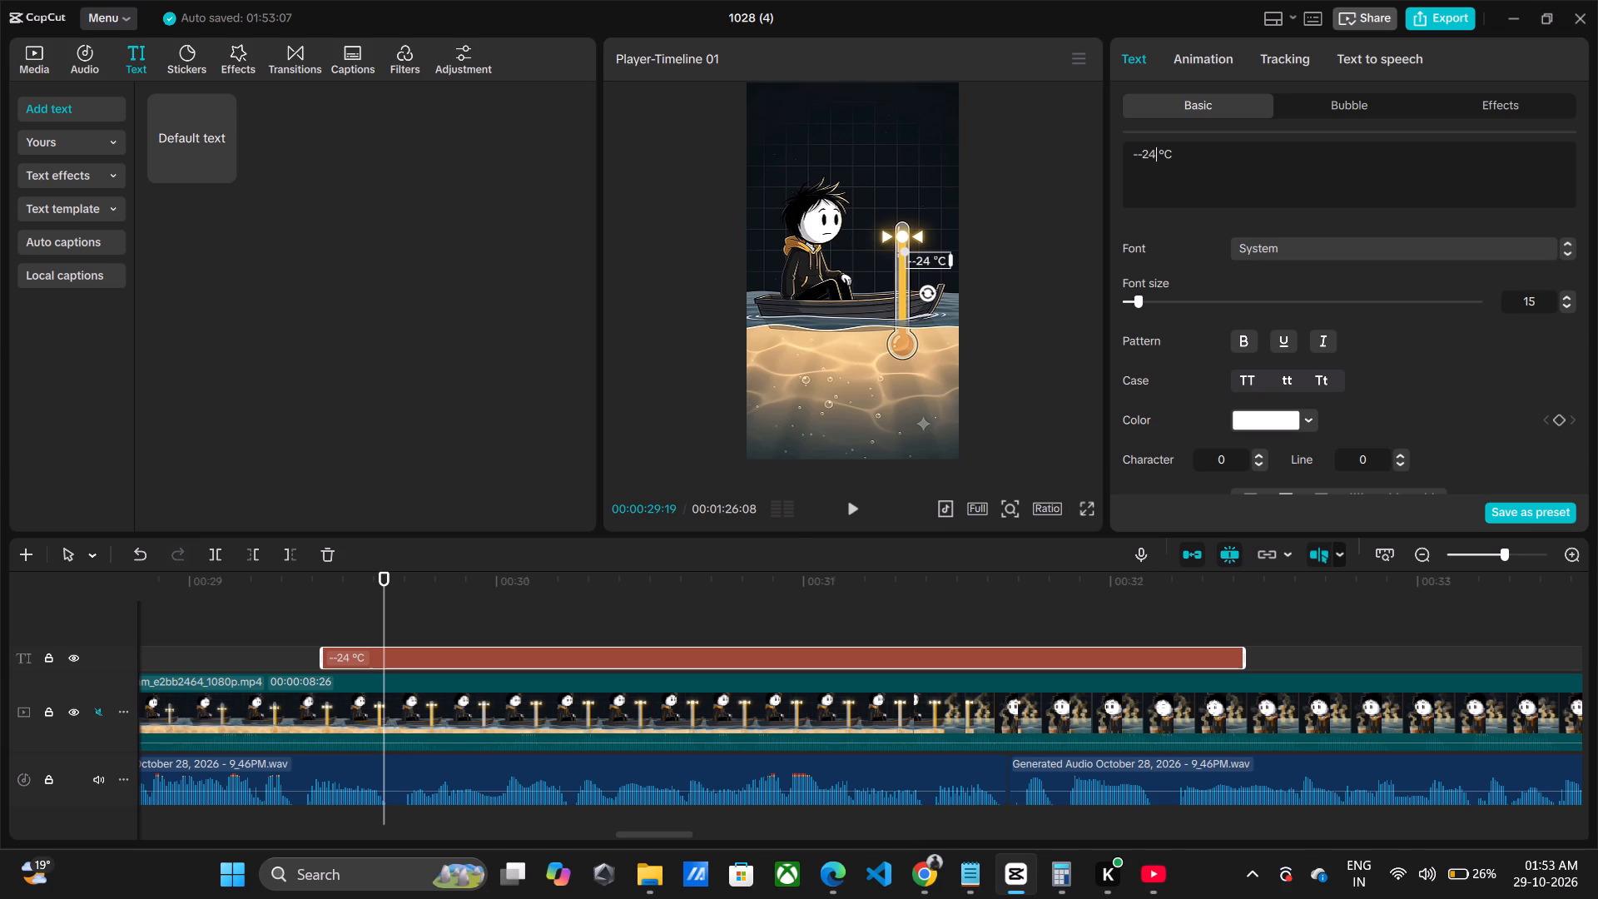
pyautogui.press('BackSpace')
pyautogui.press('6')
pyautogui.press('space')
pyautogui.press('BackSpace')
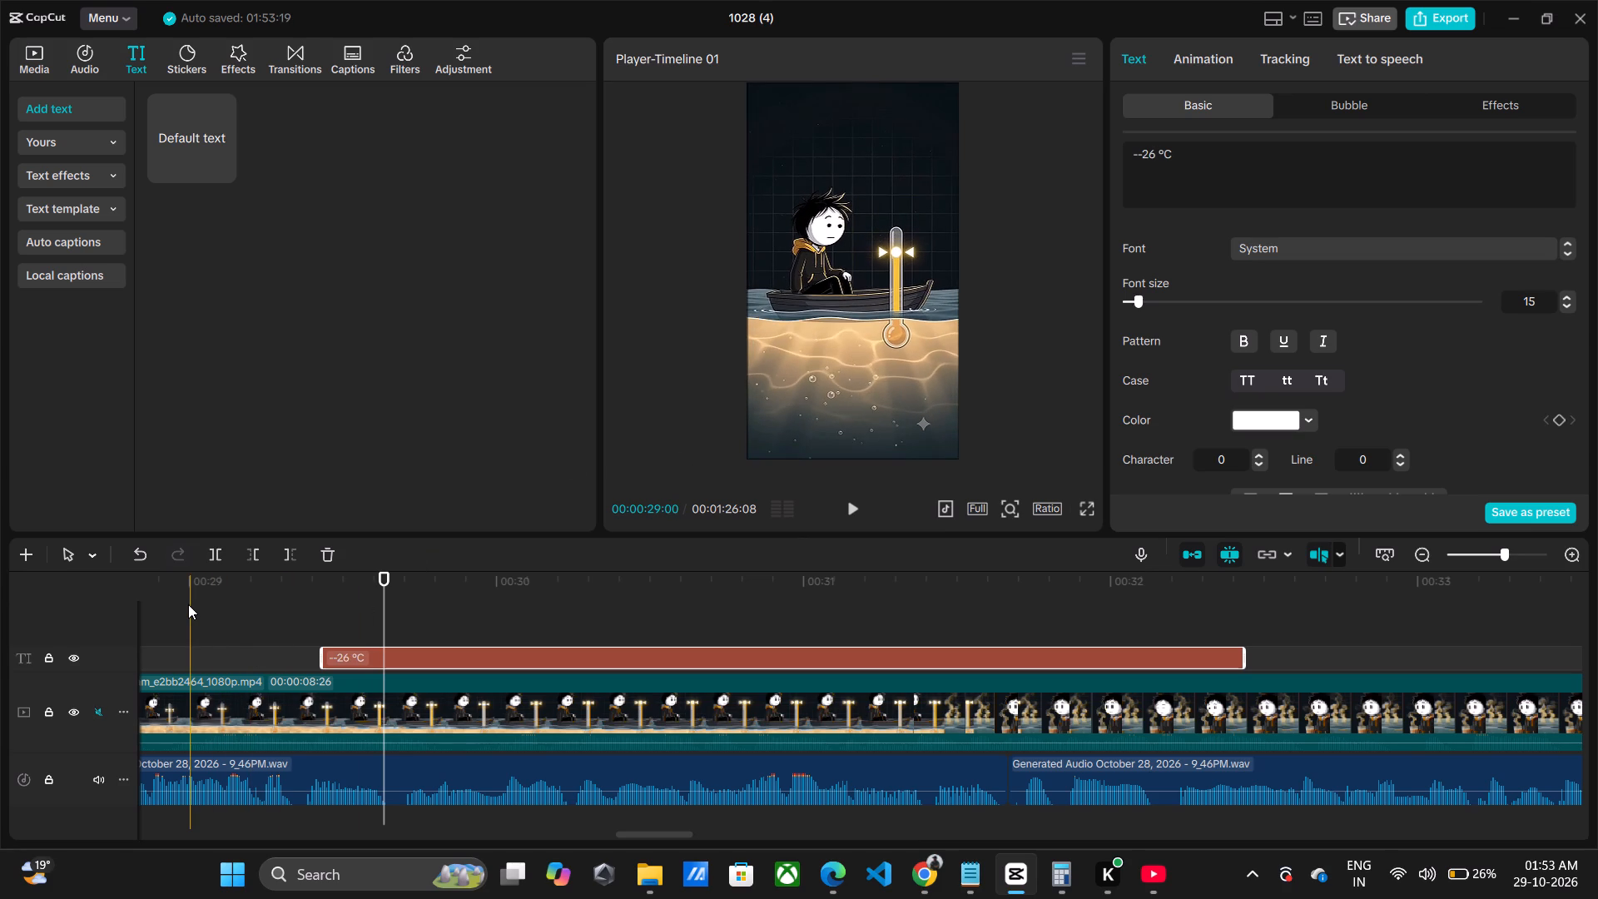
# Play back the thermometer scene against the voiceover and split the ocean-steam clip at about 00:00:31:05.
pyautogui.click(237, 637)
pyautogui.press('space')
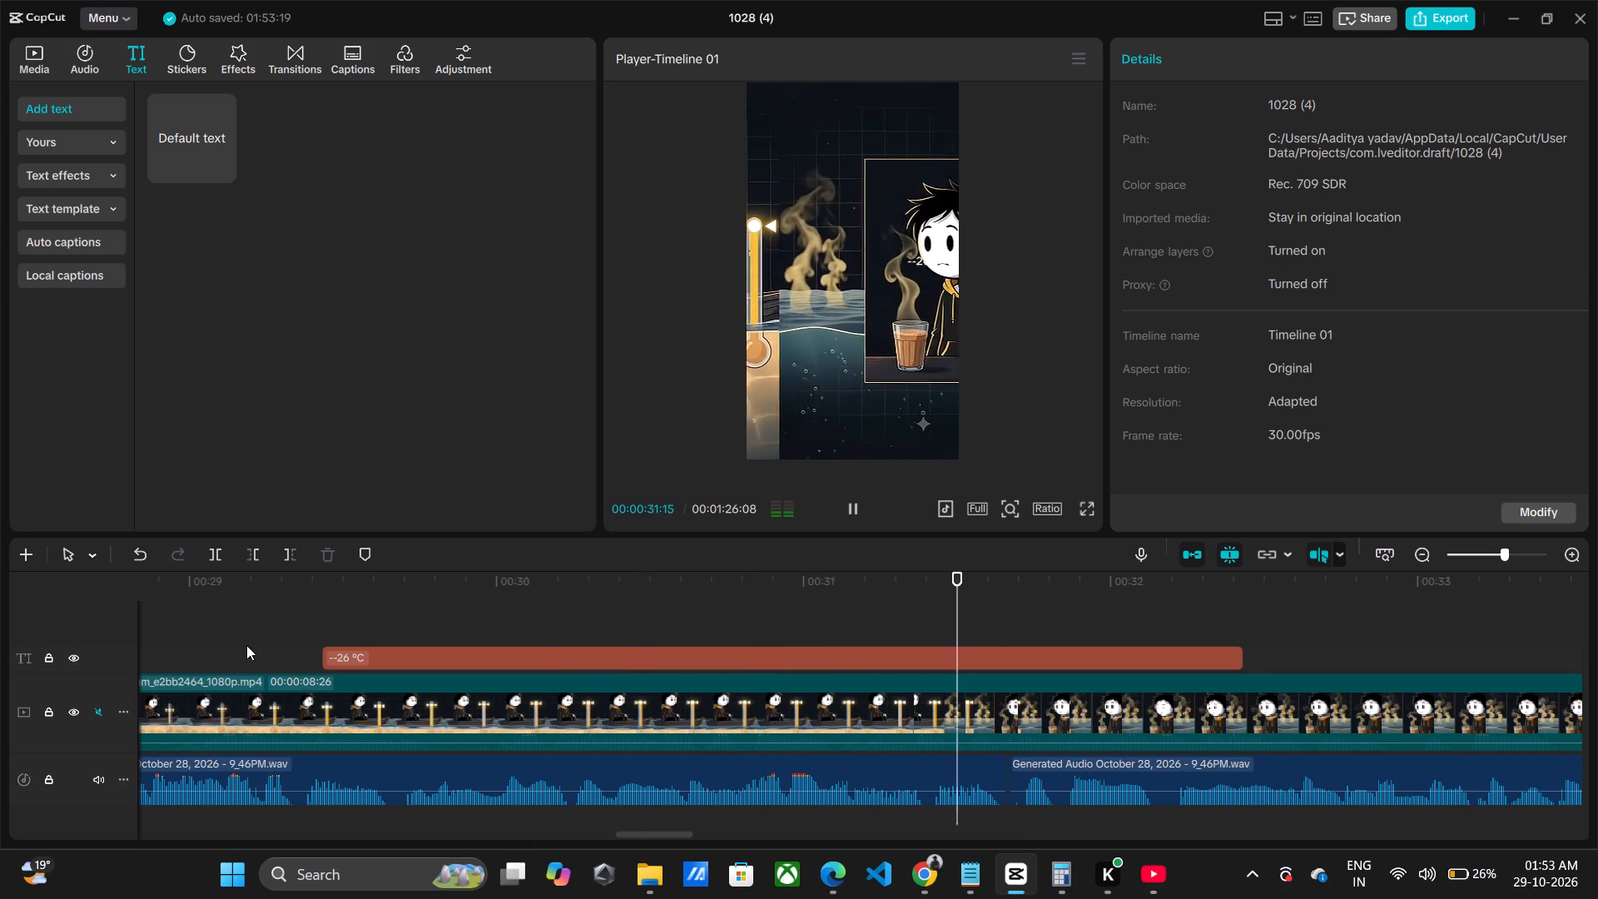
pyautogui.press('space')
pyautogui.click(634, 607)
pyautogui.press('space')
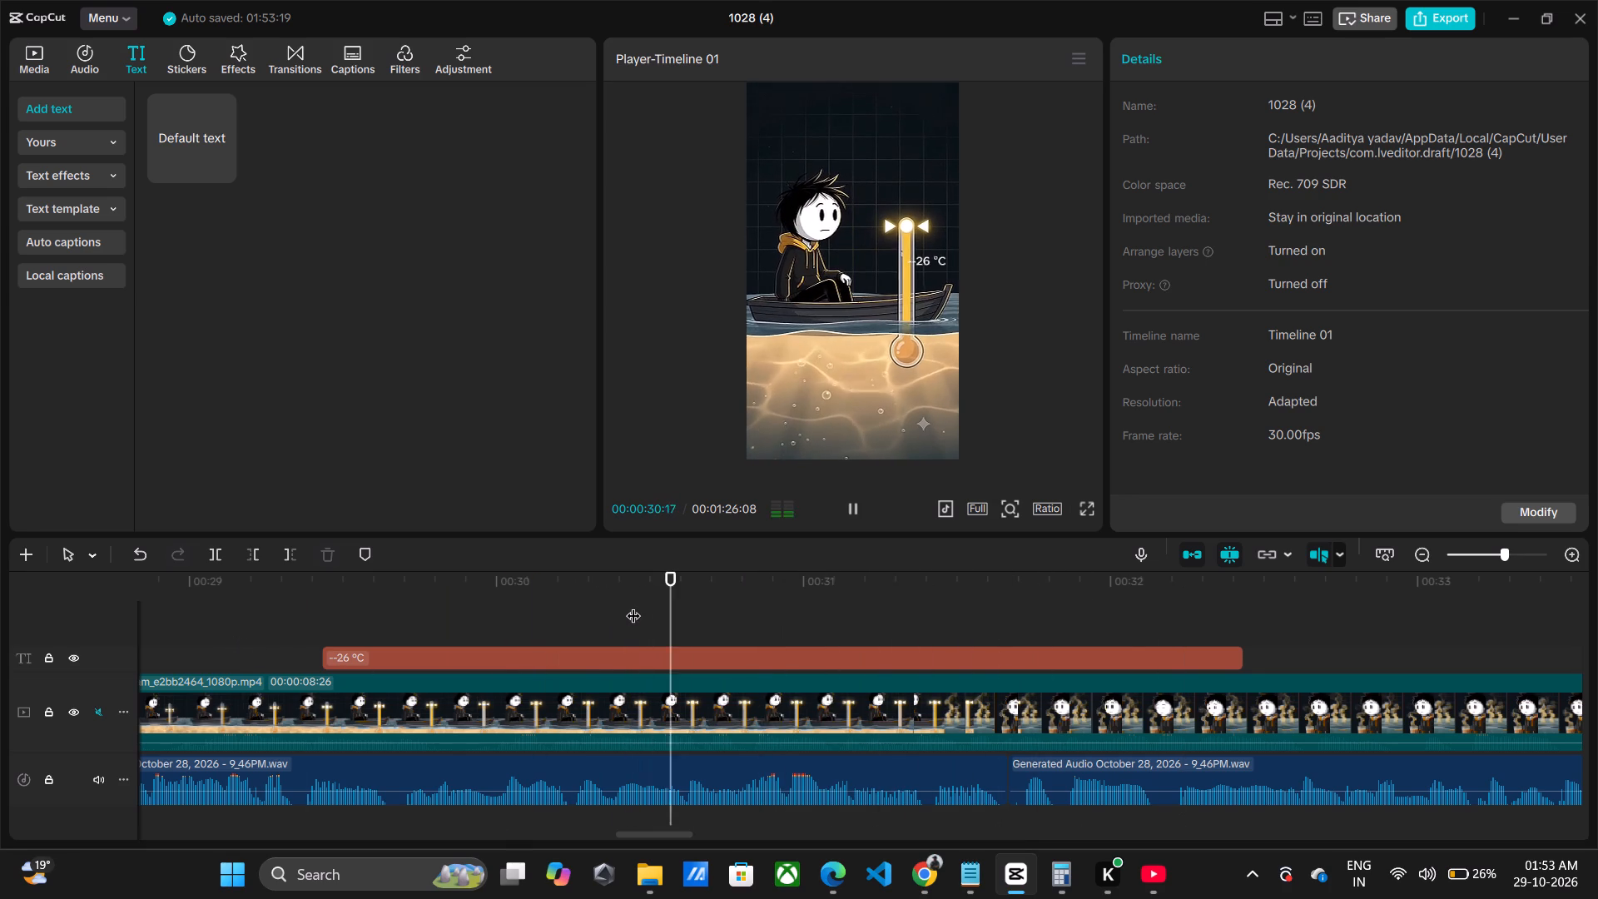
pyautogui.press('space')
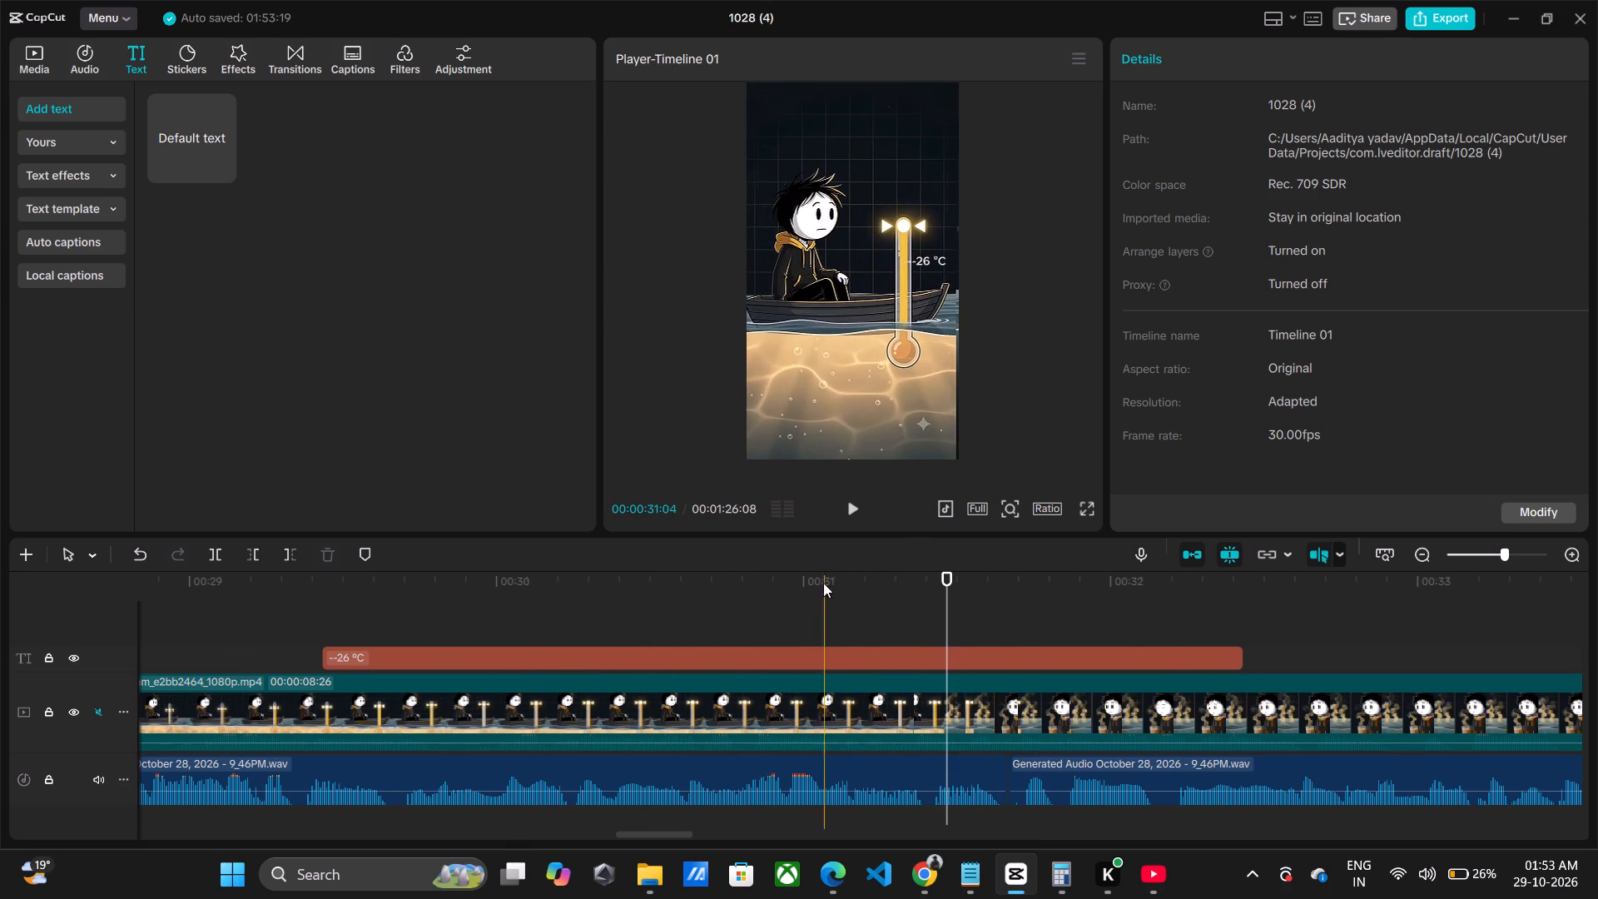
pyautogui.click(868, 573)
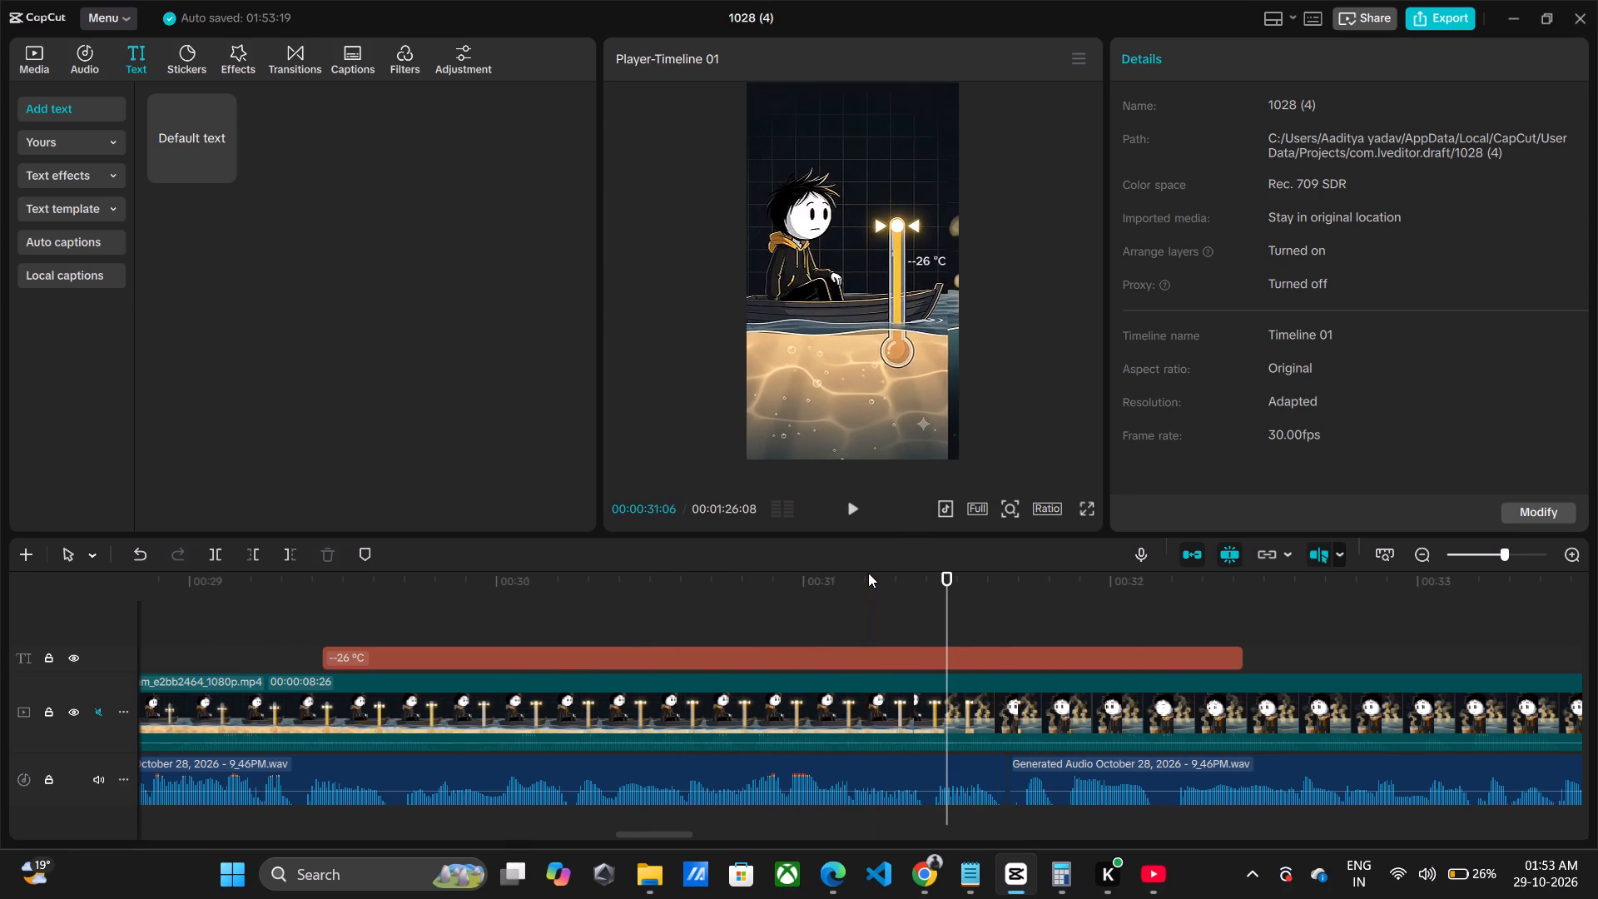
pyautogui.click(864, 692)
pyautogui.hotkey('ctrl', 'b')
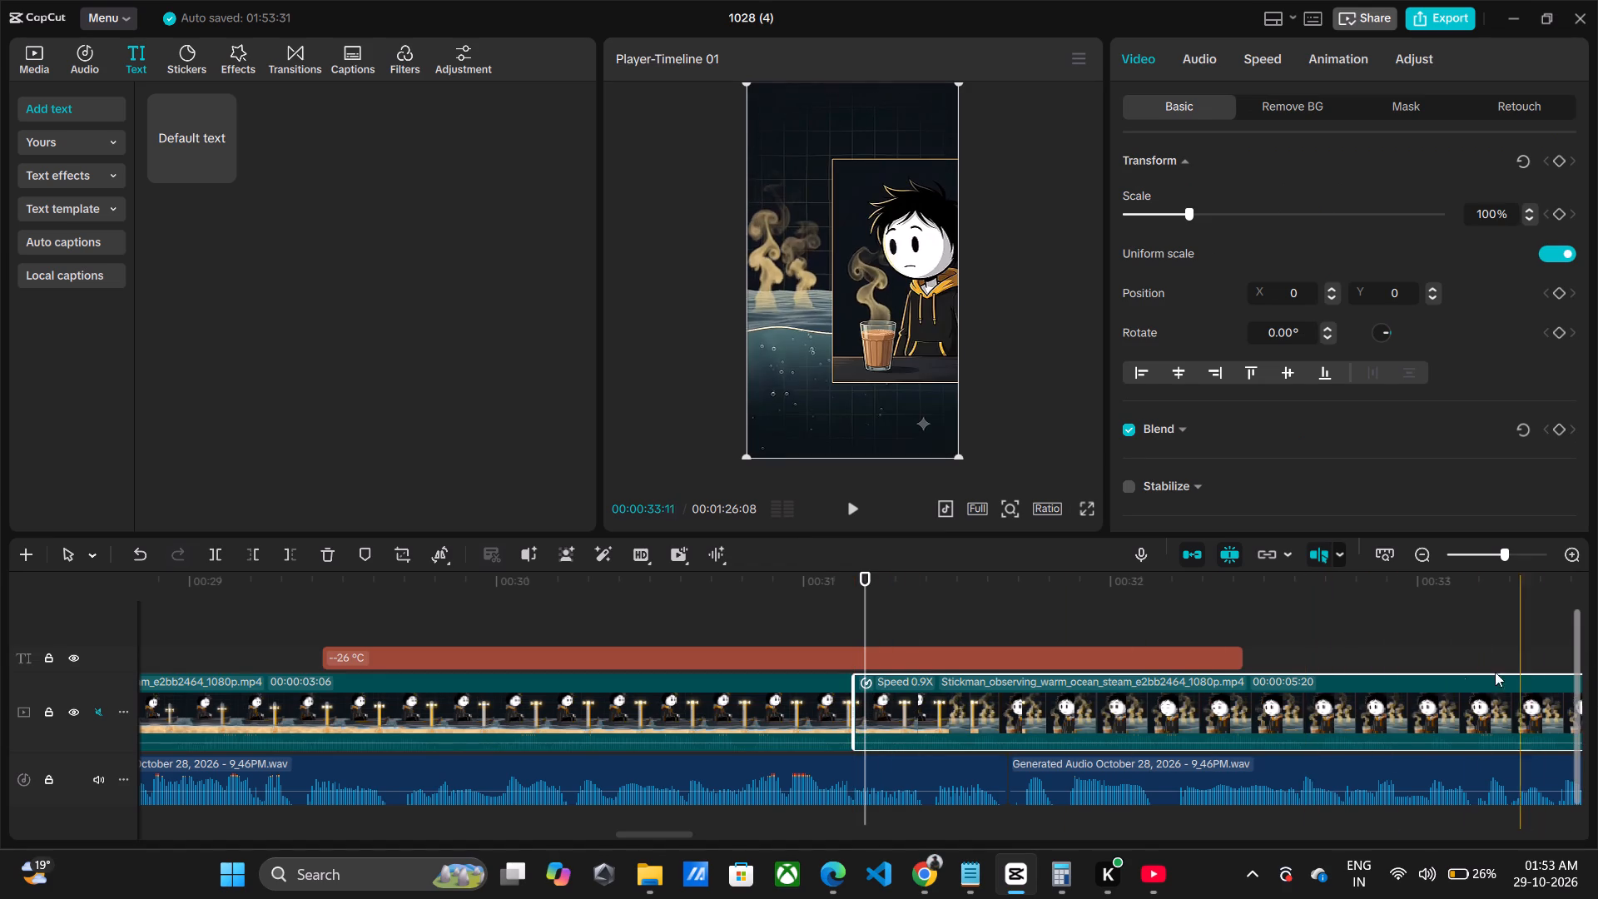
# Split the second ocean-steam part at 00:00:34:19, just before the scene with the tall steam column.
pyautogui.press('space')
pyautogui.press('space')
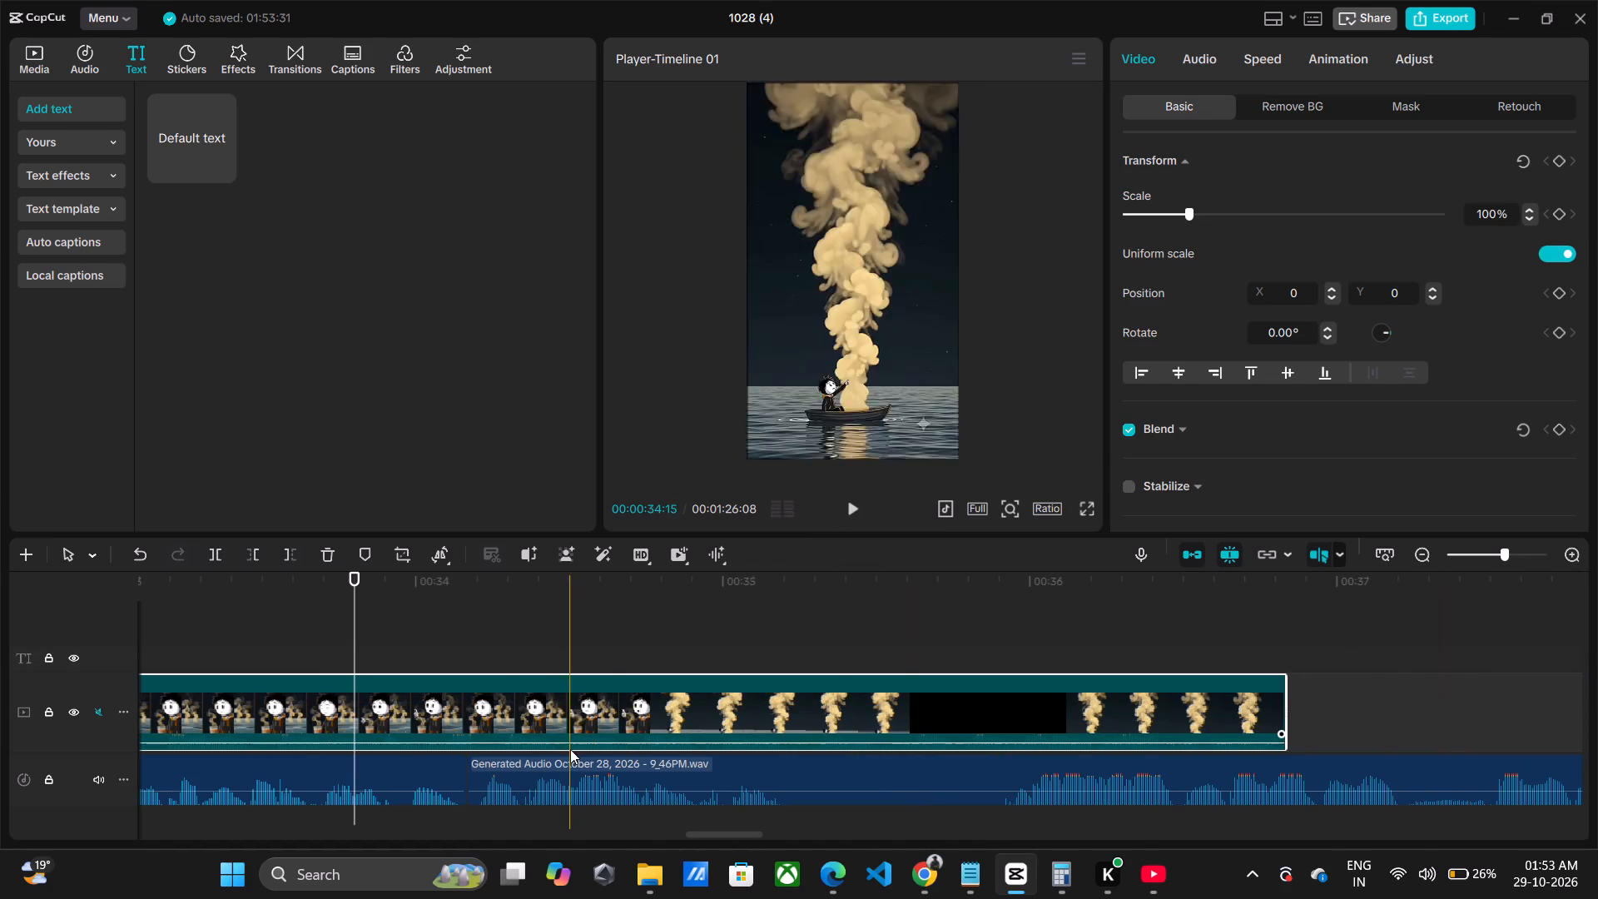
pyautogui.press('space')
pyautogui.press('space')
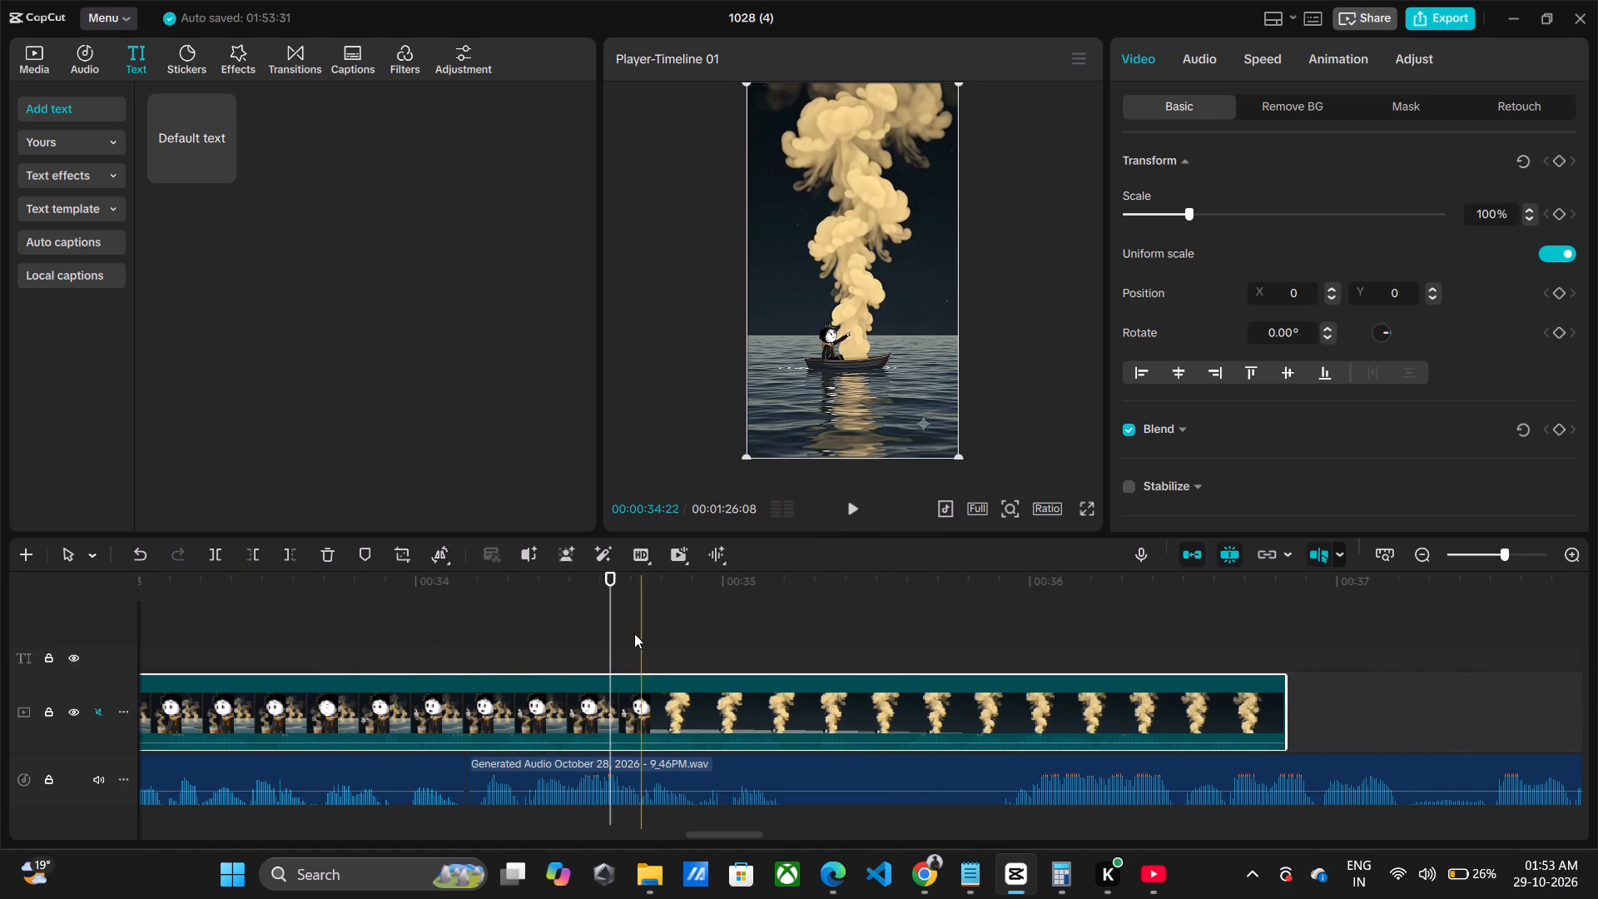
pyautogui.click(608, 687)
pyautogui.hotkey('ctrl', 'b')
# Move the steam-column part onto a separate track above the label, starting at about 00:00:31:00.
pyautogui.moveTo(687, 701); pyautogui.dragTo(440, 627)
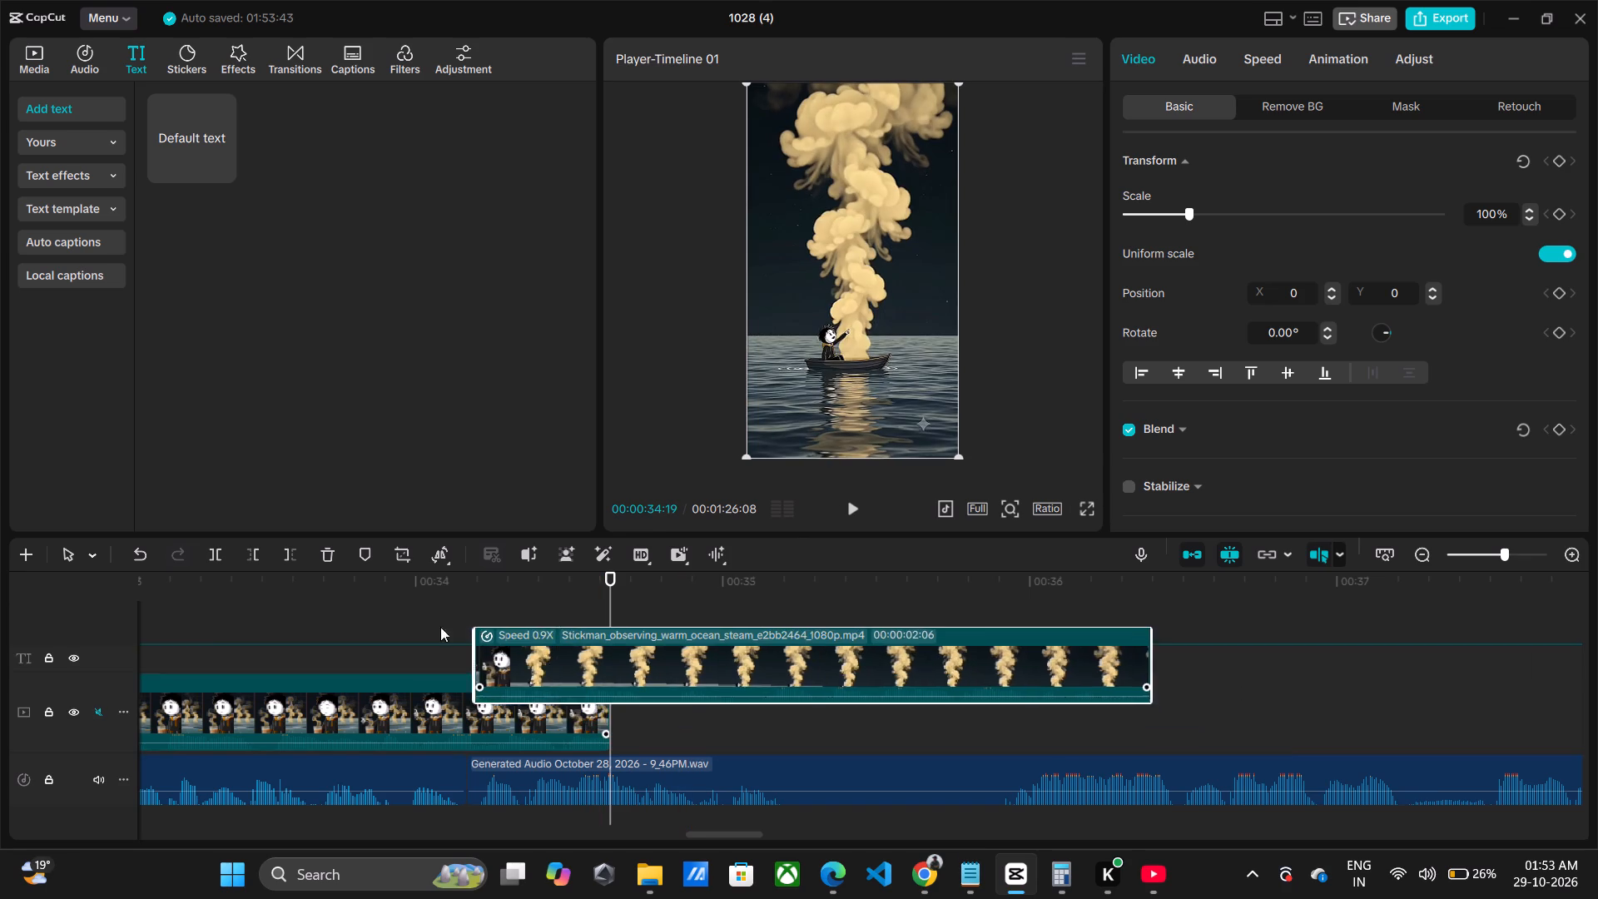
pyautogui.moveTo(440, 627); pyautogui.dragTo(0, 622)
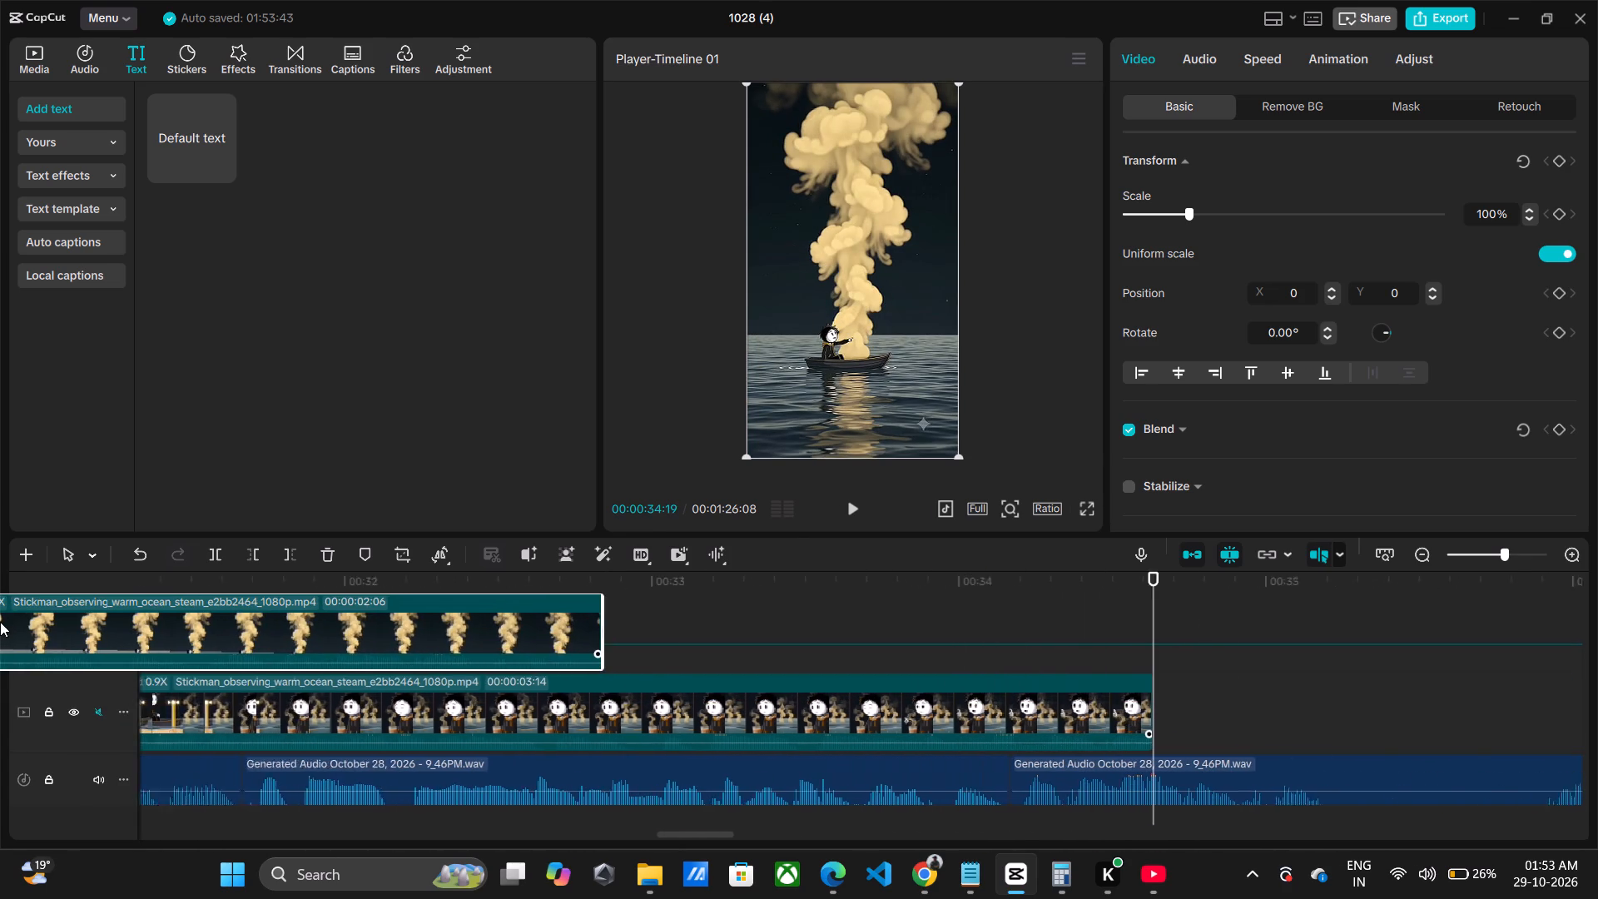
pyautogui.moveTo(0, 622); pyautogui.dragTo(654, 600)
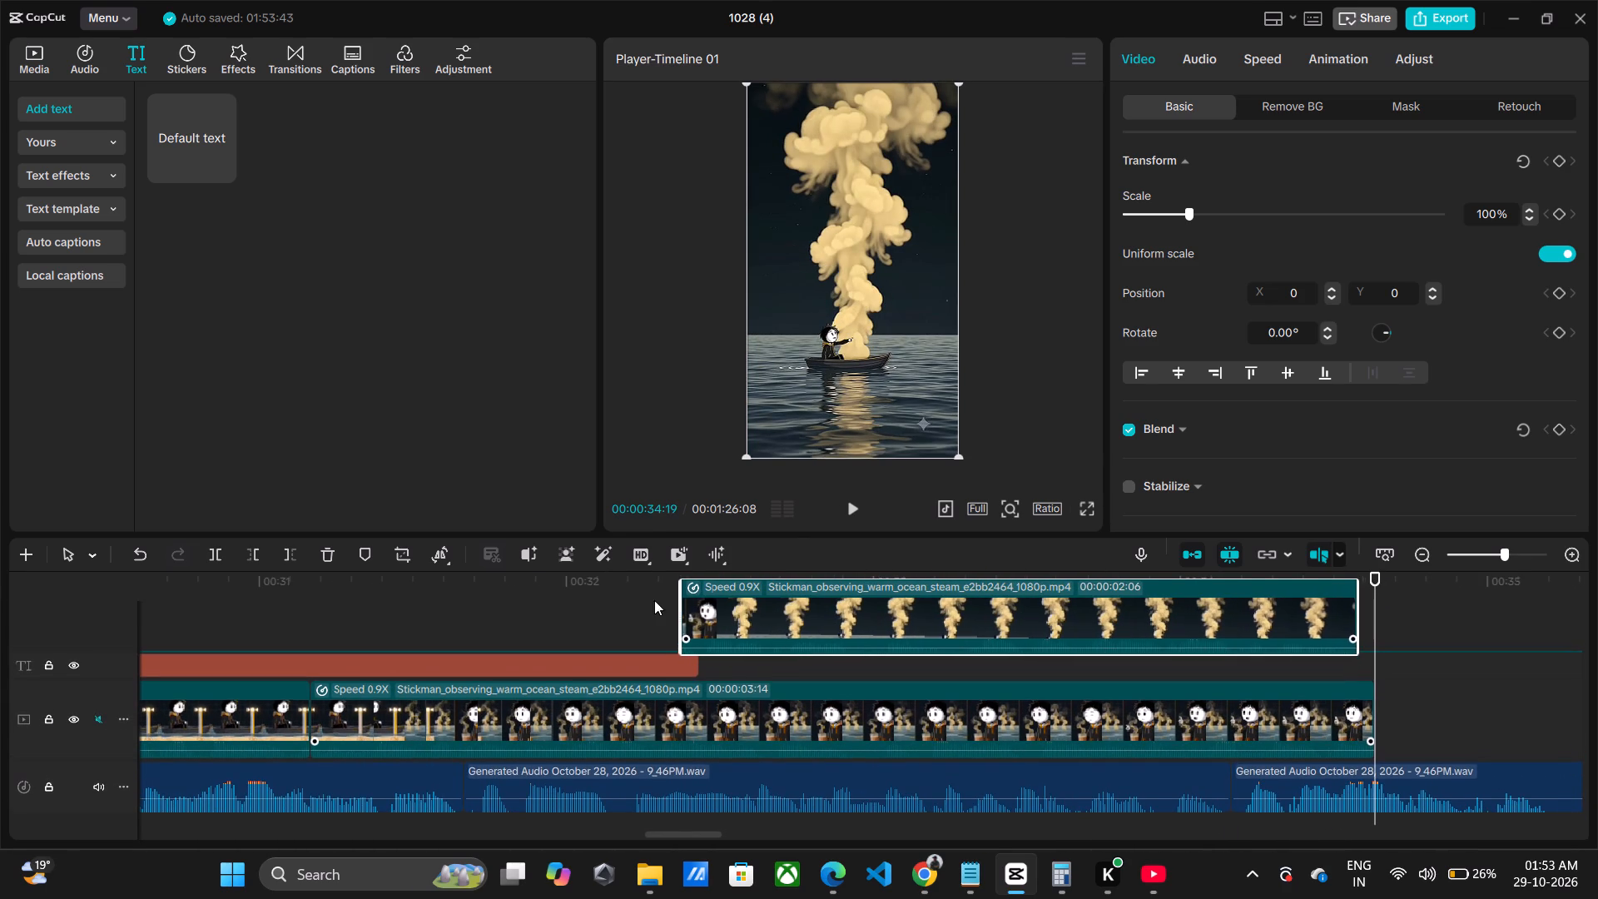
pyautogui.moveTo(654, 600); pyautogui.dragTo(333, 608)
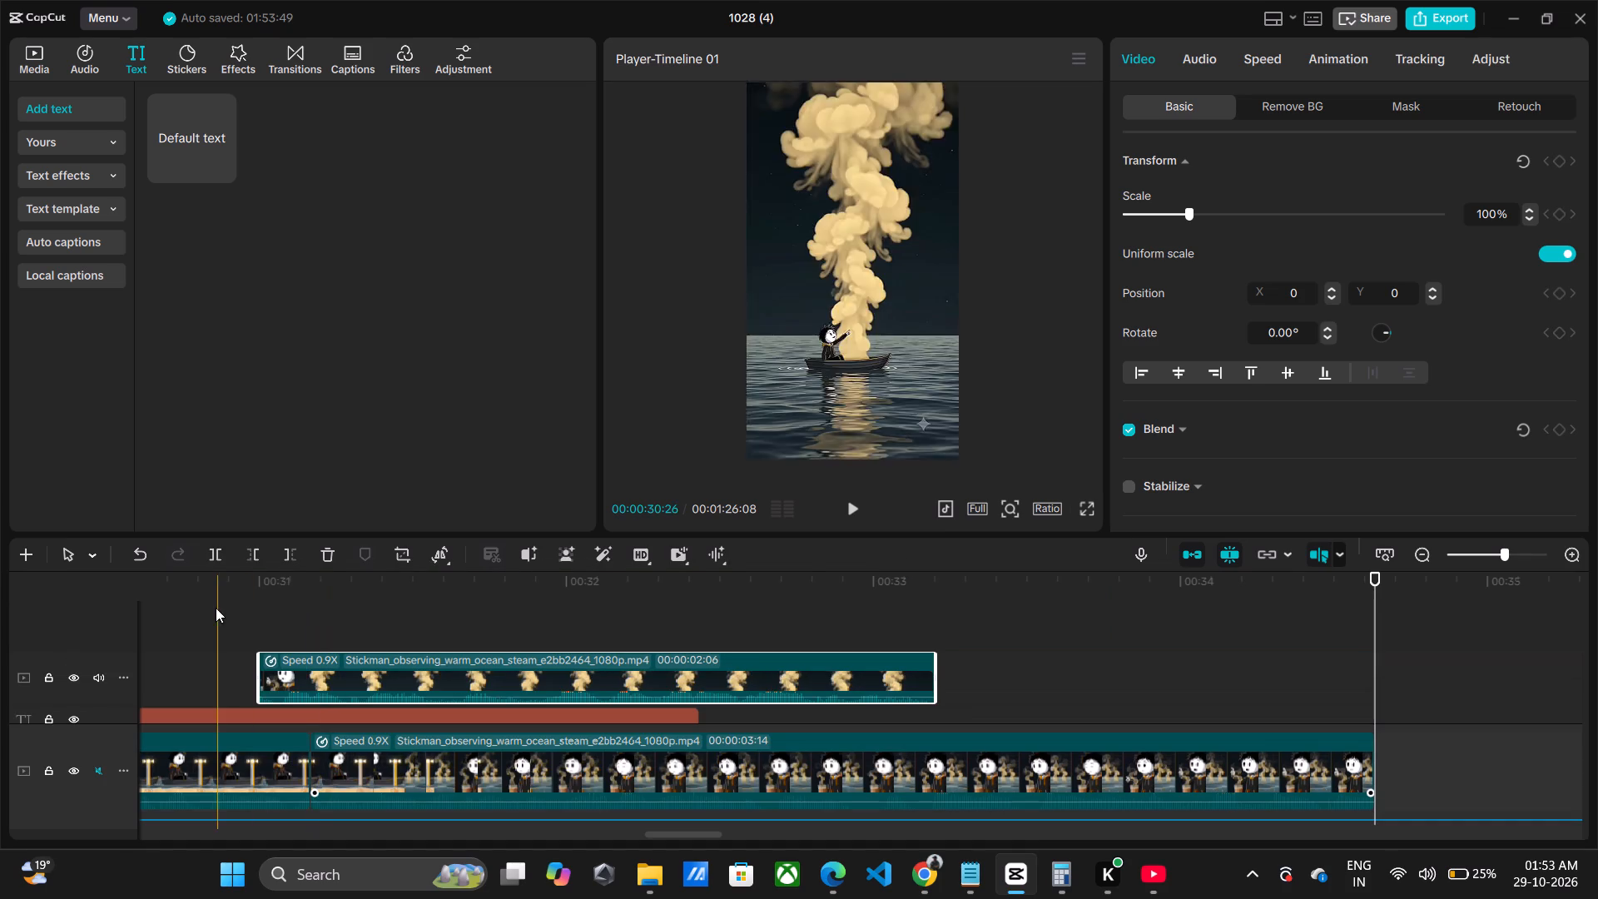
# Replay the thermometer scene and trim the end of the "--26 ºC" text clip to about 00:00:31:07.
pyautogui.moveTo(211, 592); pyautogui.dragTo(126, 589)
pyautogui.press('space')
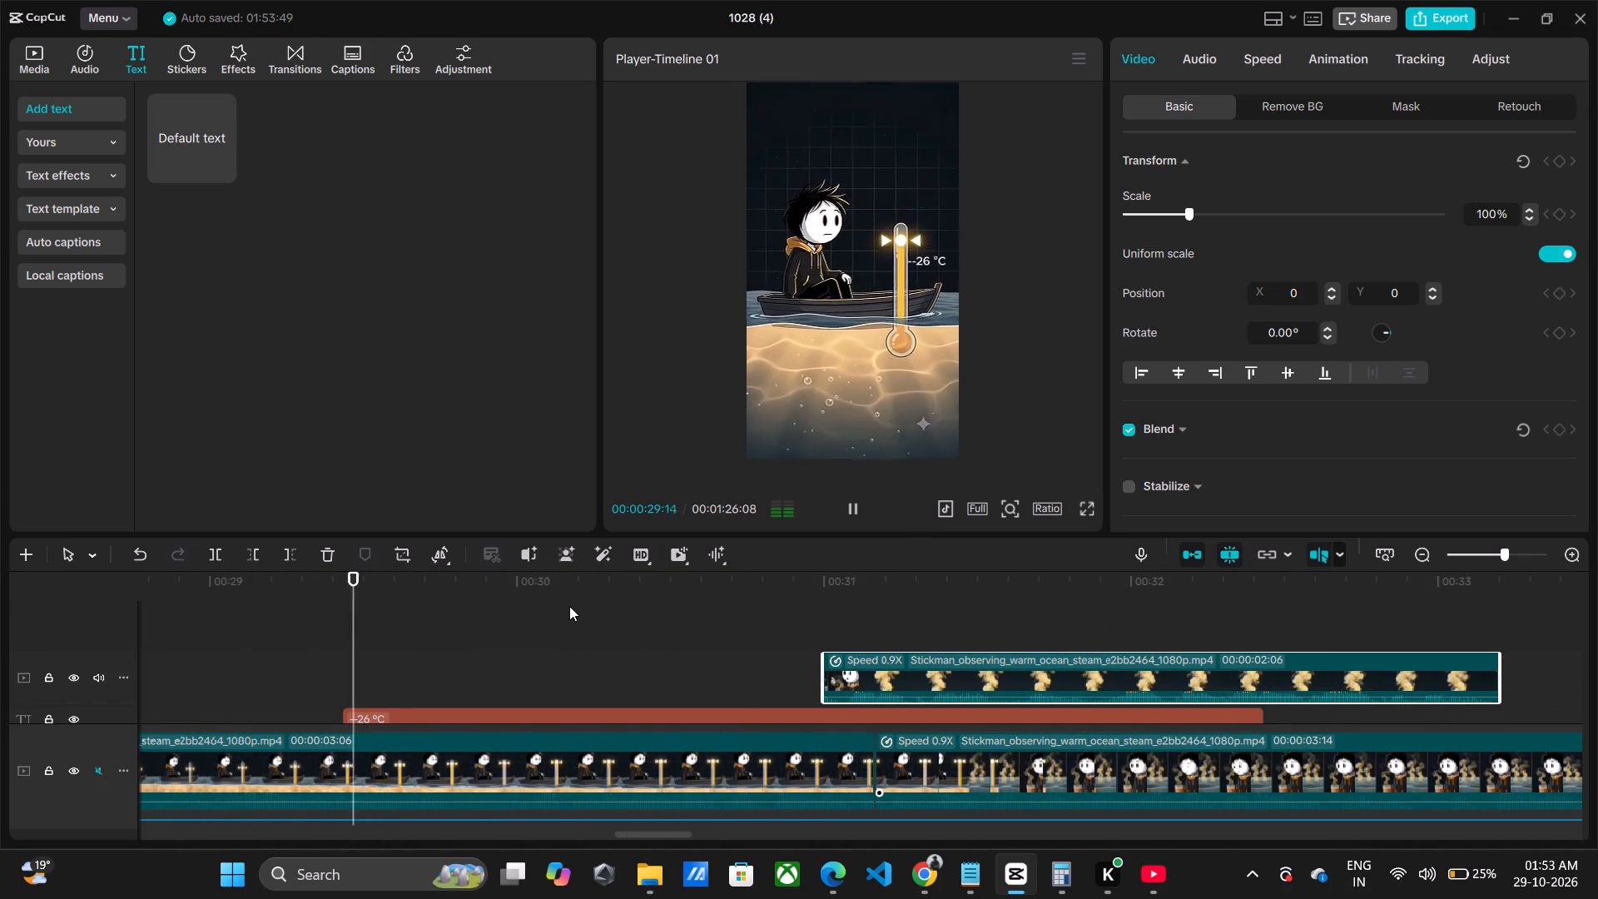
pyautogui.press('space')
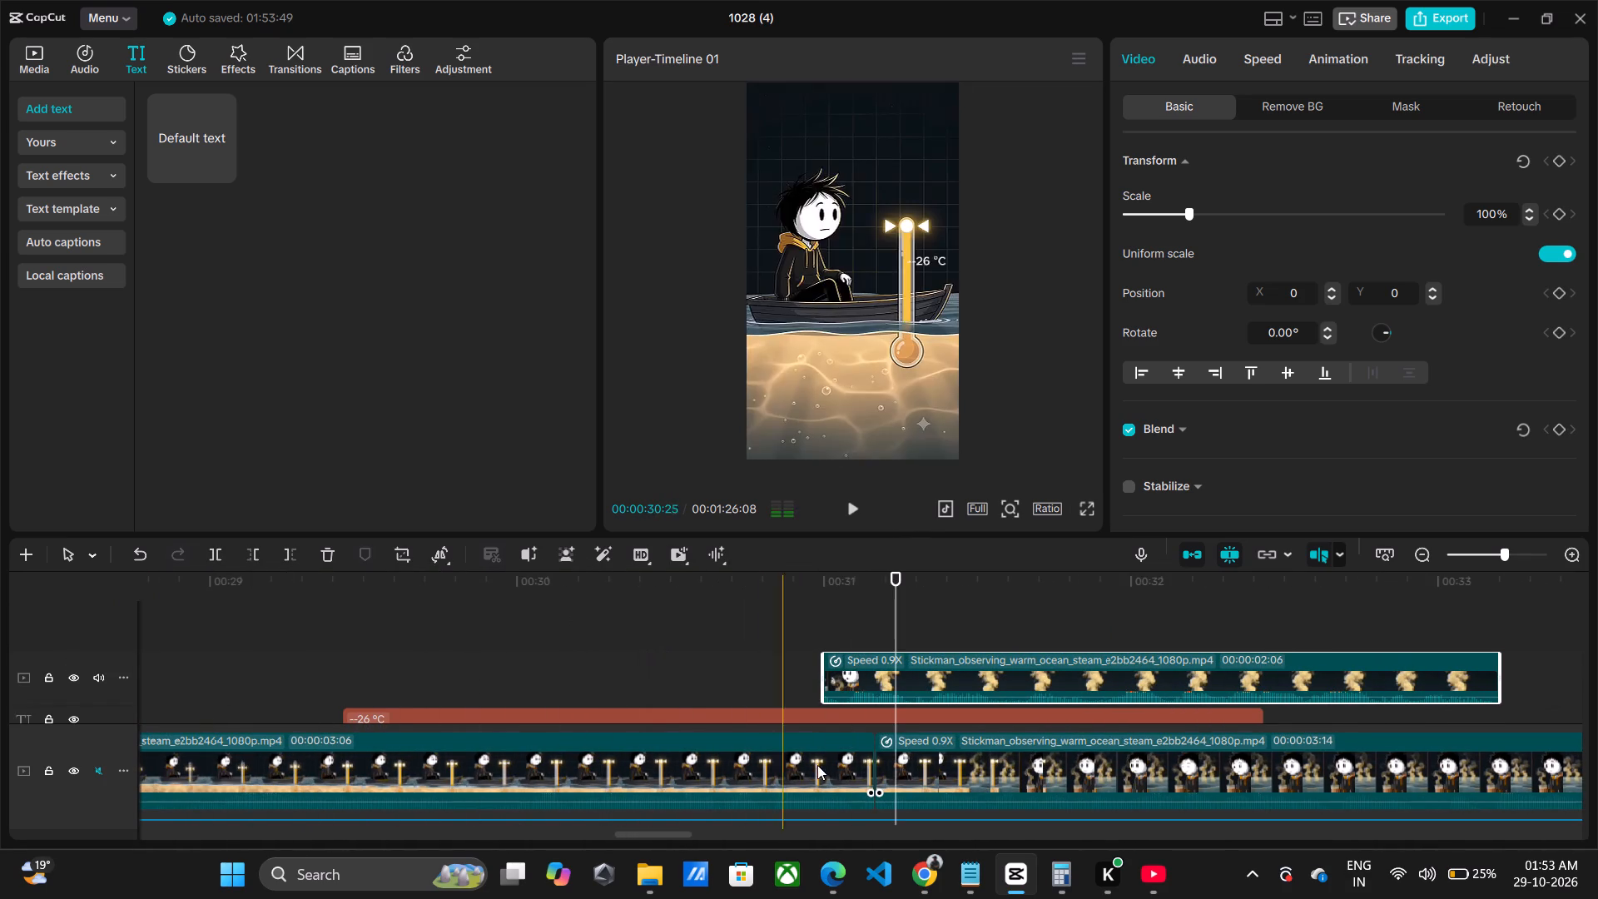
pyautogui.click(899, 719)
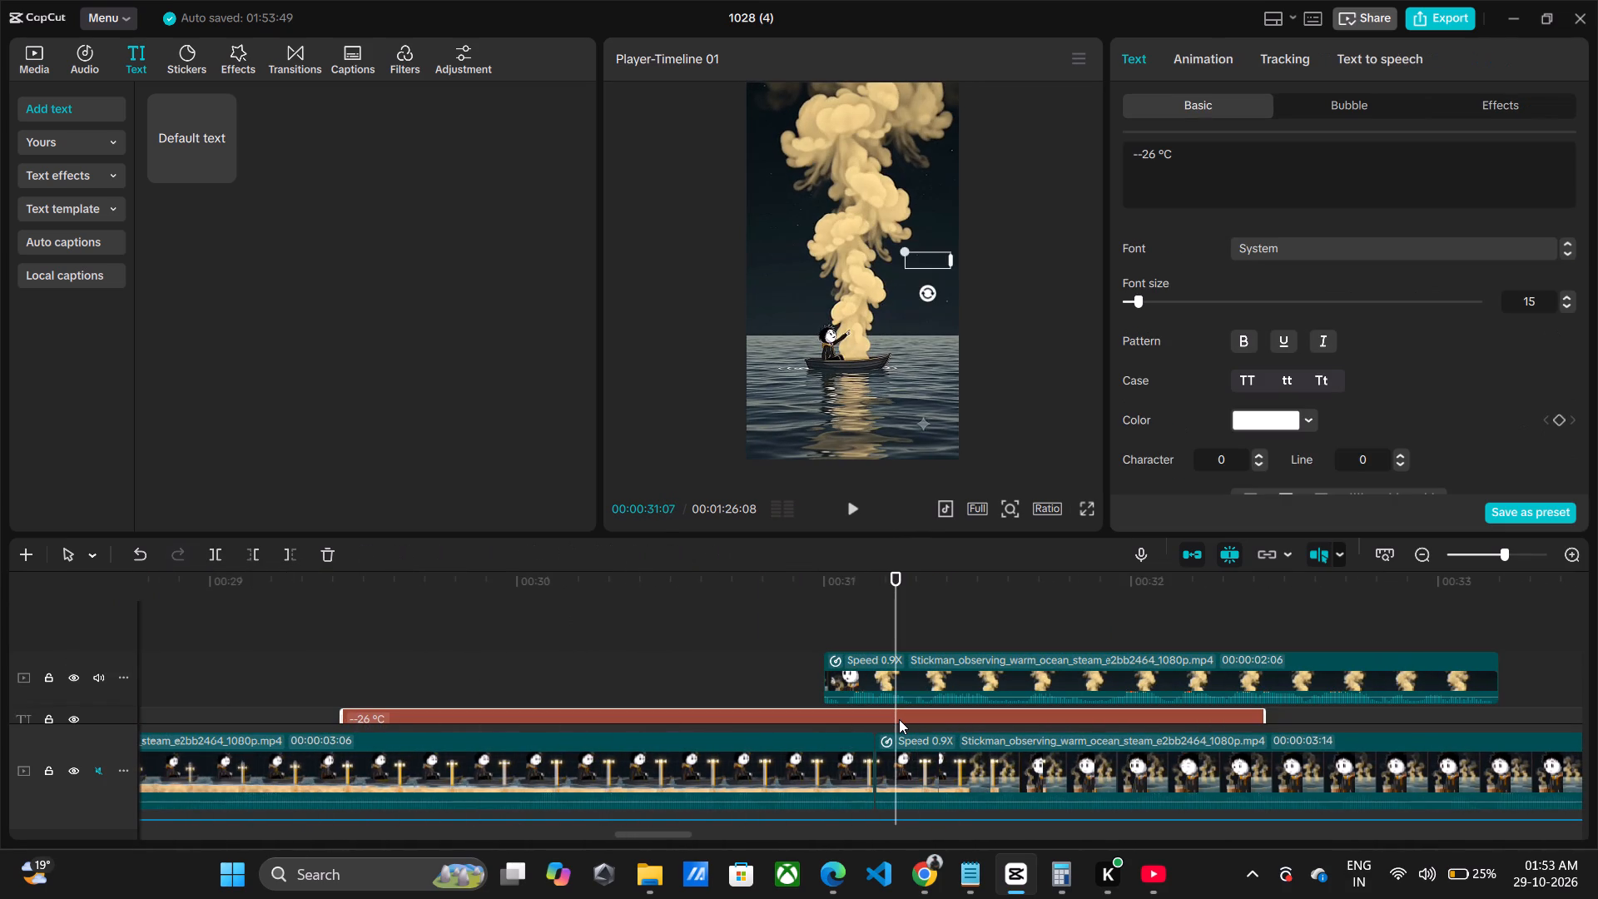
pyautogui.press('w')
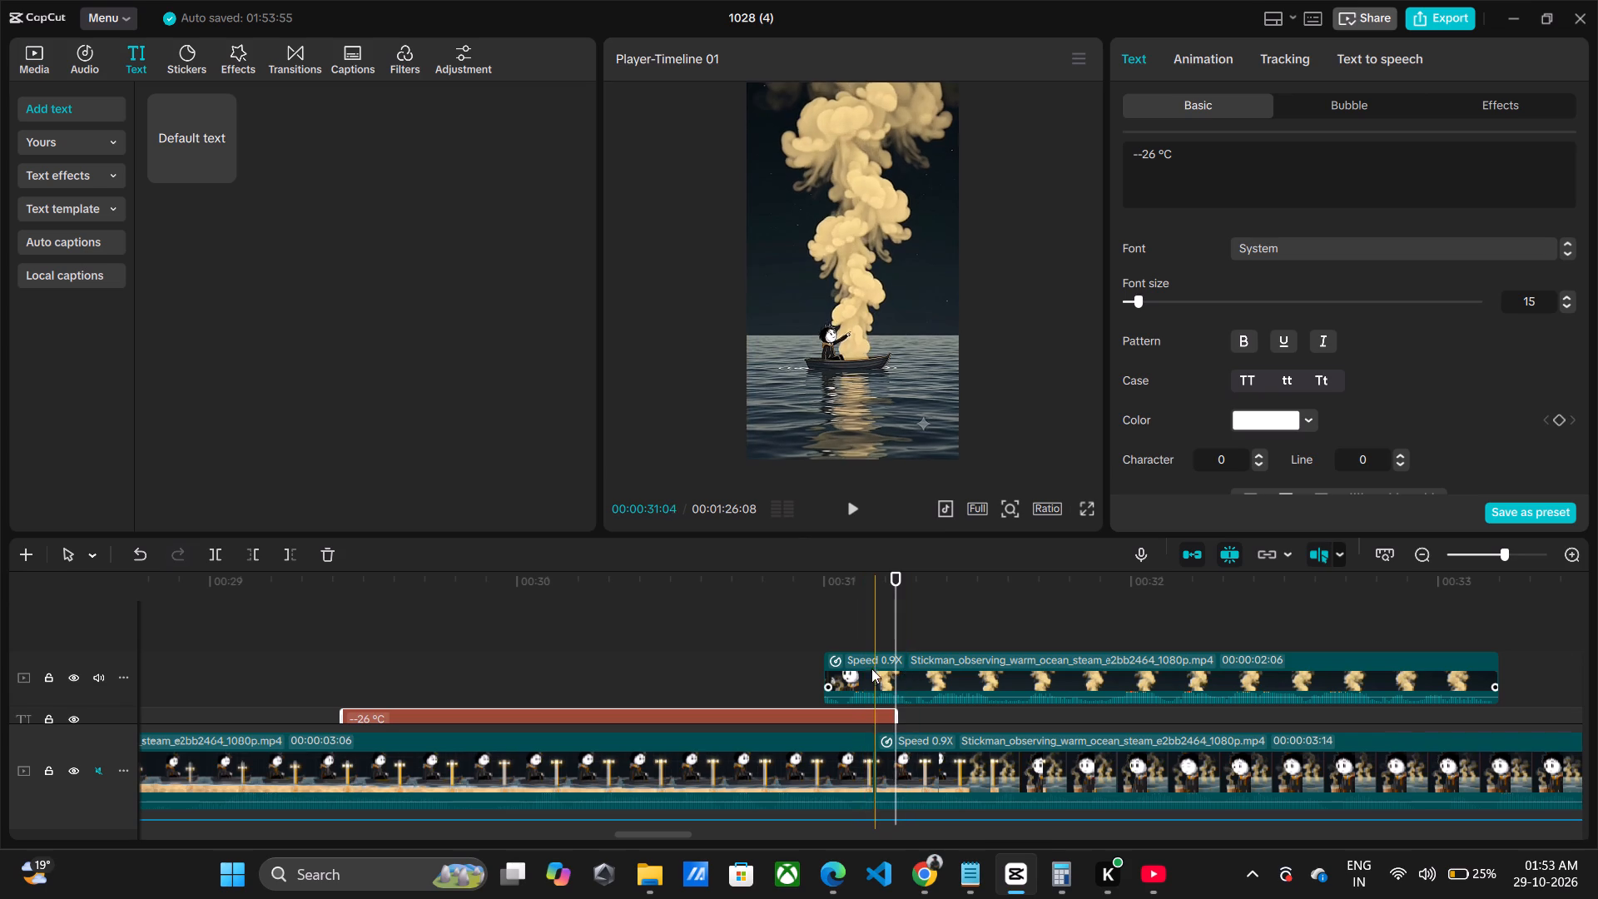
# Shift the overlaid steam-column part to start at the first split, about 00:00:31:05, and play it back.
pyautogui.moveTo(864, 693); pyautogui.dragTo(901, 697)
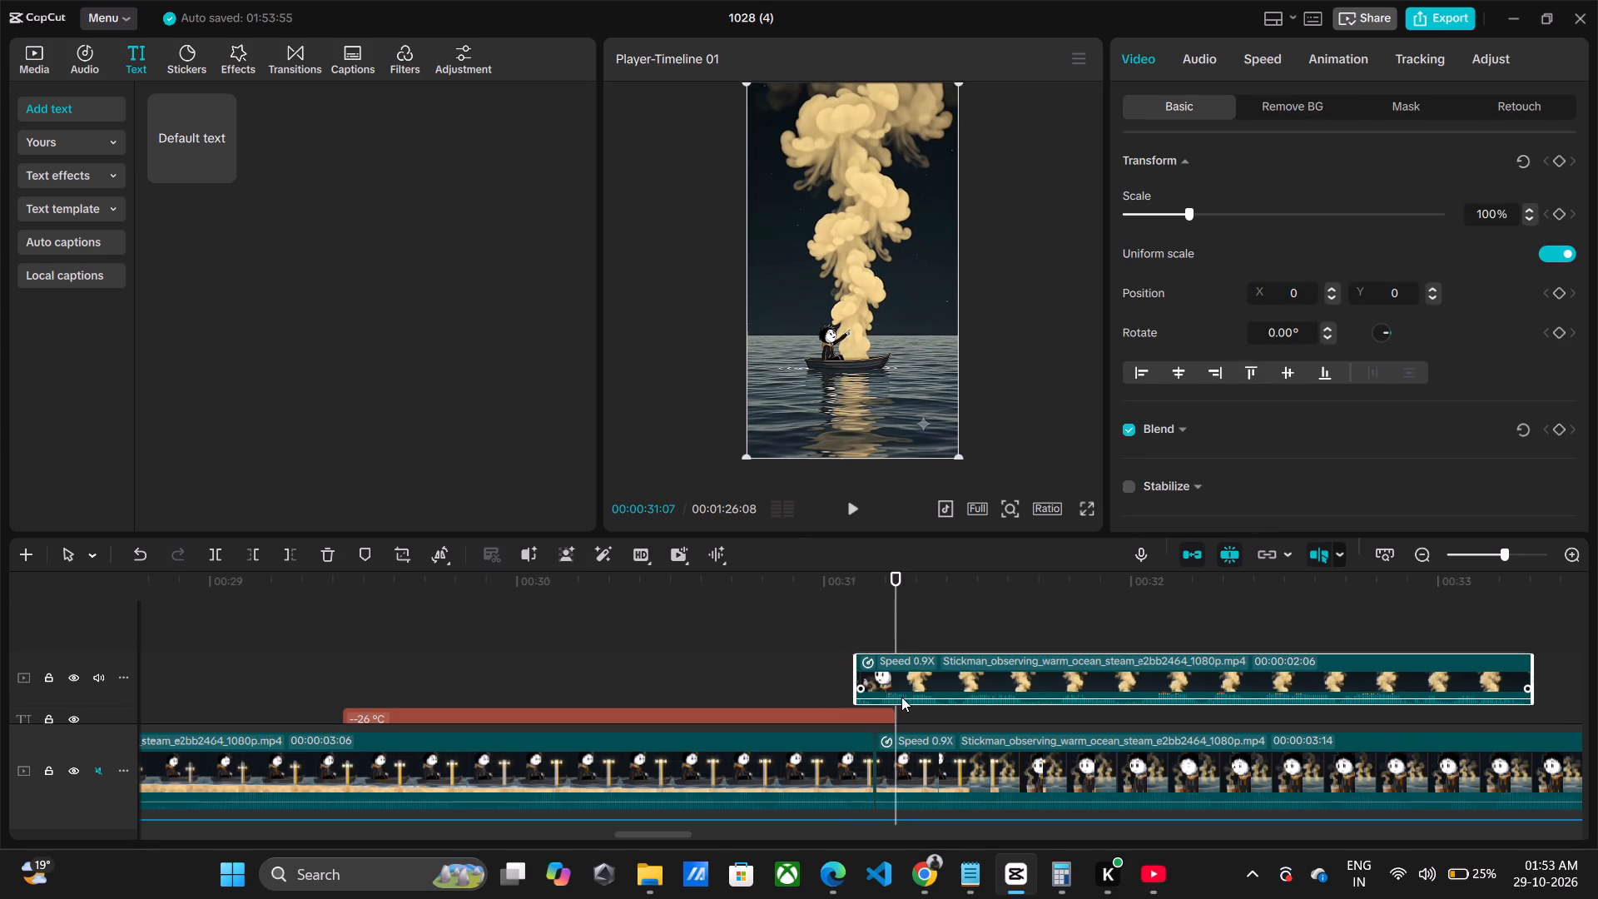
pyautogui.moveTo(901, 697); pyautogui.dragTo(921, 707)
pyautogui.click(764, 655)
pyautogui.press('space')
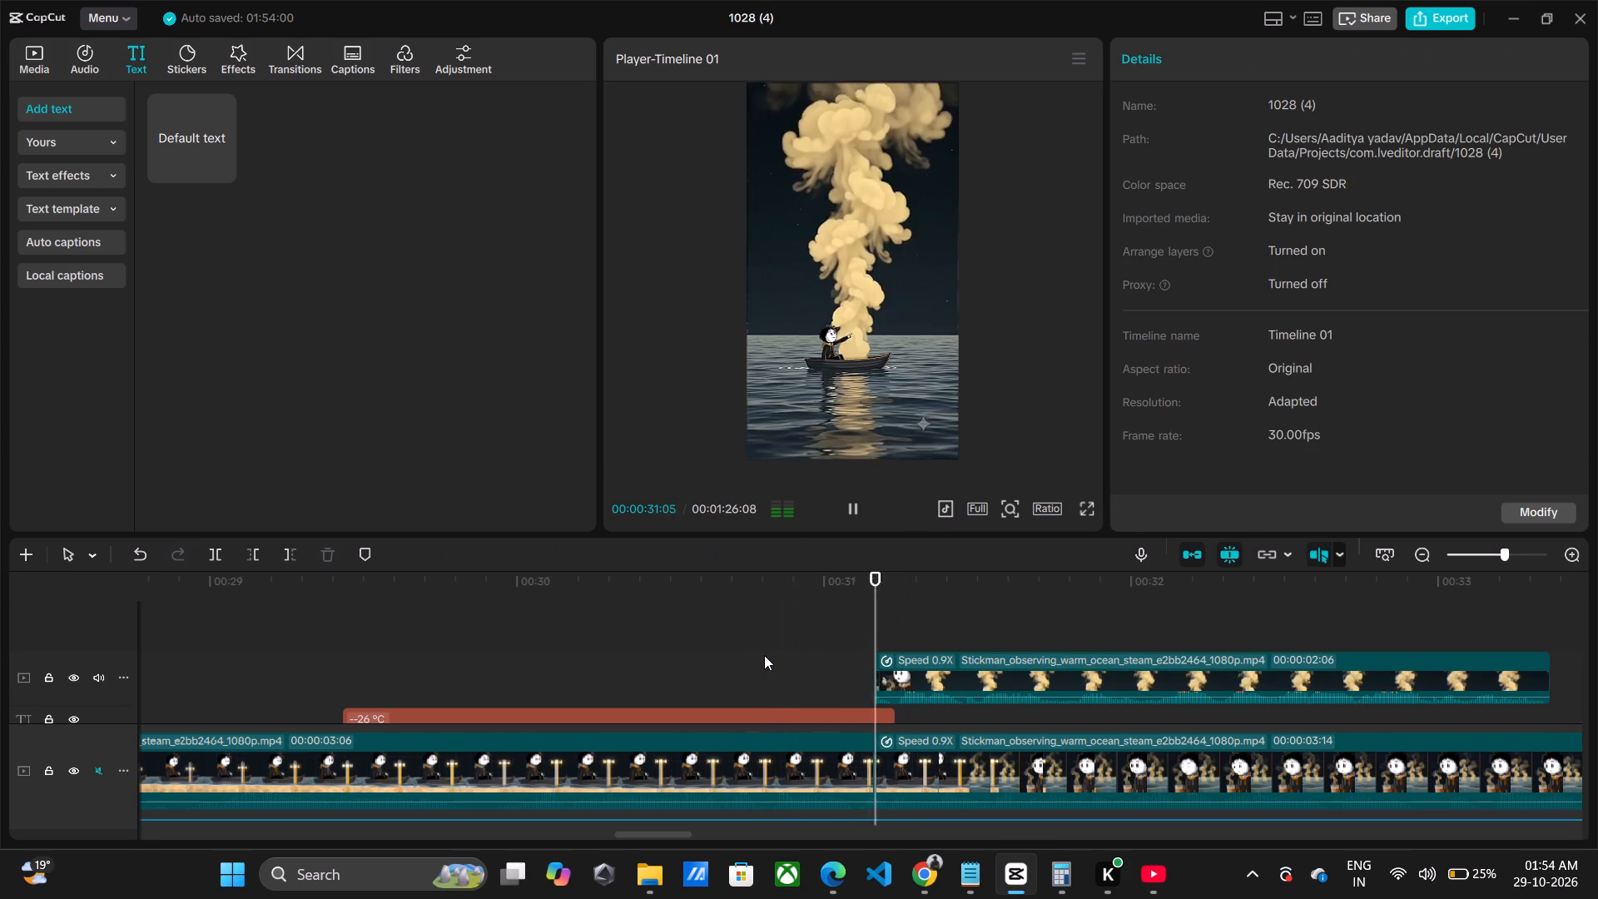
pyautogui.press('space')
# Insert the steam-column part into the main track between the thermometer part and the tea-glass part, and play the join.
pyautogui.moveTo(940, 749); pyautogui.dragTo(1025, 743)
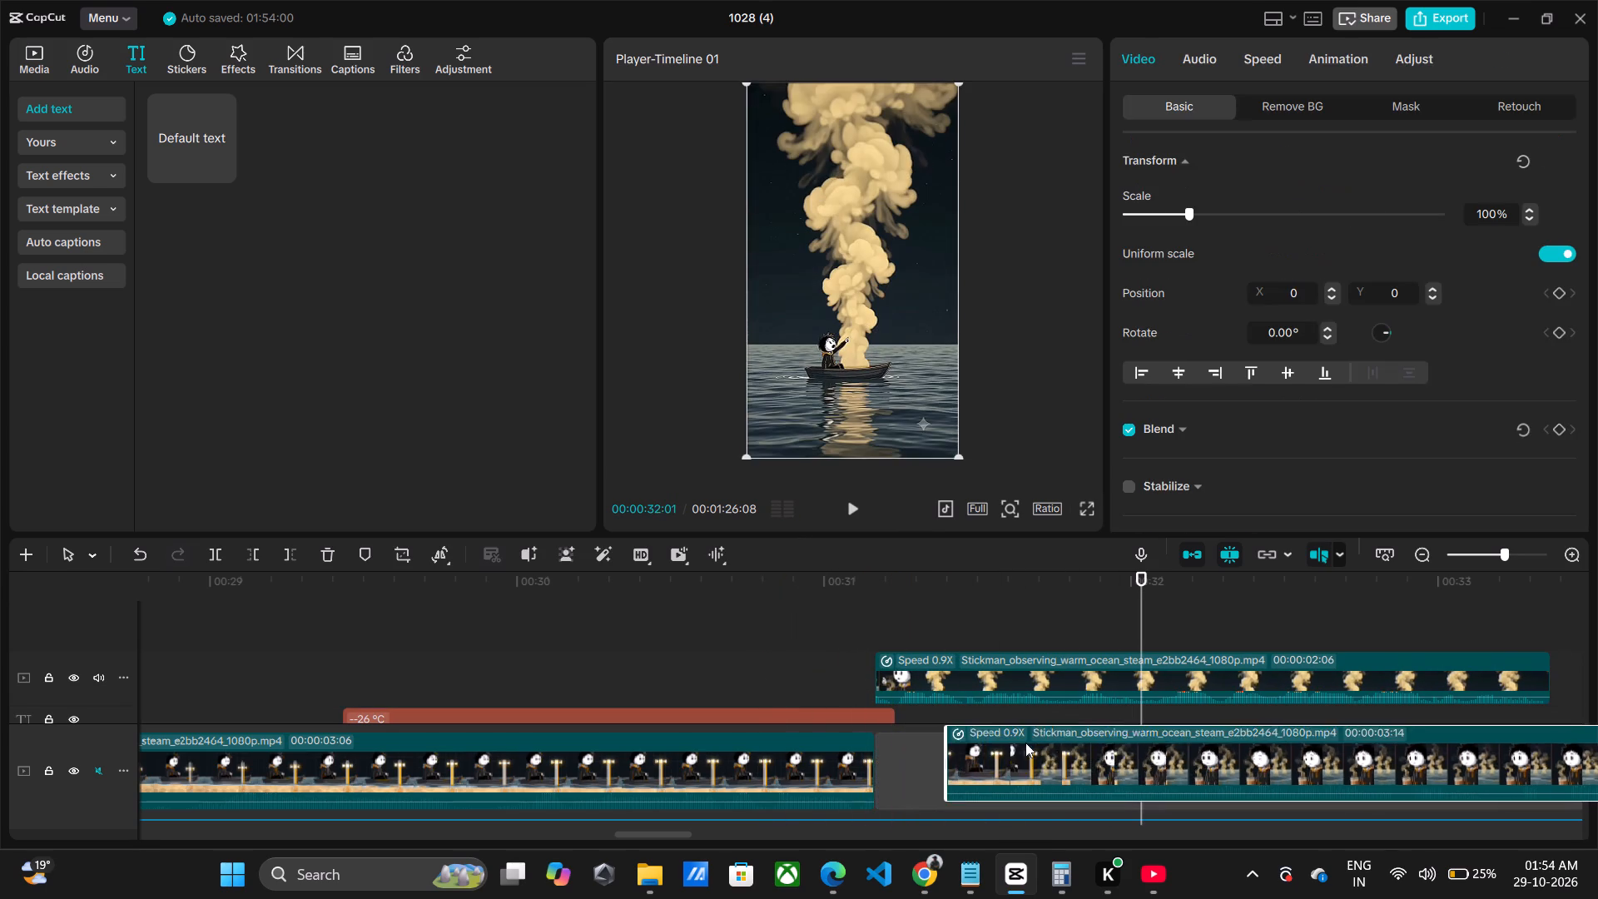
pyautogui.moveTo(1025, 743); pyautogui.dragTo(1323, 742)
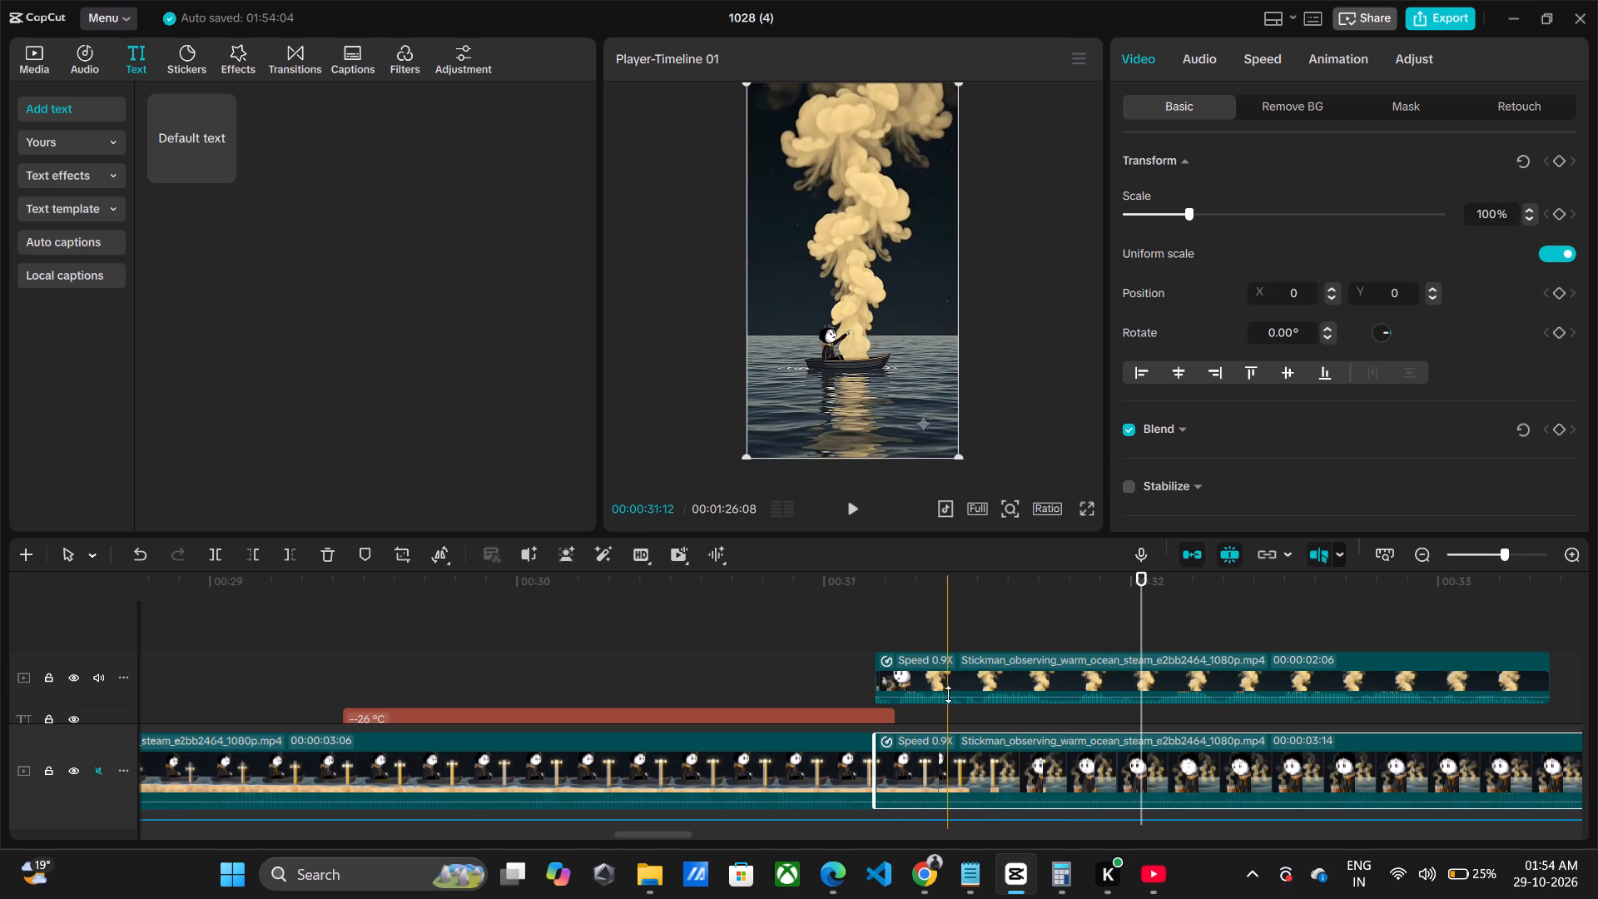
pyautogui.moveTo(953, 656); pyautogui.dragTo(966, 774)
pyautogui.click(722, 632)
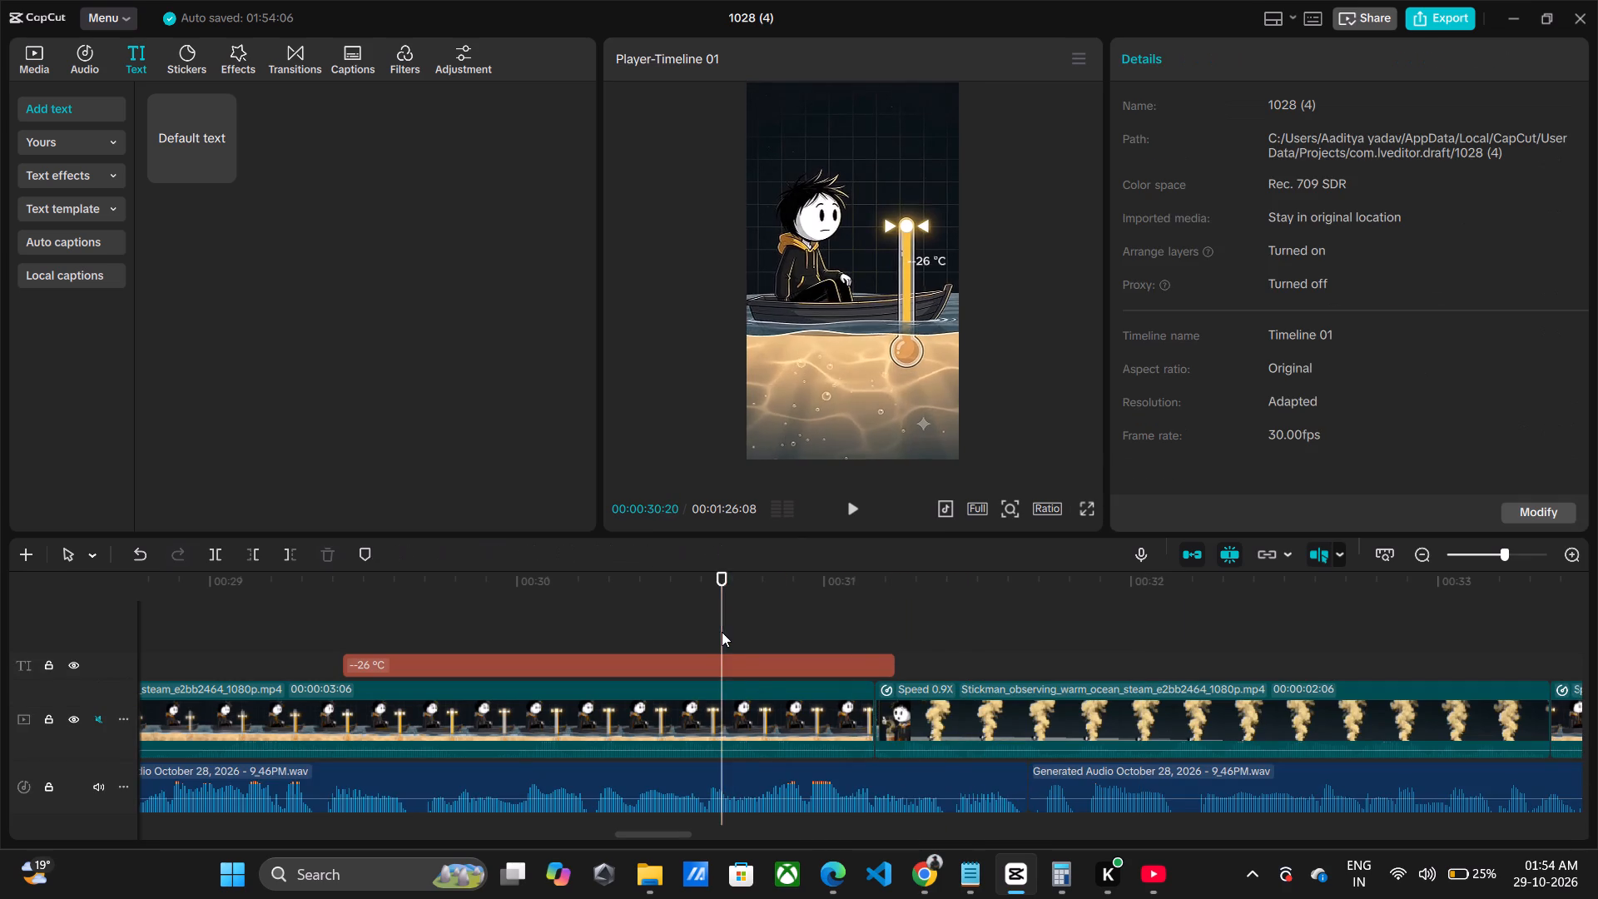
pyautogui.press('space')
pyautogui.press('space')
# Slow the thermometer part one increment below 0.90x and play back the following scenes.
pyautogui.click(737, 723)
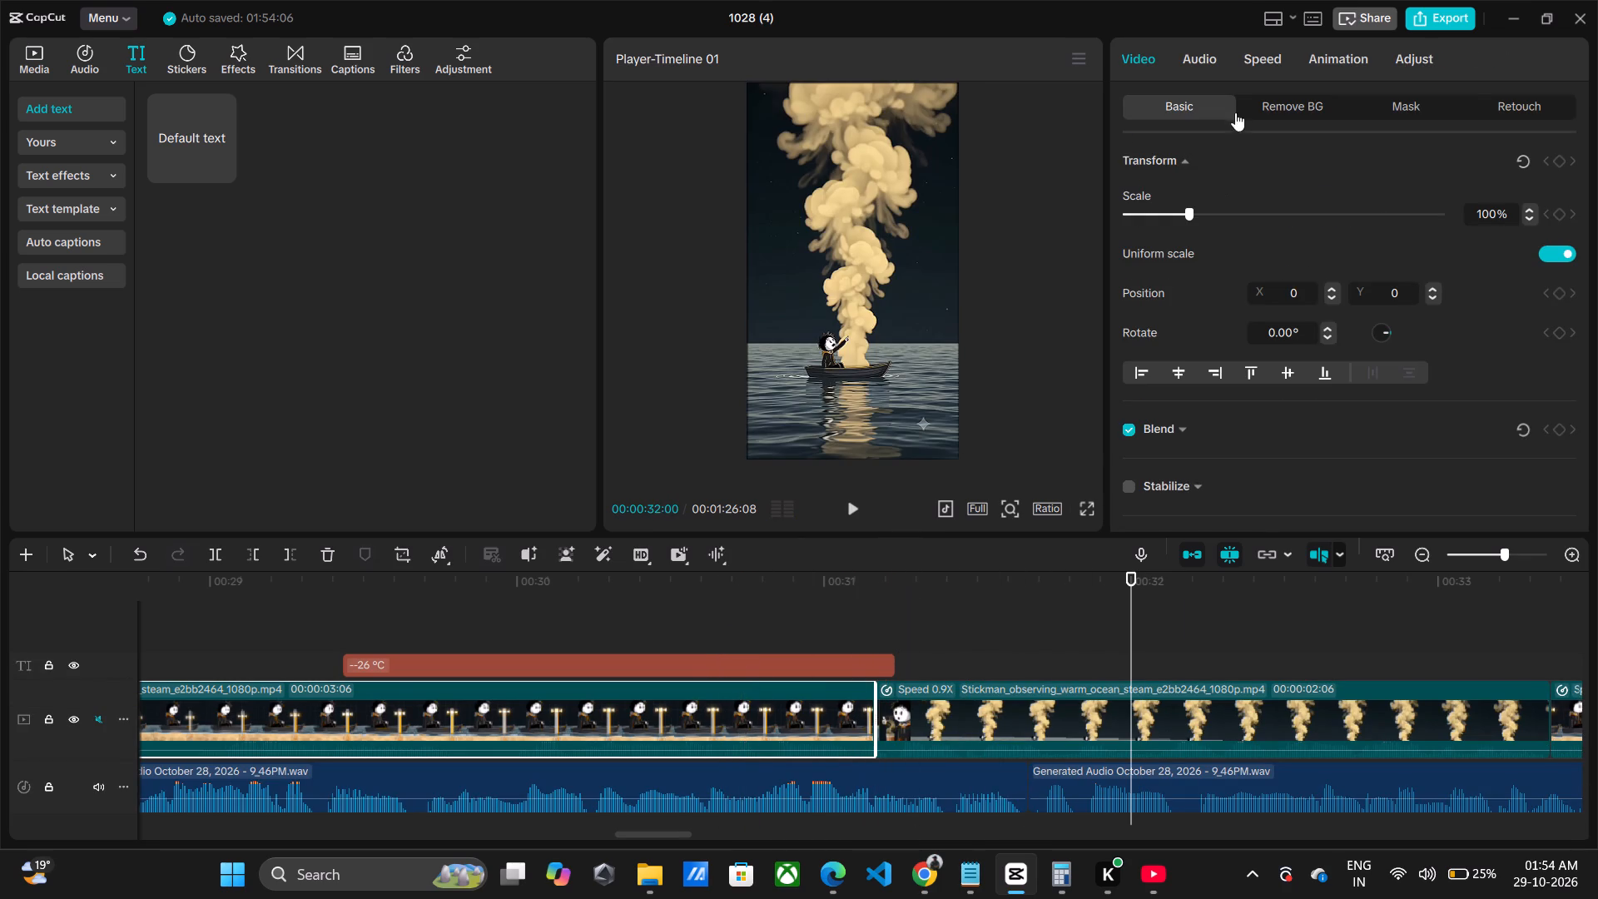
pyautogui.click(1268, 58)
pyautogui.click(1570, 196)
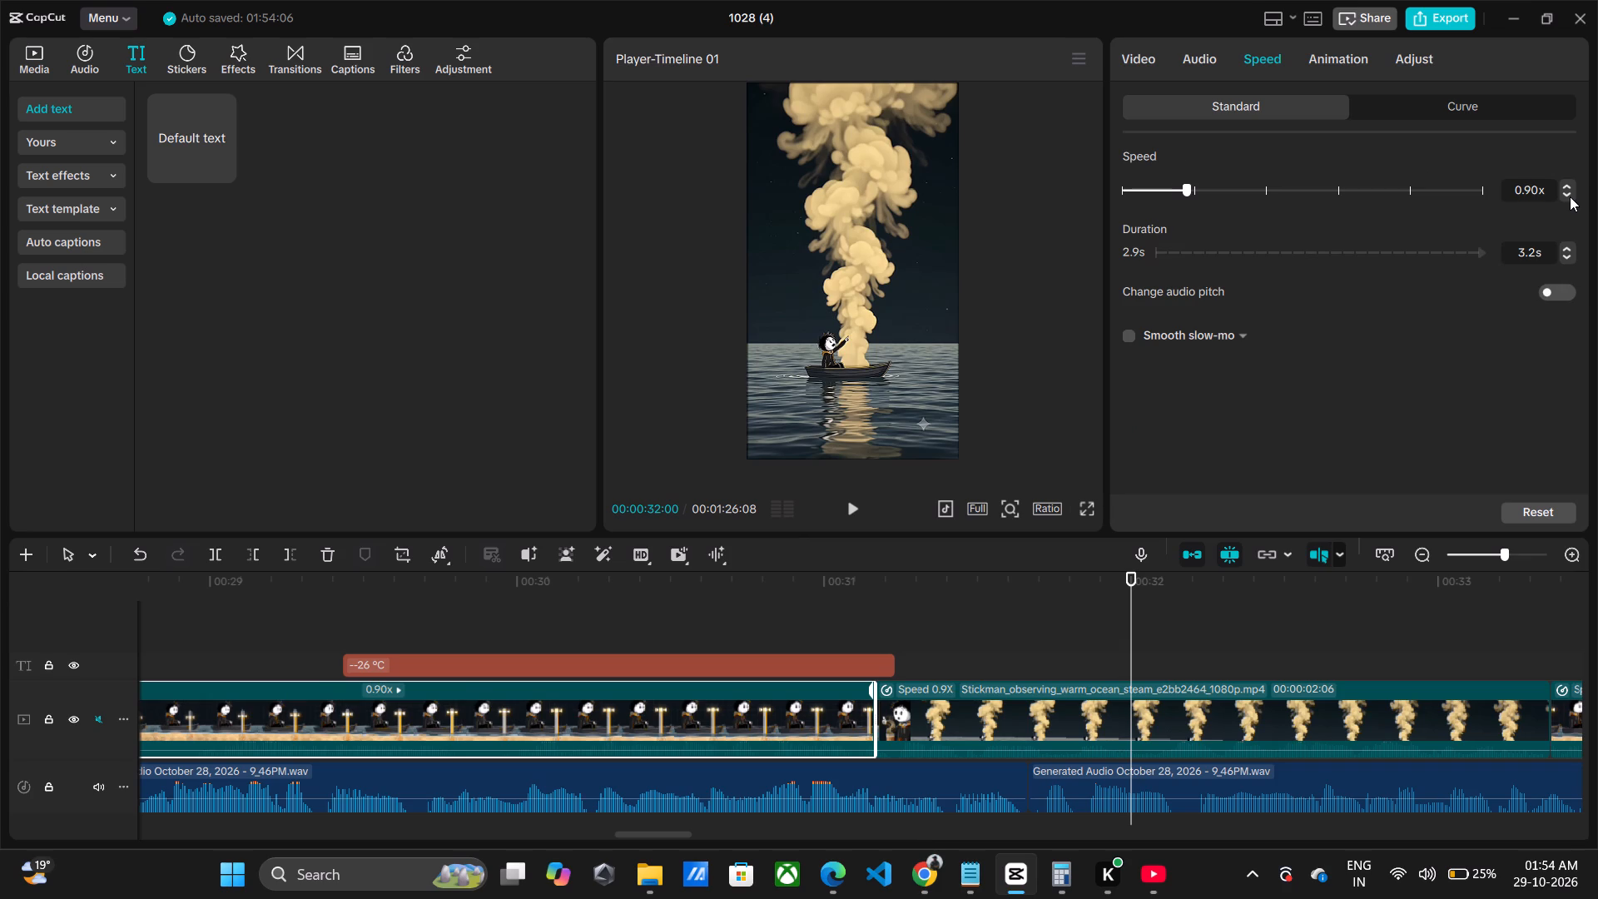
pyautogui.click(637, 606)
pyautogui.press('space')
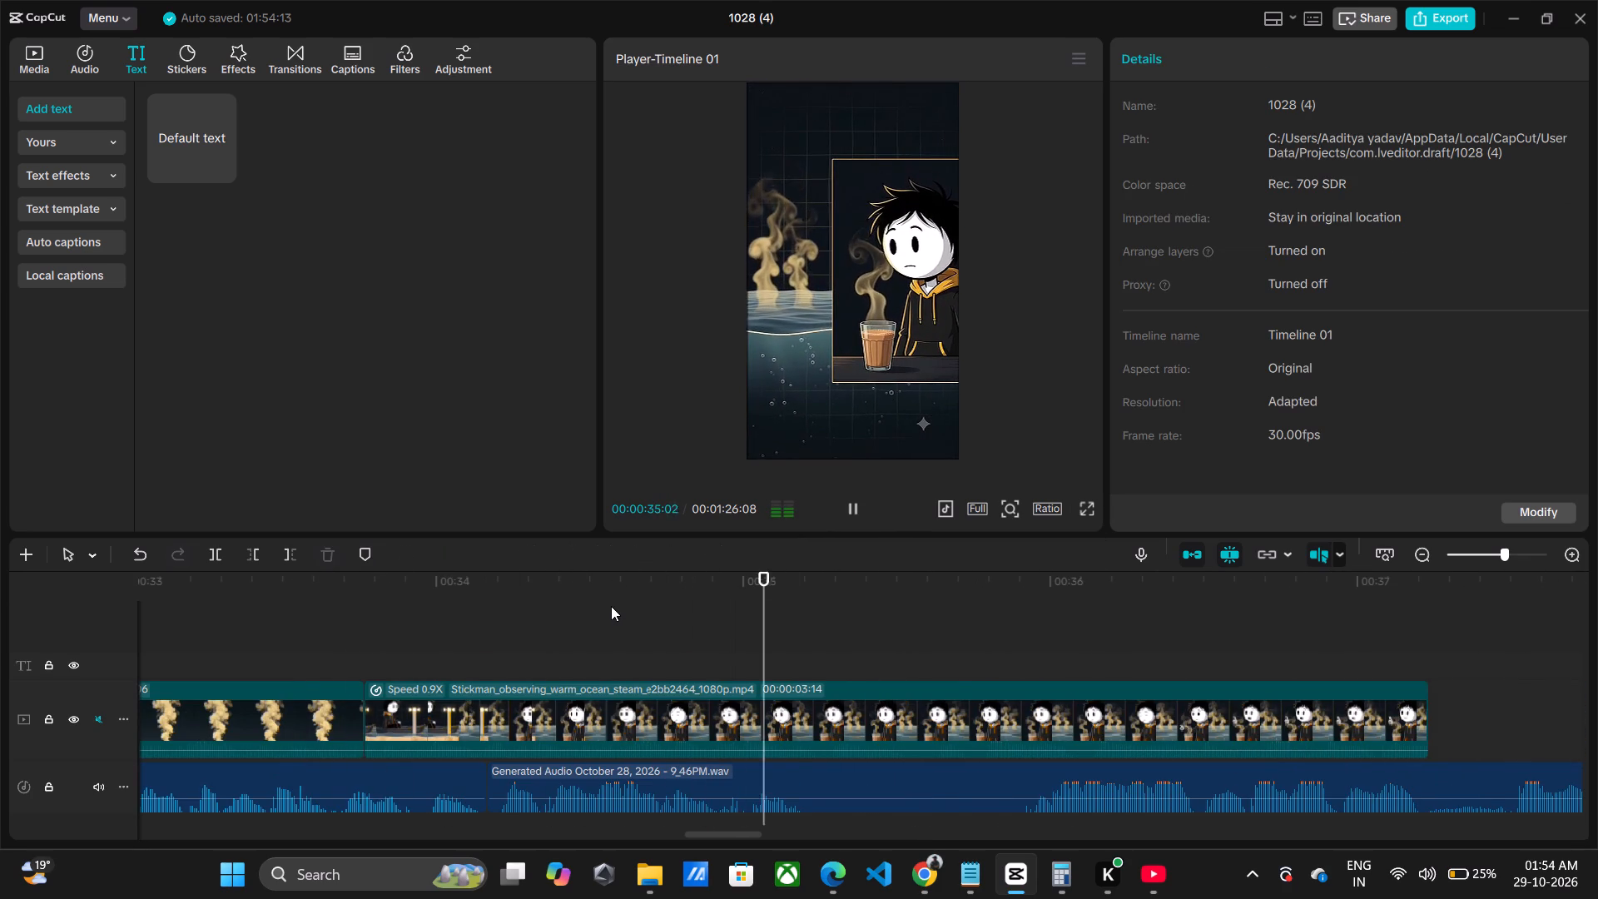
pyautogui.press('space')
# Play on through the tea-glass scene and extend the end of its clip to a duration of 00:00:05:20.
pyautogui.press('space')
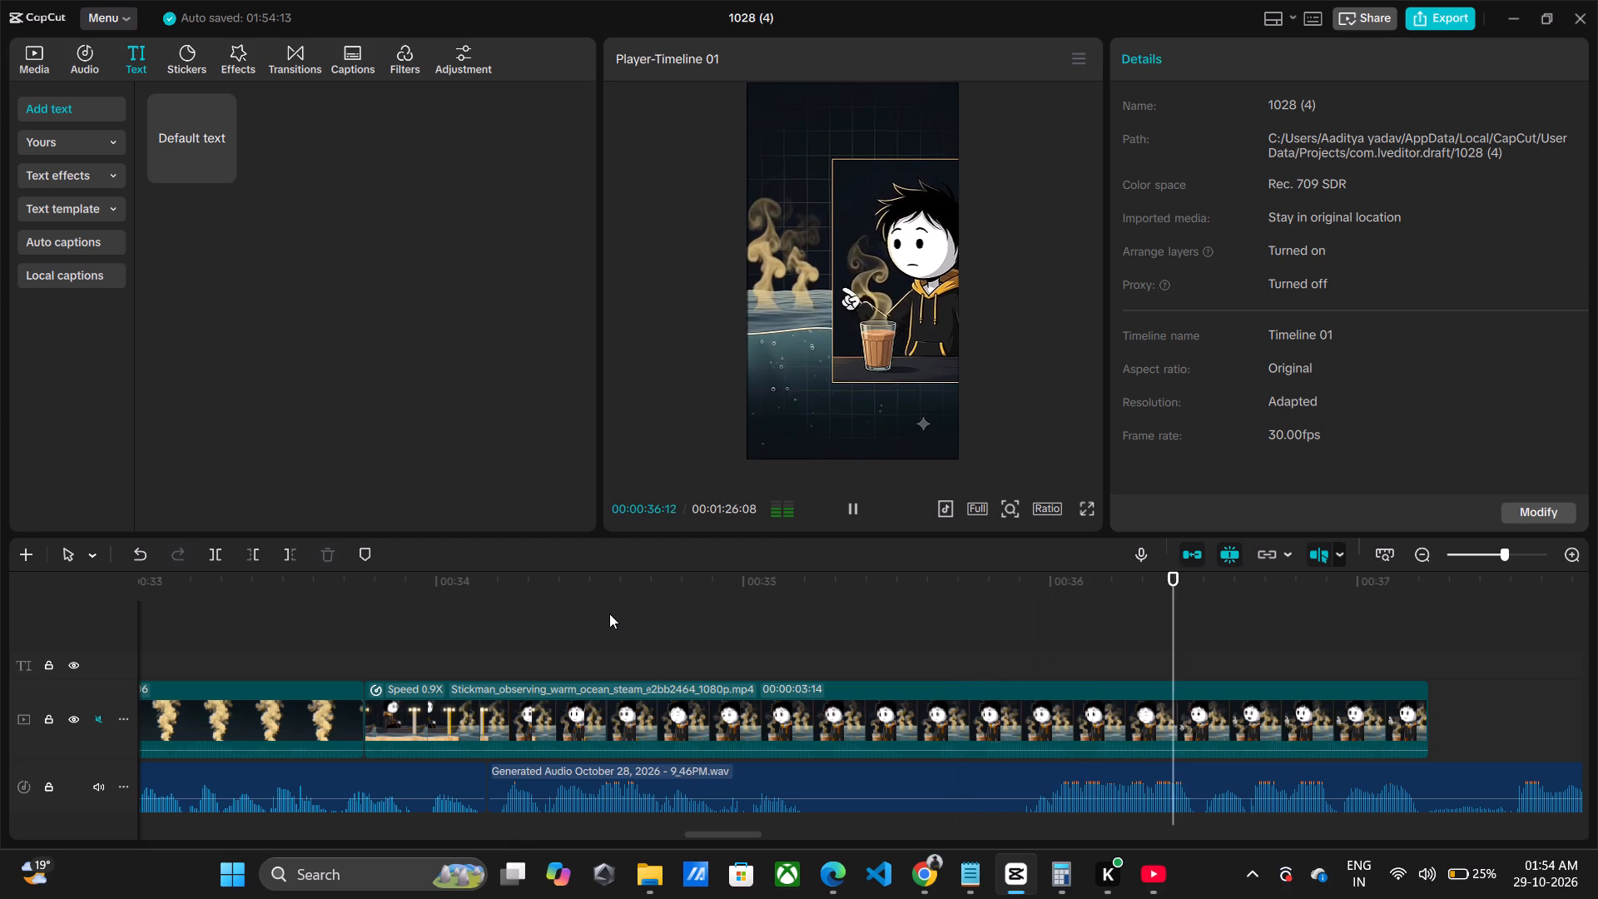
pyautogui.press('space')
pyautogui.click(1141, 702)
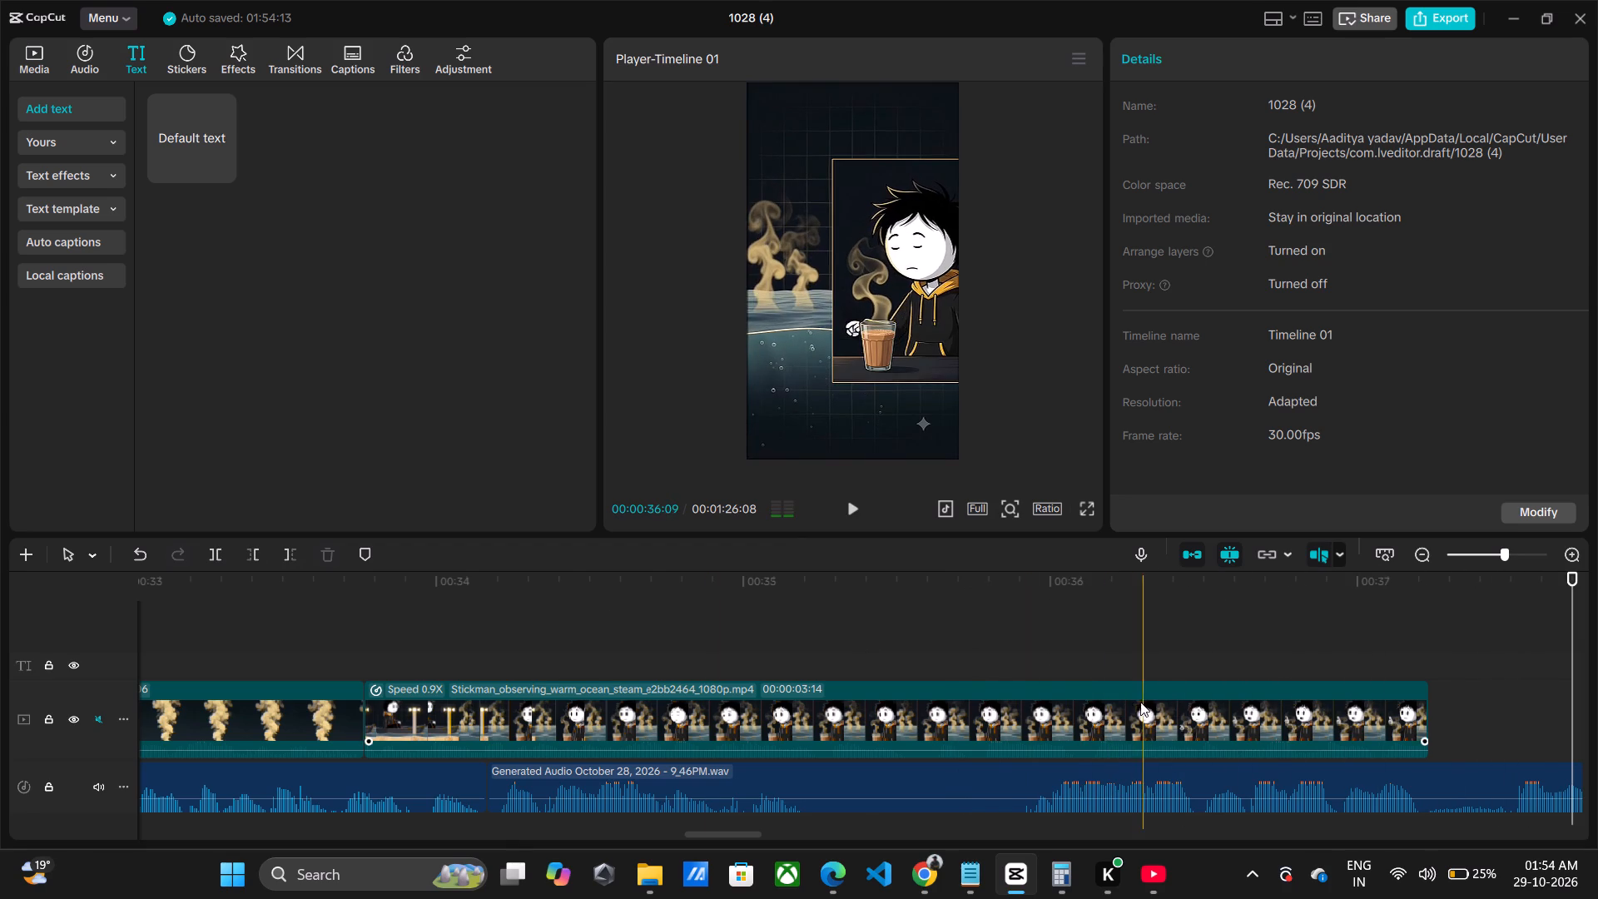
pyautogui.moveTo(1431, 703); pyautogui.dragTo(1581, 703)
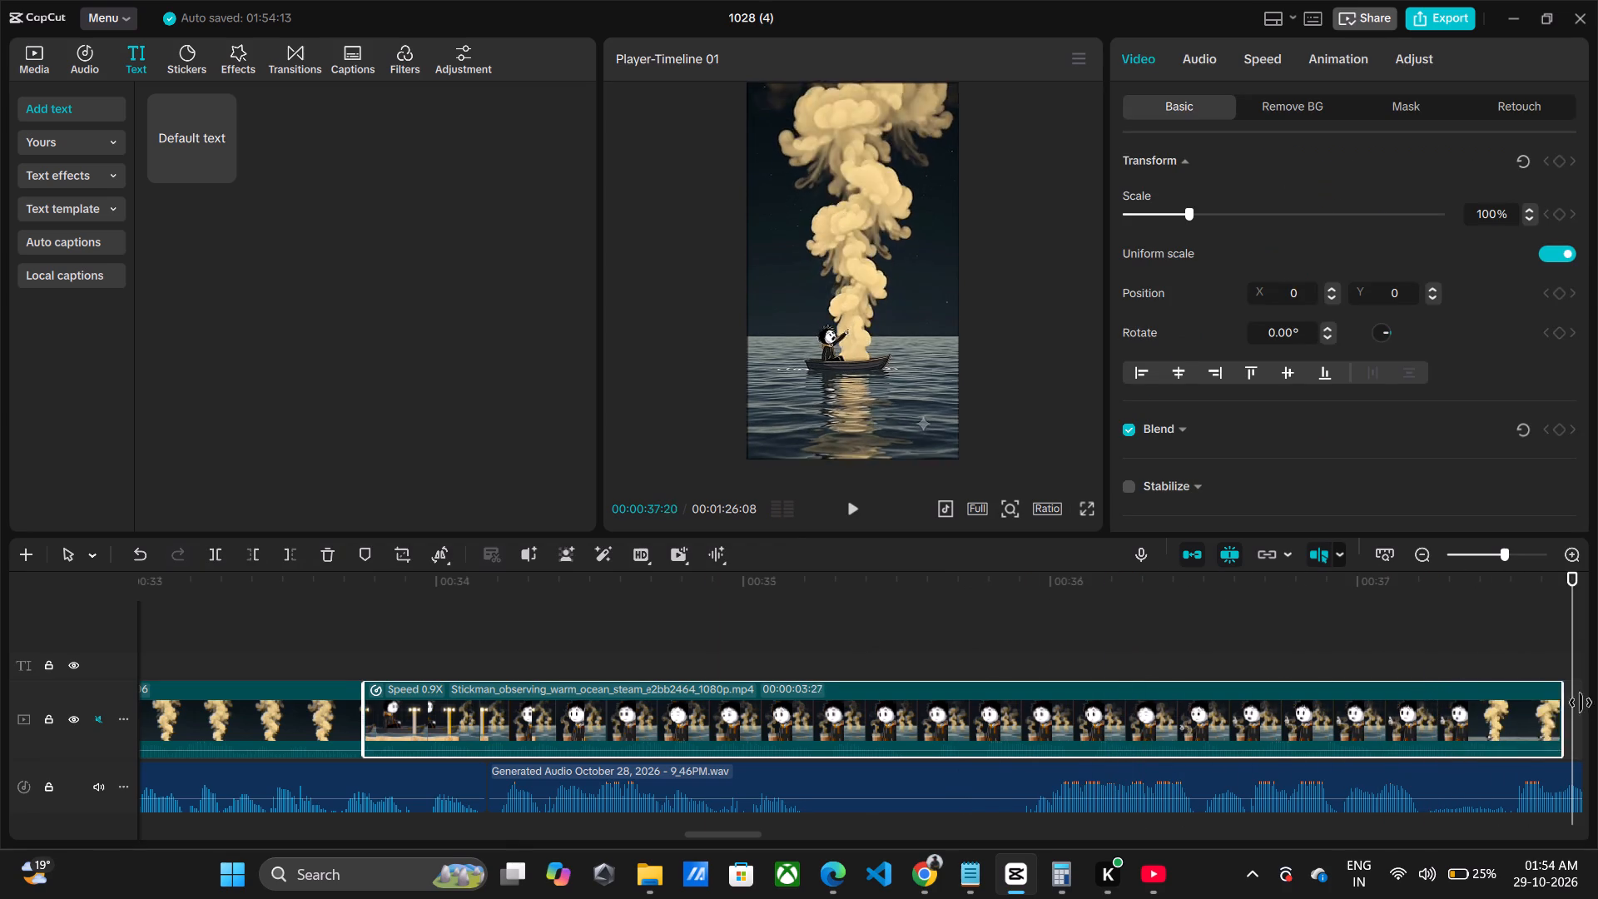
pyautogui.moveTo(1581, 703); pyautogui.dragTo(1377, 726)
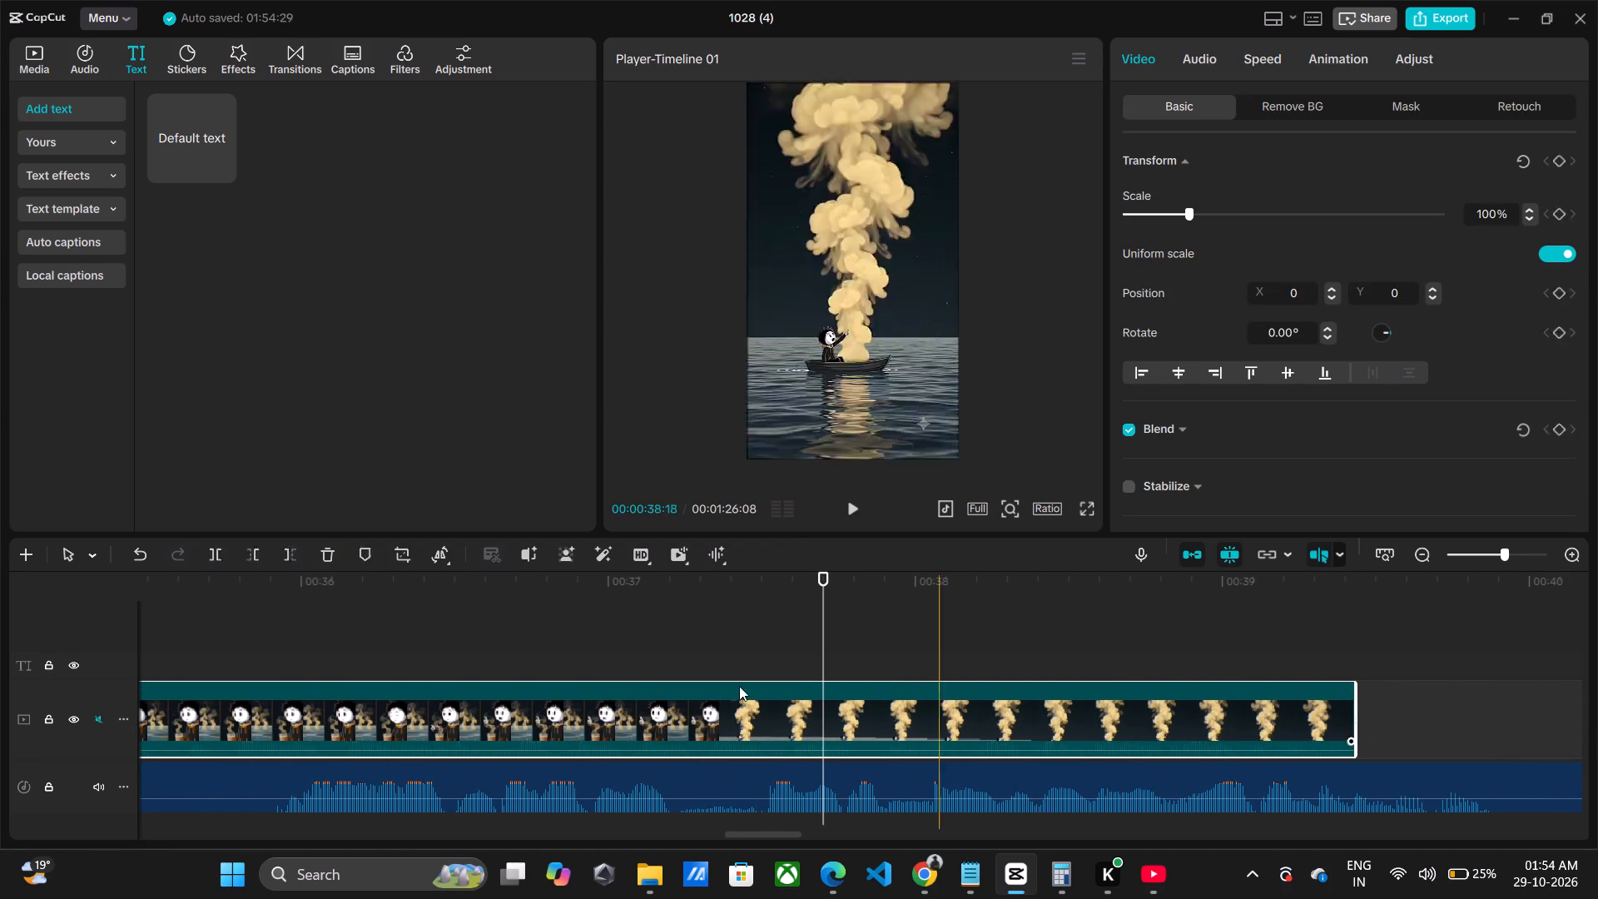
# Replay the rearranged ocean-steam parts from about 00:00:31:16 to the end of the clips to check them against the voiceover.
pyautogui.moveTo(504, 625); pyautogui.dragTo(235, 618)
pyautogui.moveTo(238, 589); pyautogui.dragTo(62, 608)
pyautogui.press('space')
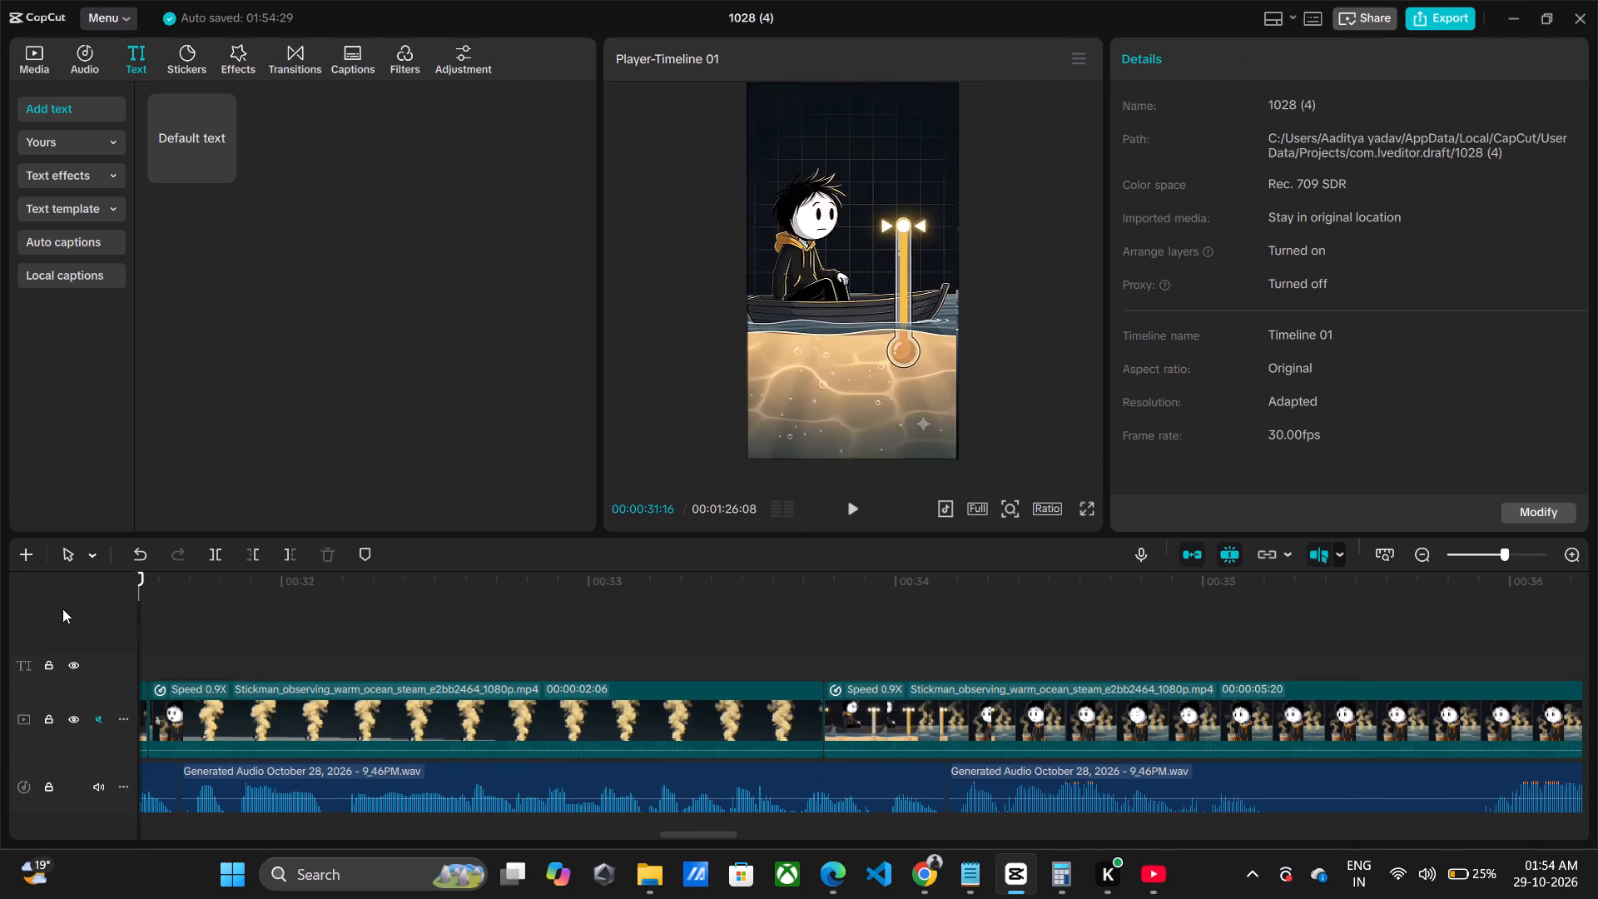
pyautogui.press('space')
pyautogui.press('space')
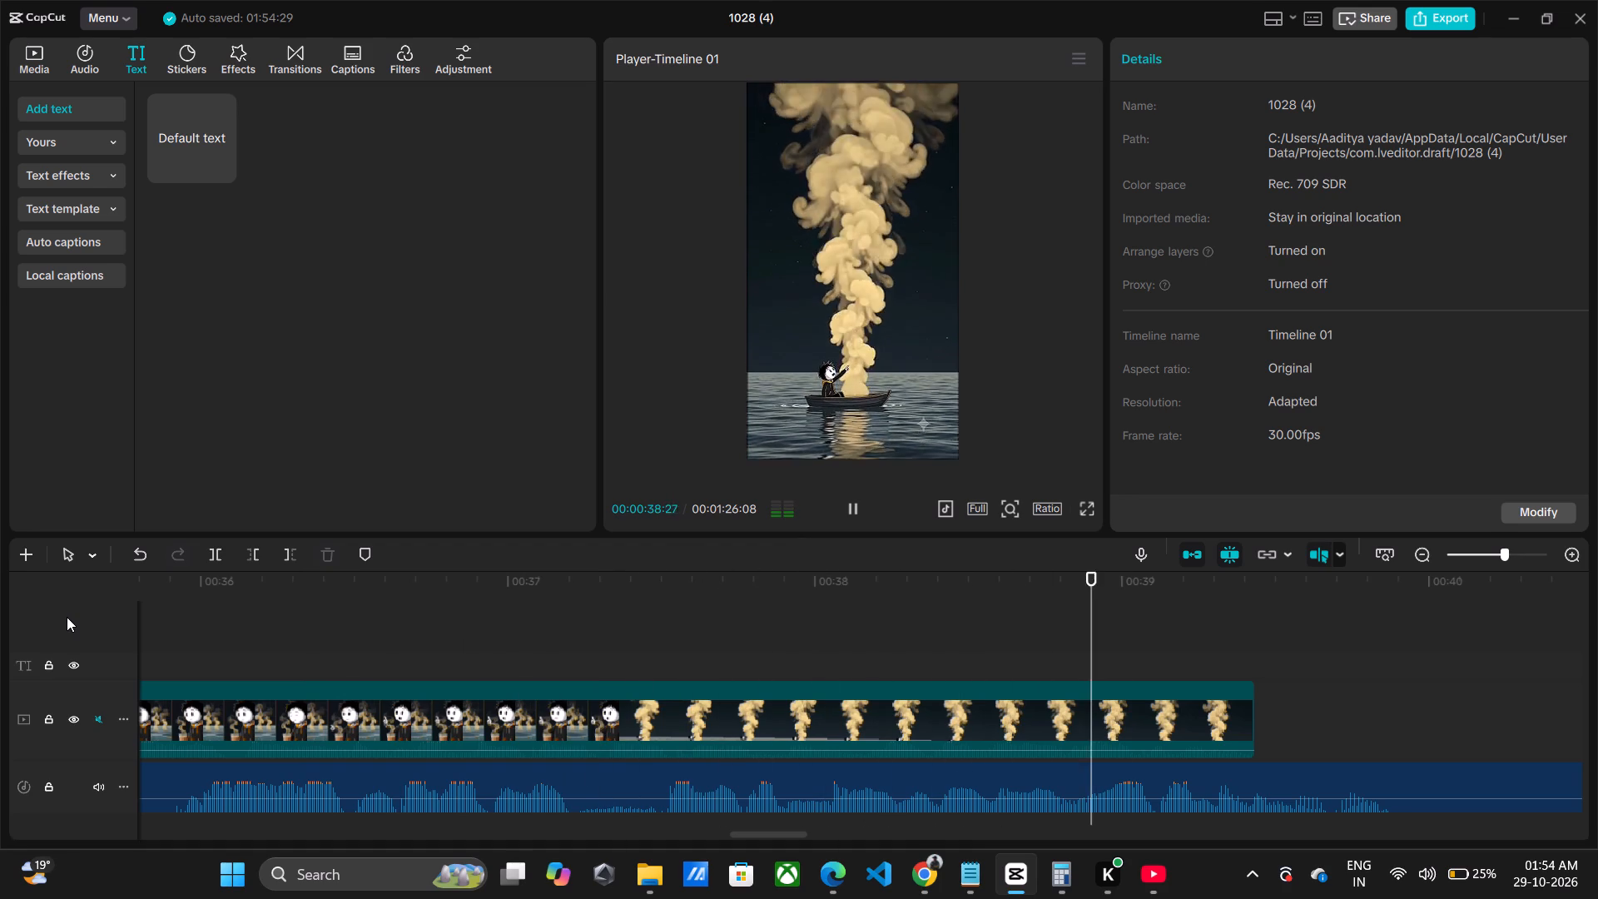
pyautogui.press('space')
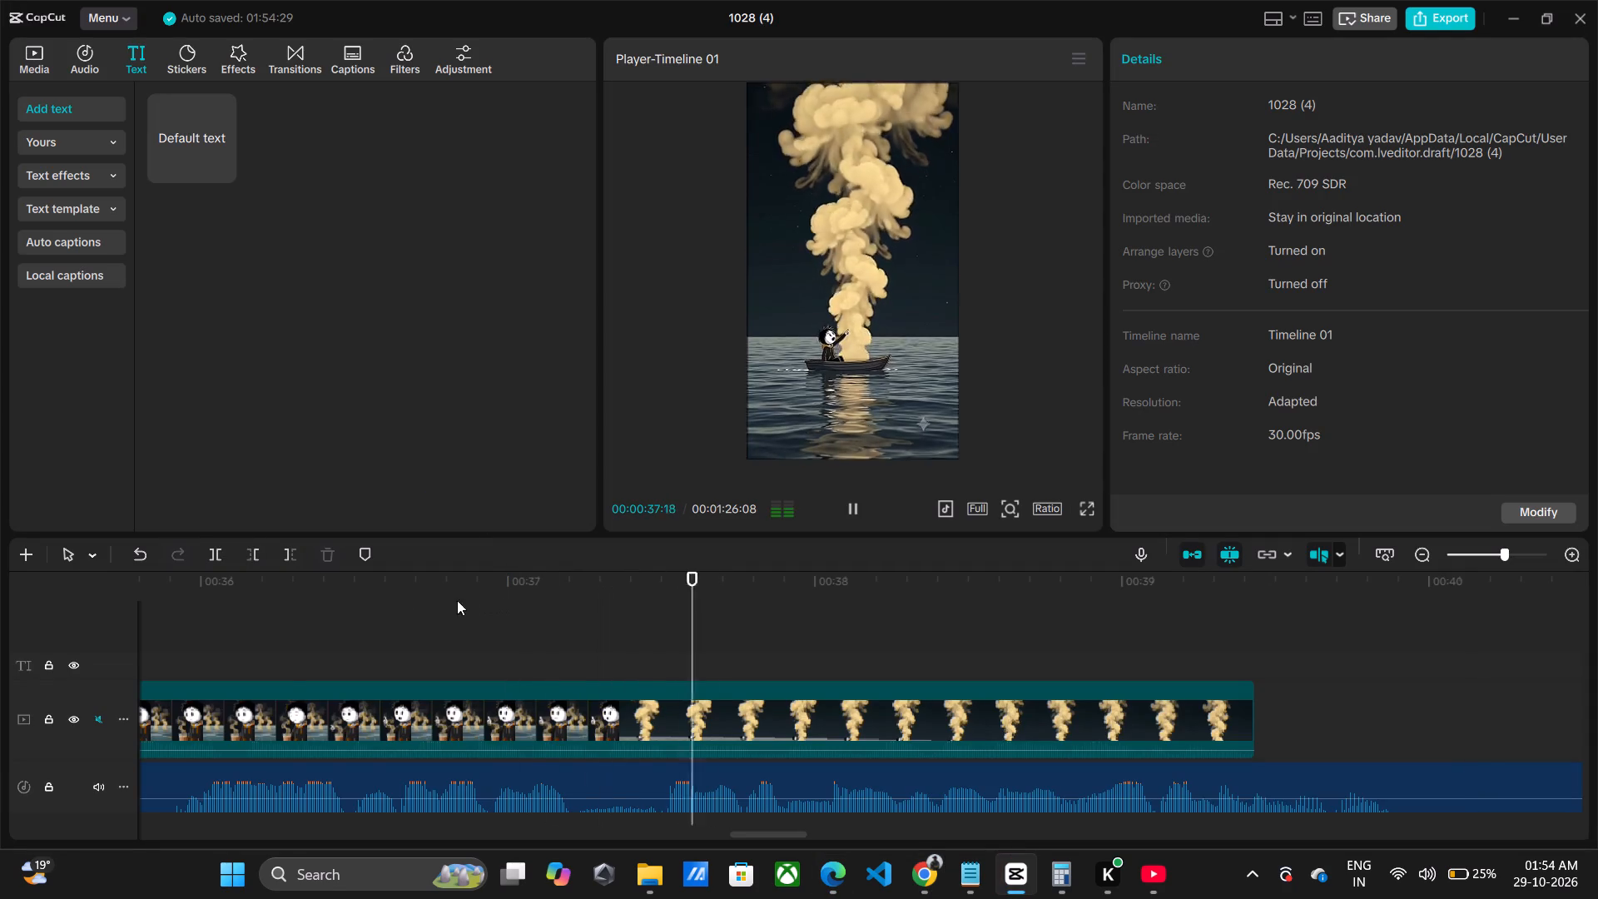
pyautogui.press('space')
pyautogui.moveTo(181, 584); pyautogui.dragTo(108, 584)
pyautogui.press('space')
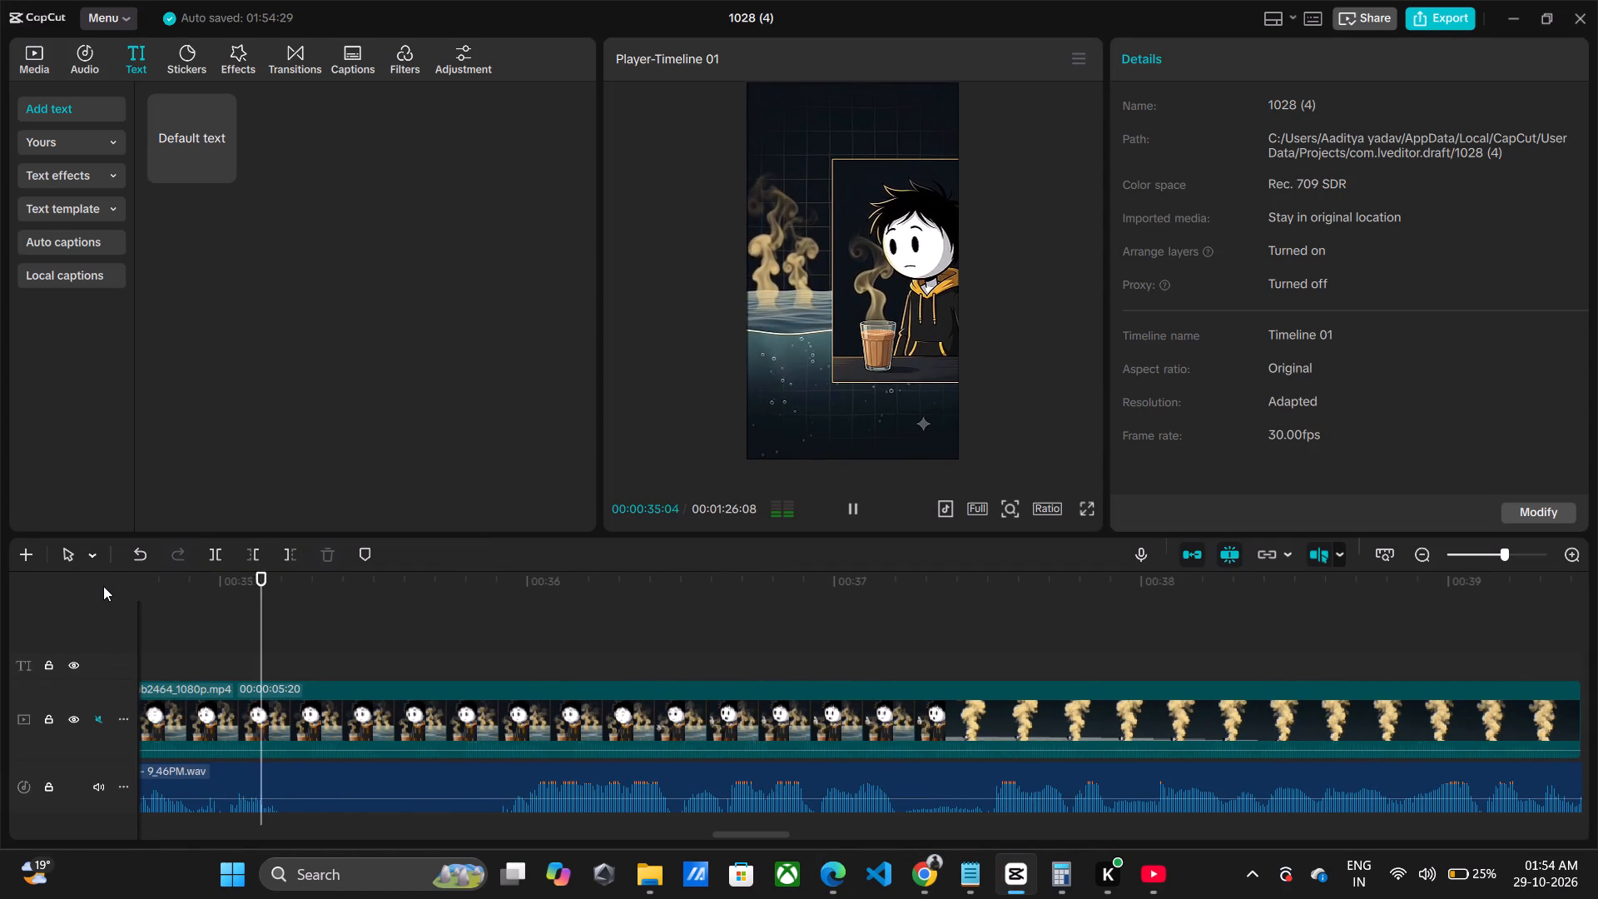
pyautogui.press('space')
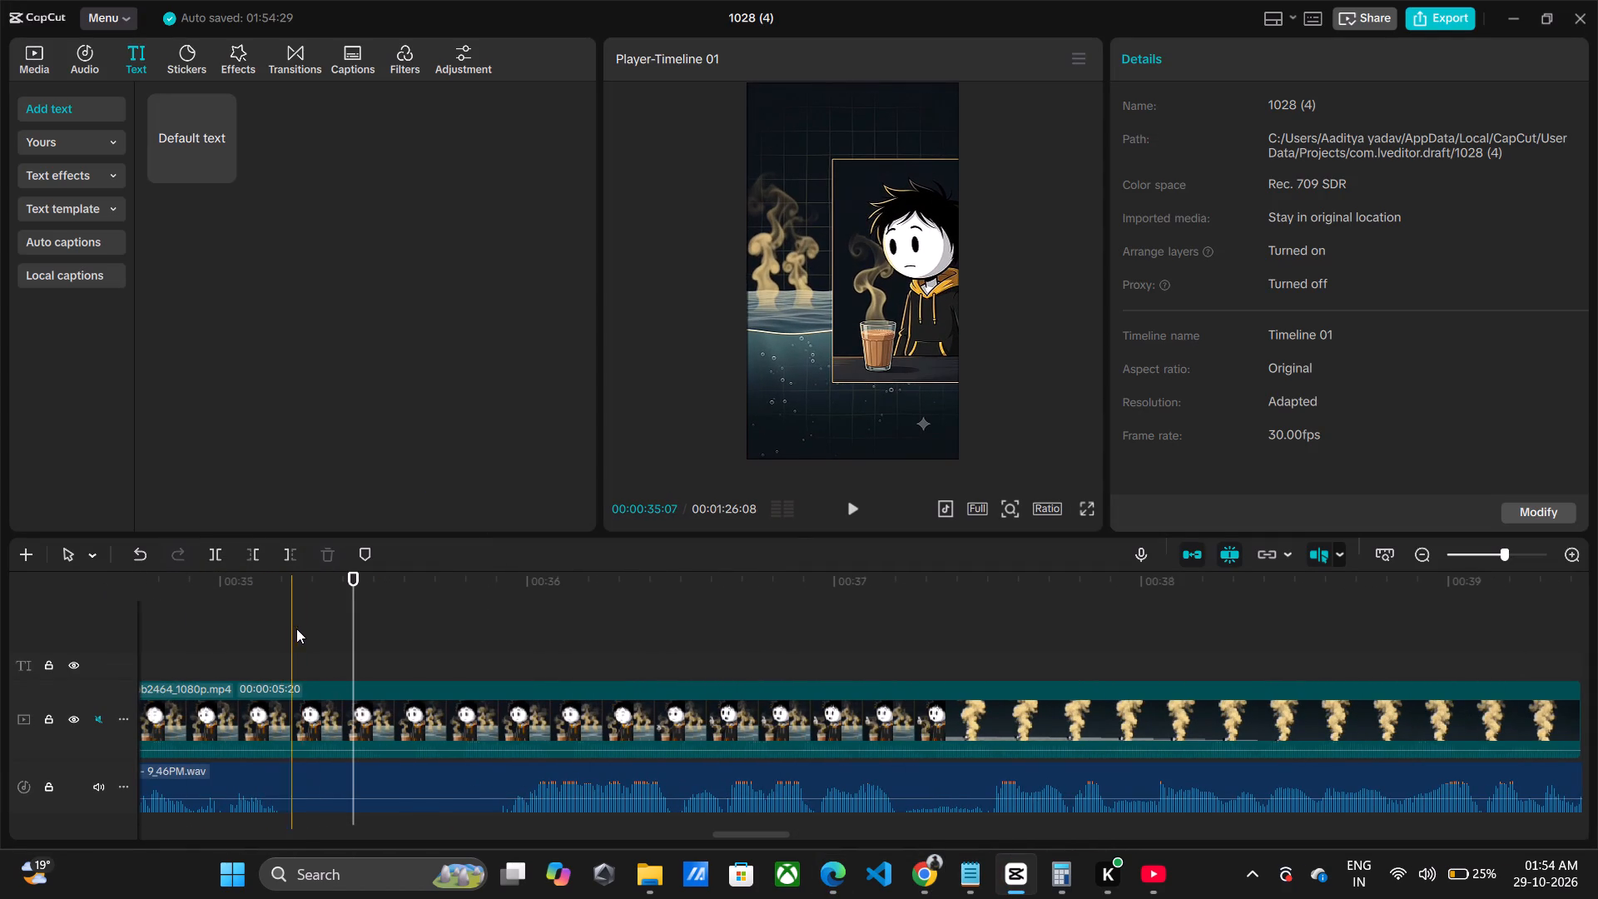
pyautogui.click(355, 734)
pyautogui.hotkey('ctrl', 'b')
pyautogui.click(350, 760)
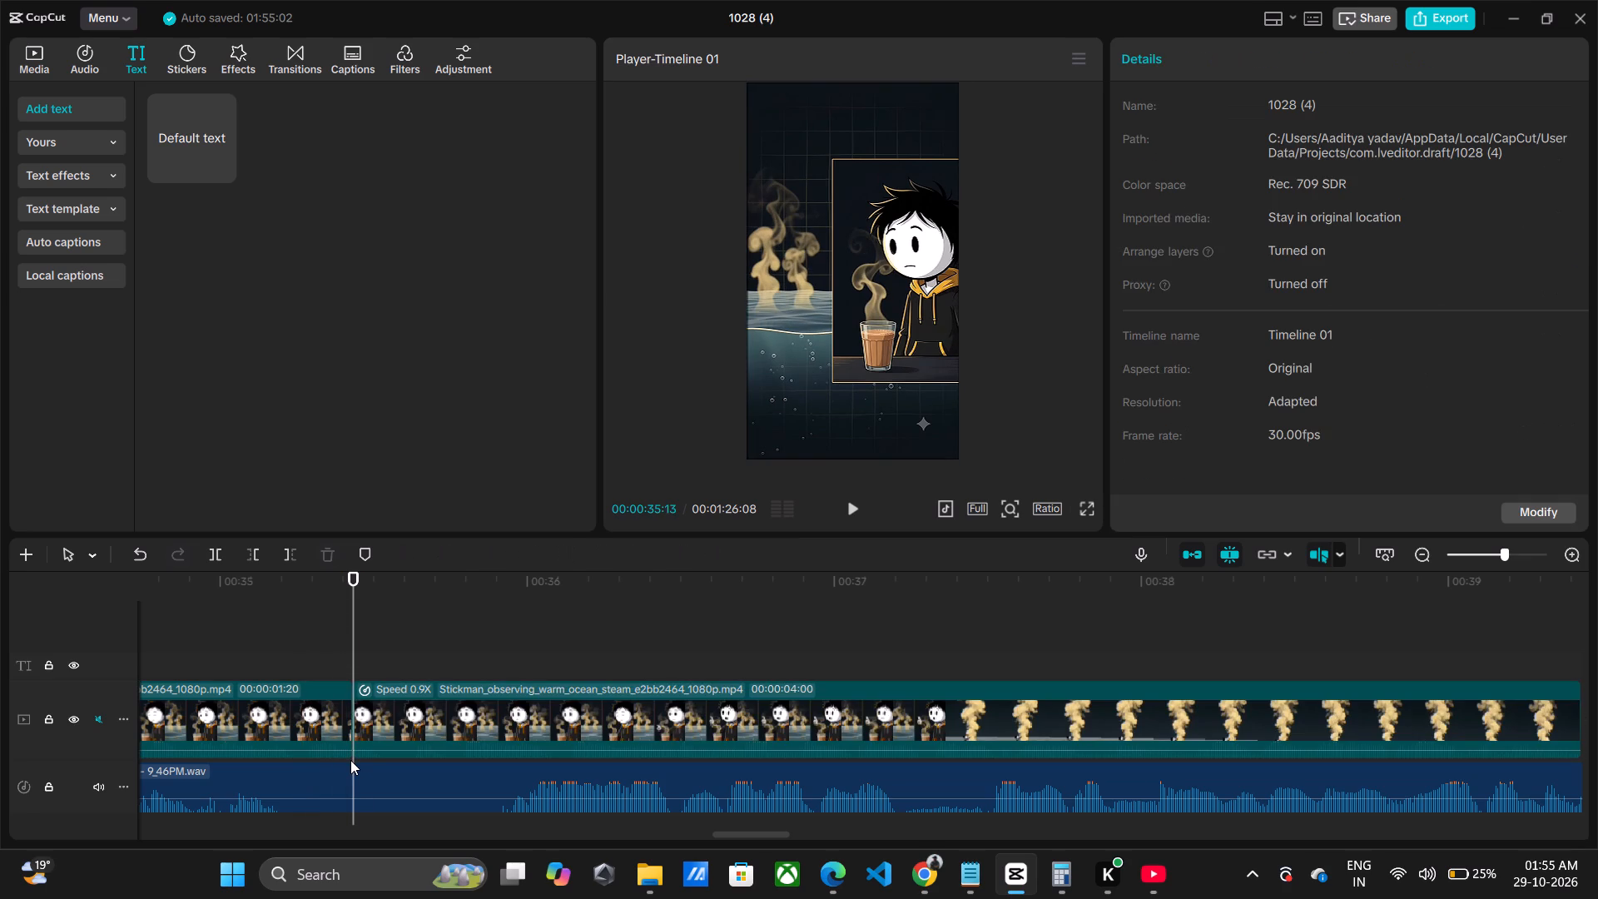
pyautogui.click(350, 783)
pyautogui.hotkey('ctrl', 'b')
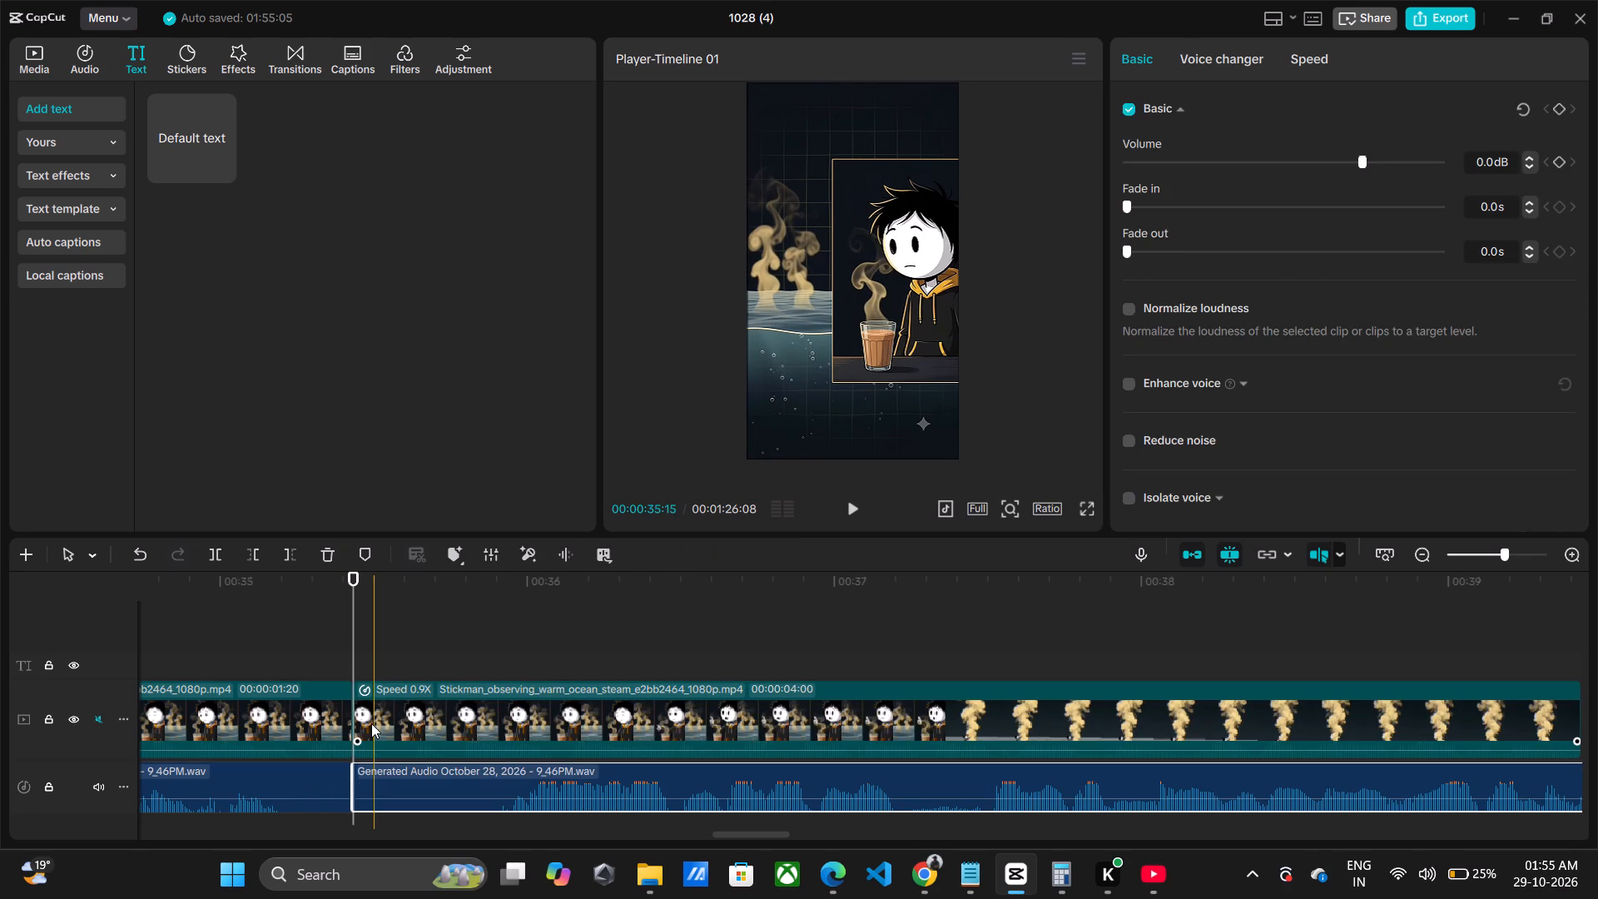
pyautogui.click(371, 723)
pyautogui.press('Delete')
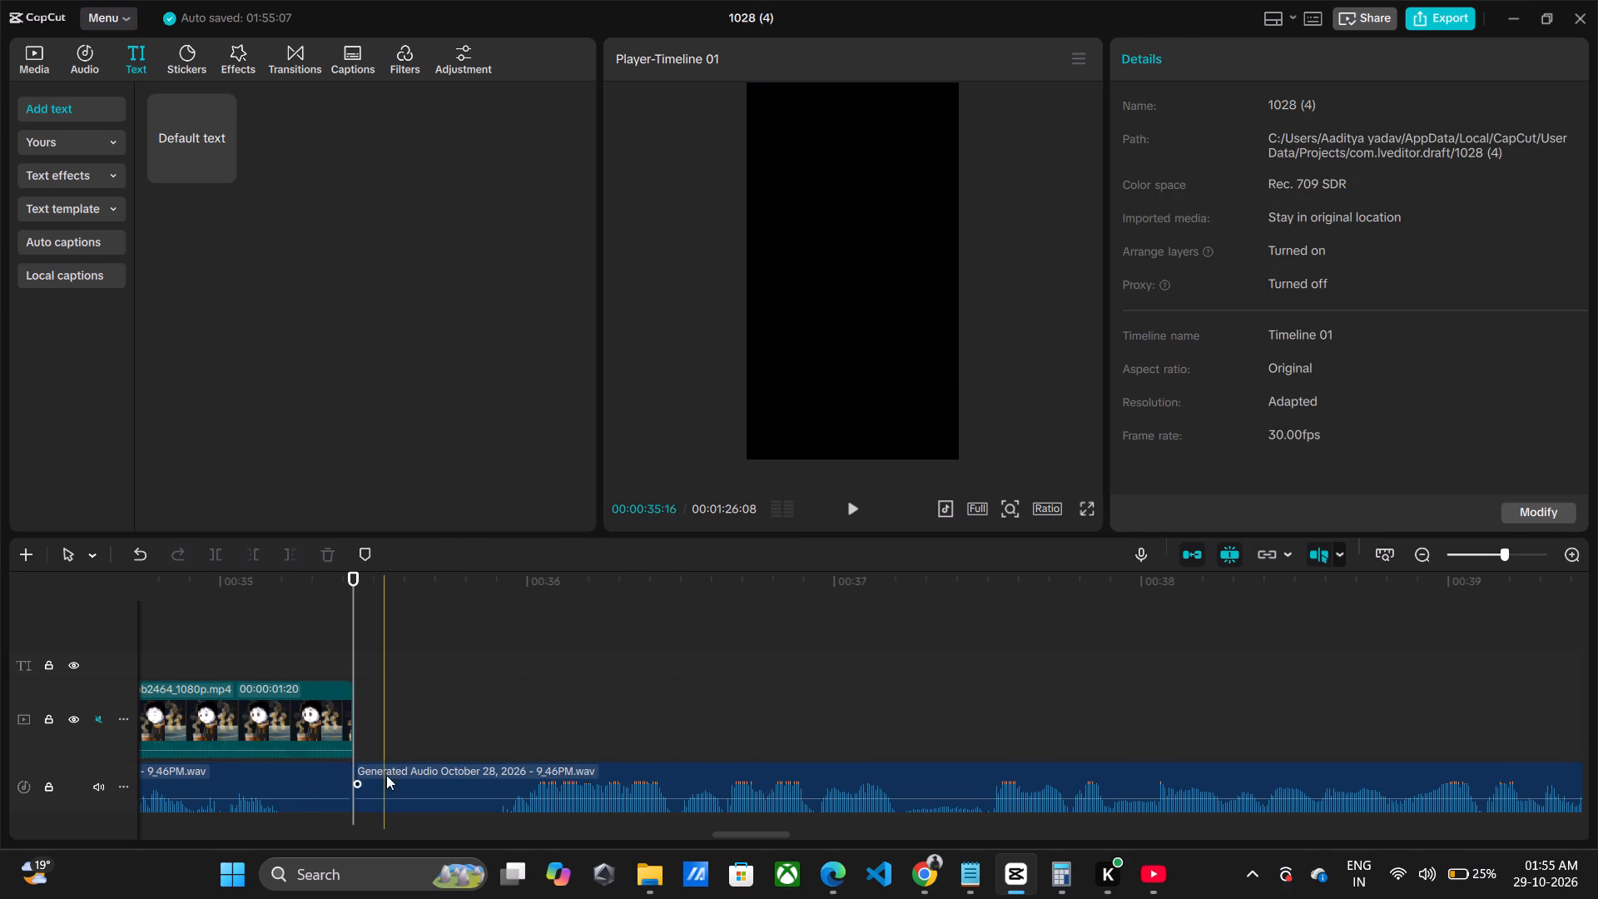
# Trim the silence before the speech in the voiceover's second part, move it against the first part, and play the join.
pyautogui.press('q')
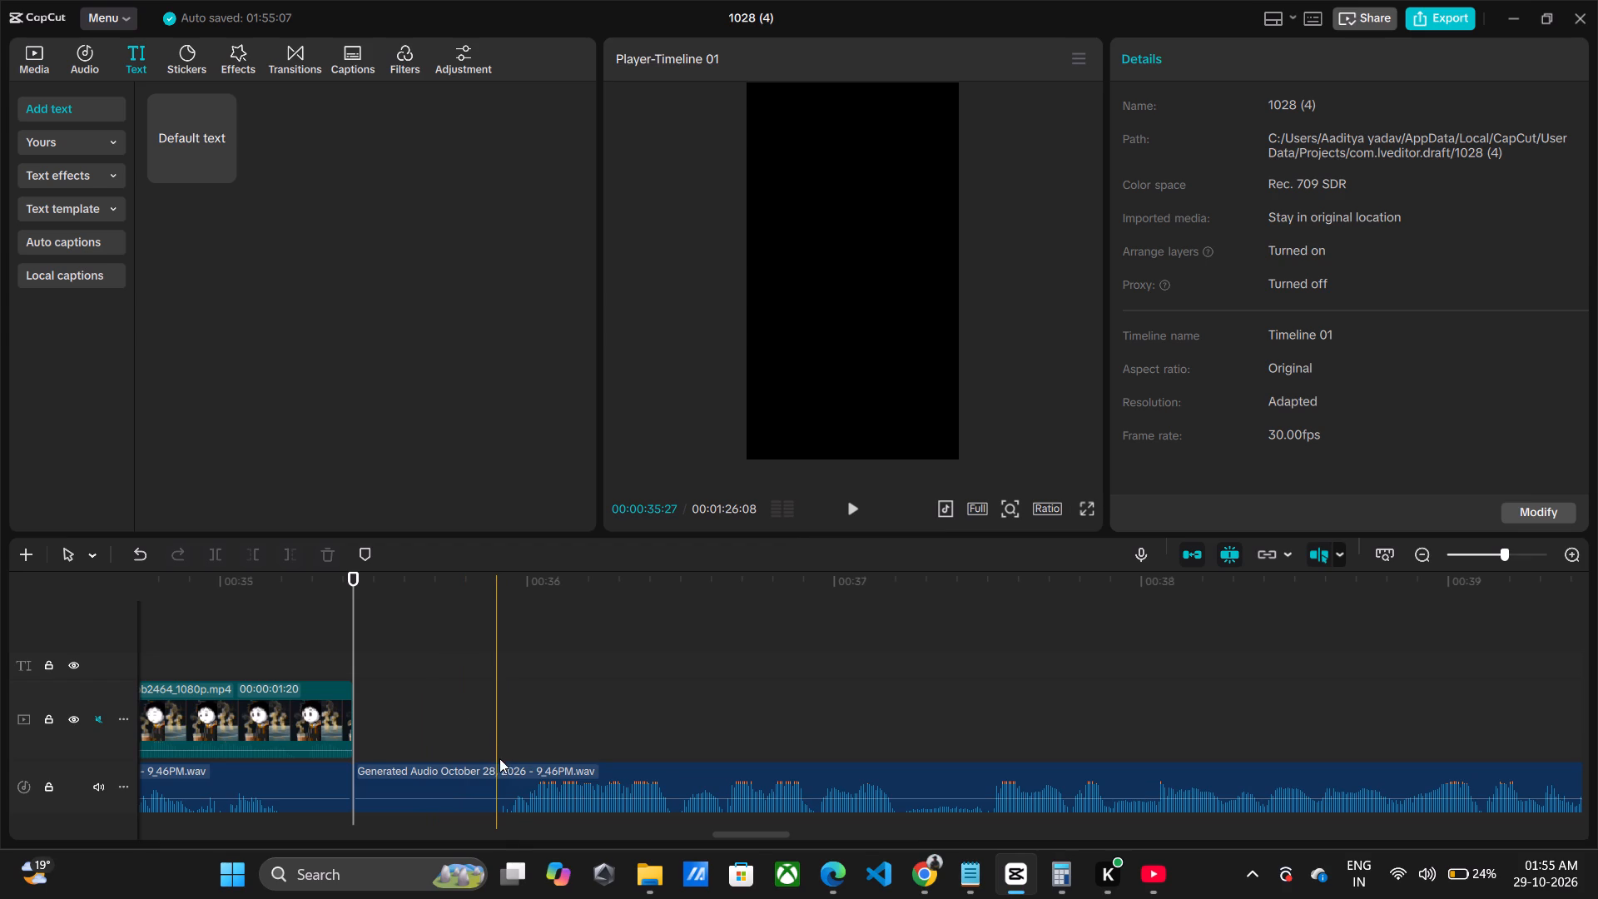
pyautogui.click(502, 770)
pyautogui.press('q')
pyautogui.moveTo(538, 775); pyautogui.dragTo(380, 797)
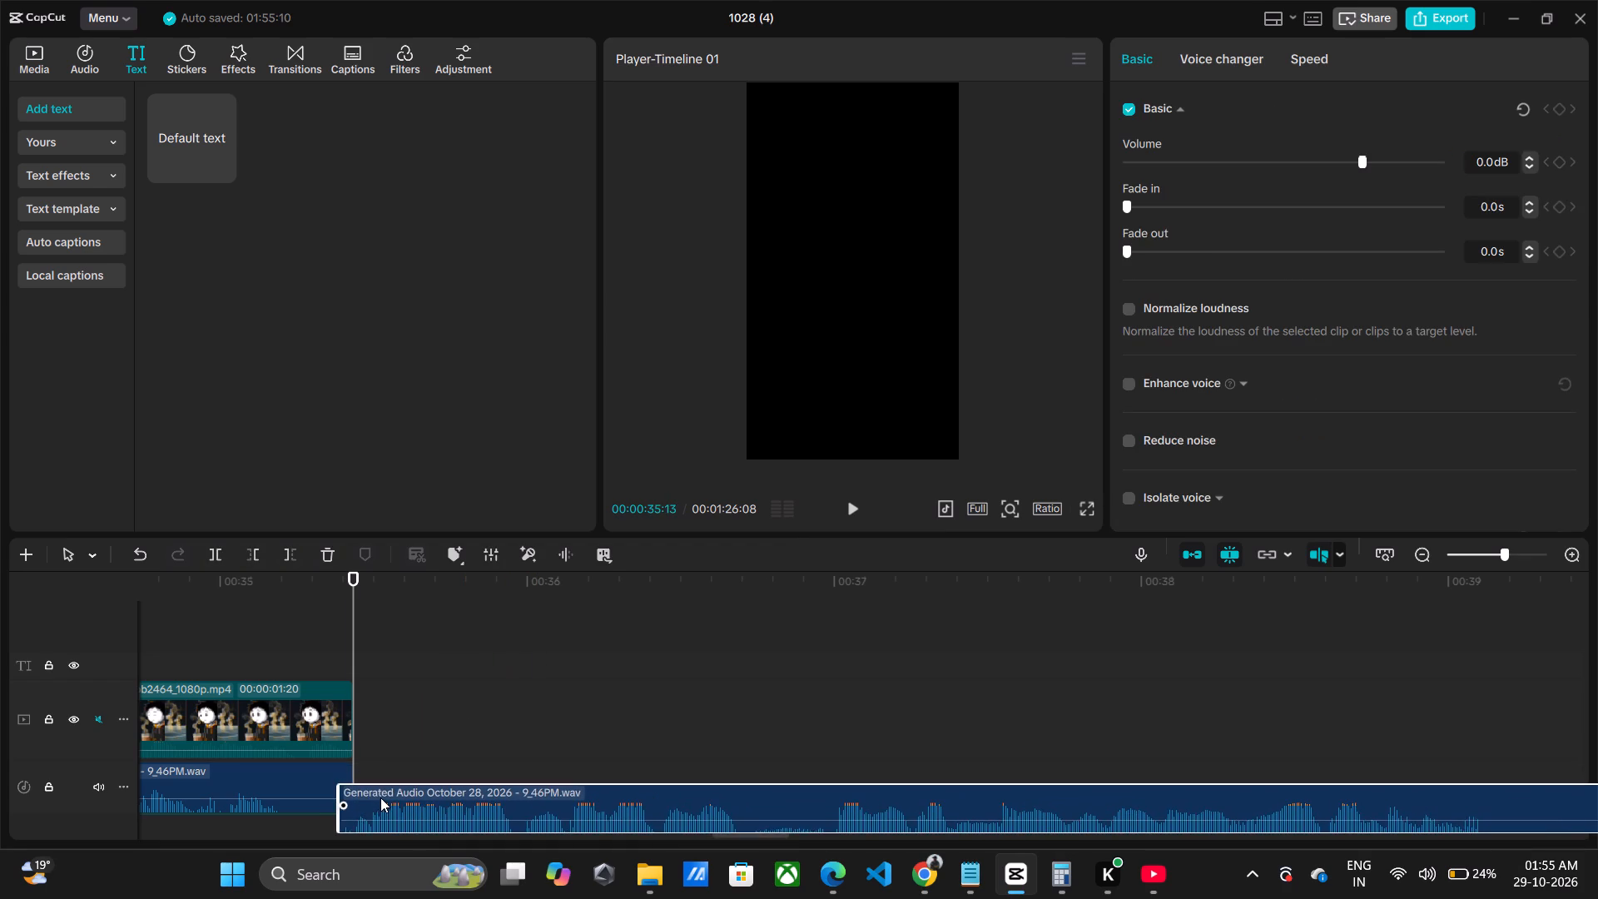
pyautogui.moveTo(380, 797); pyautogui.dragTo(390, 795)
pyautogui.click(175, 653)
pyautogui.press('space')
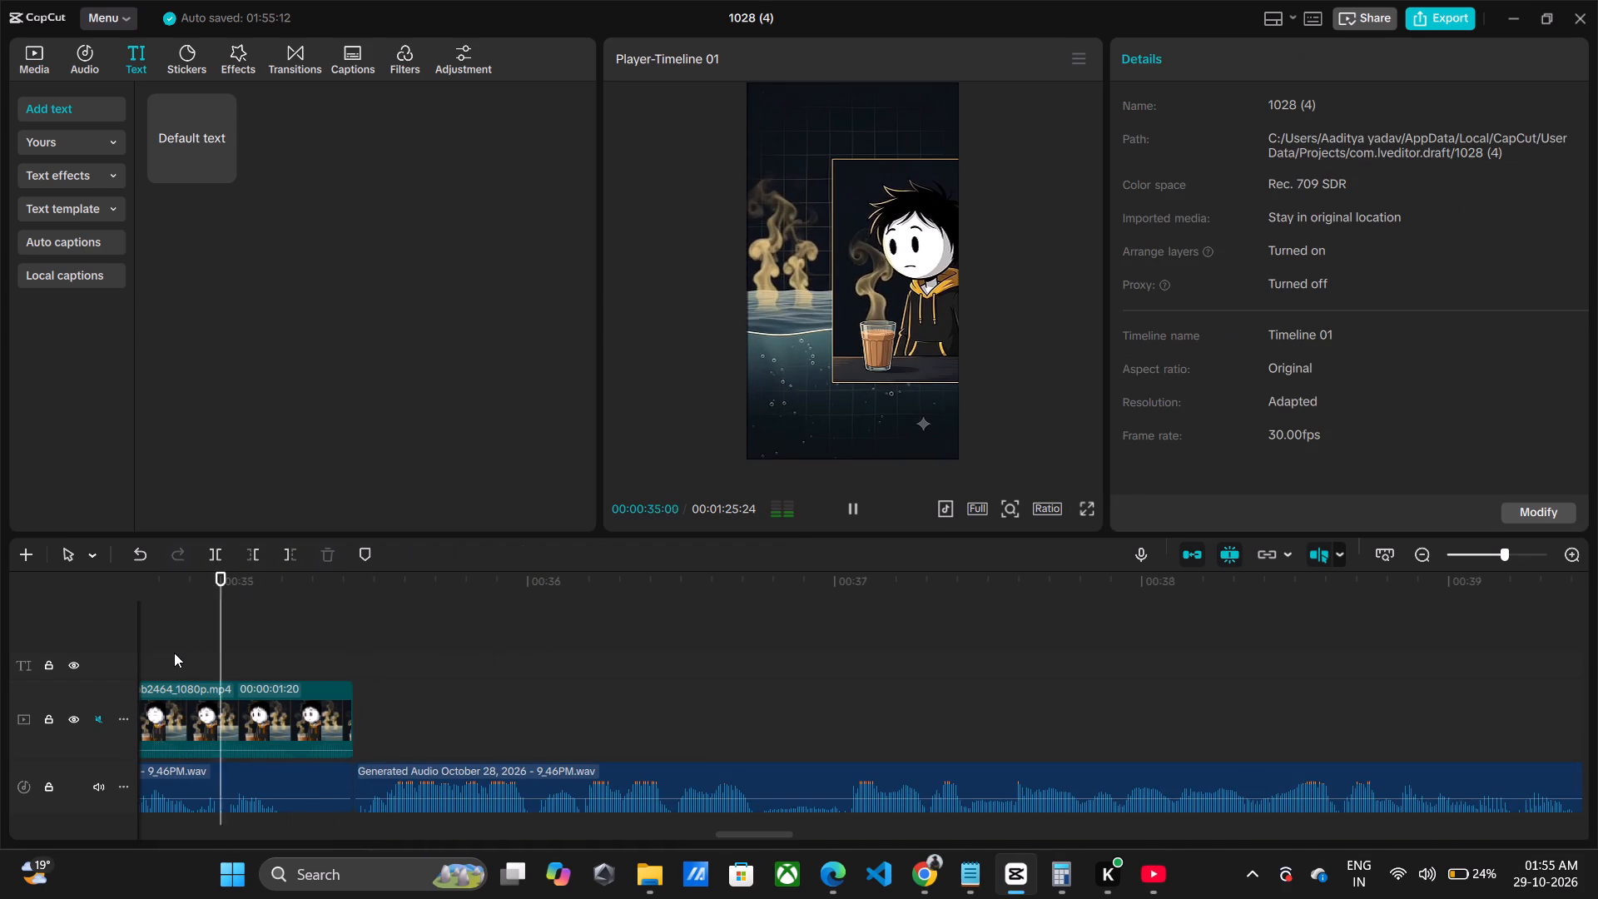
pyautogui.press('space')
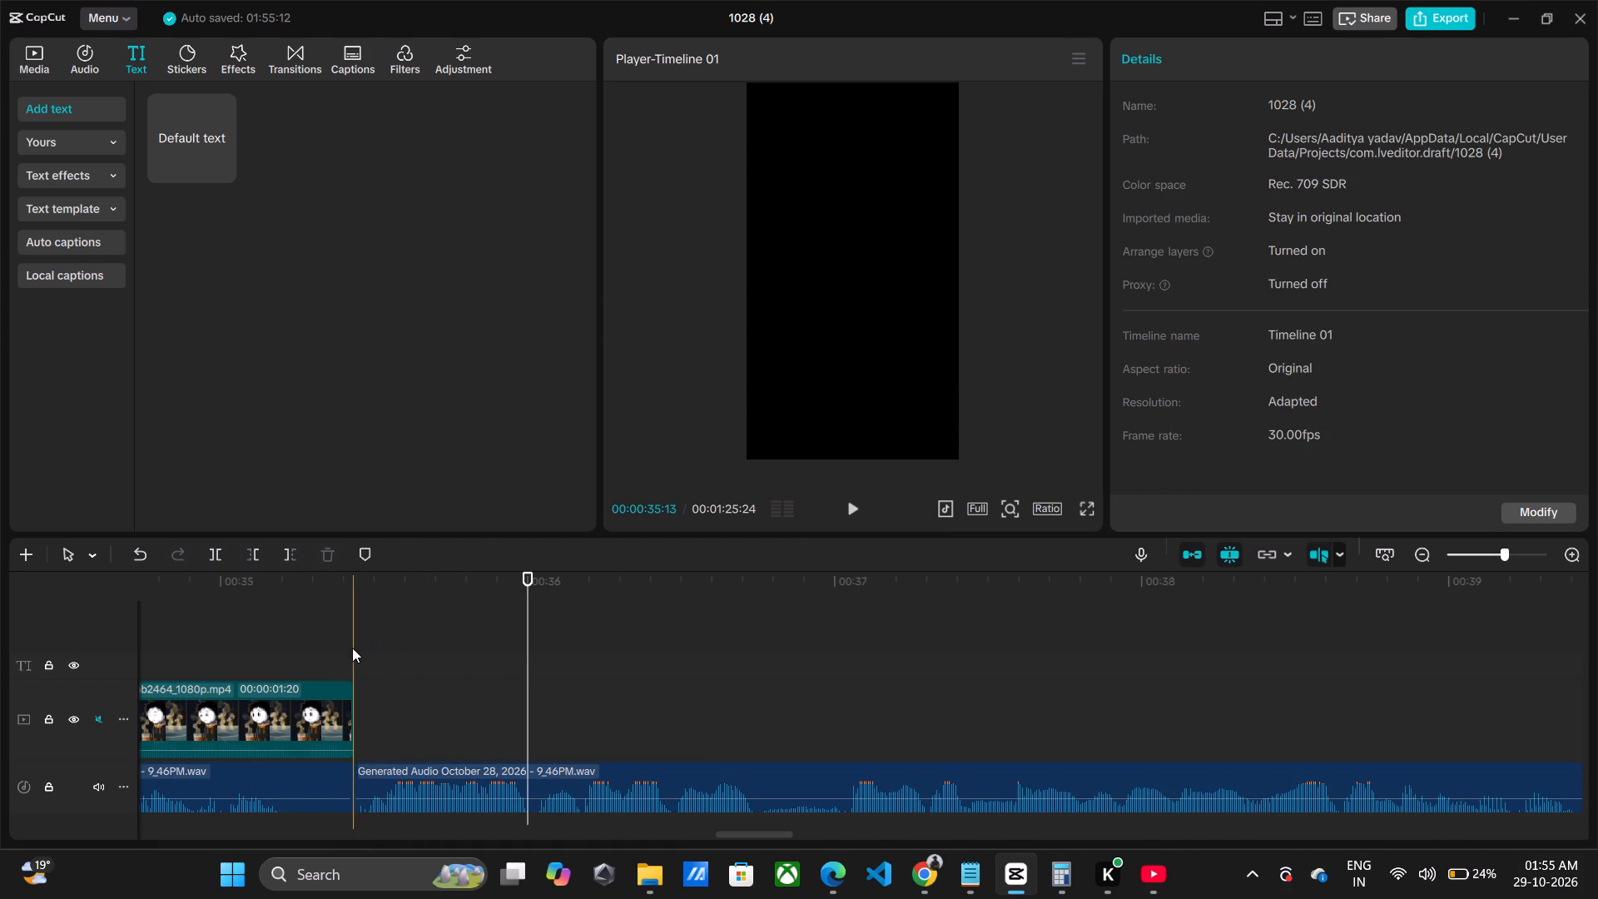
# Insert the low-pressure boat clip into the main track at 00:00:35:13, right after the tea-glass part, and play its beginning.
pyautogui.click(352, 648)
pyautogui.click(29, 62)
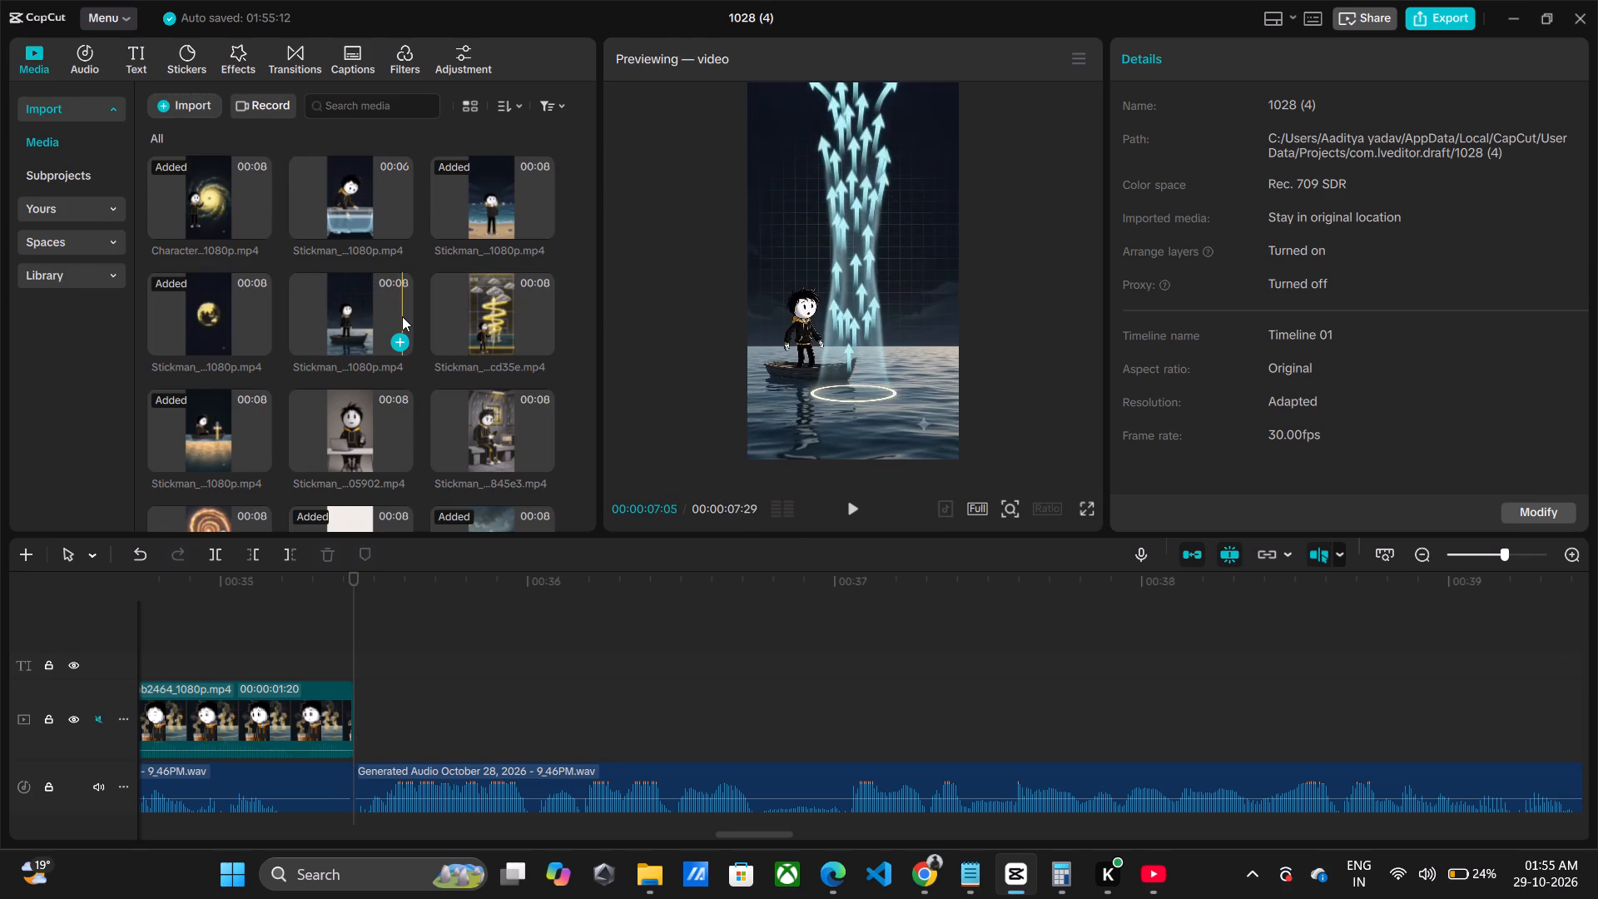
pyautogui.moveTo(318, 322); pyautogui.dragTo(355, 645)
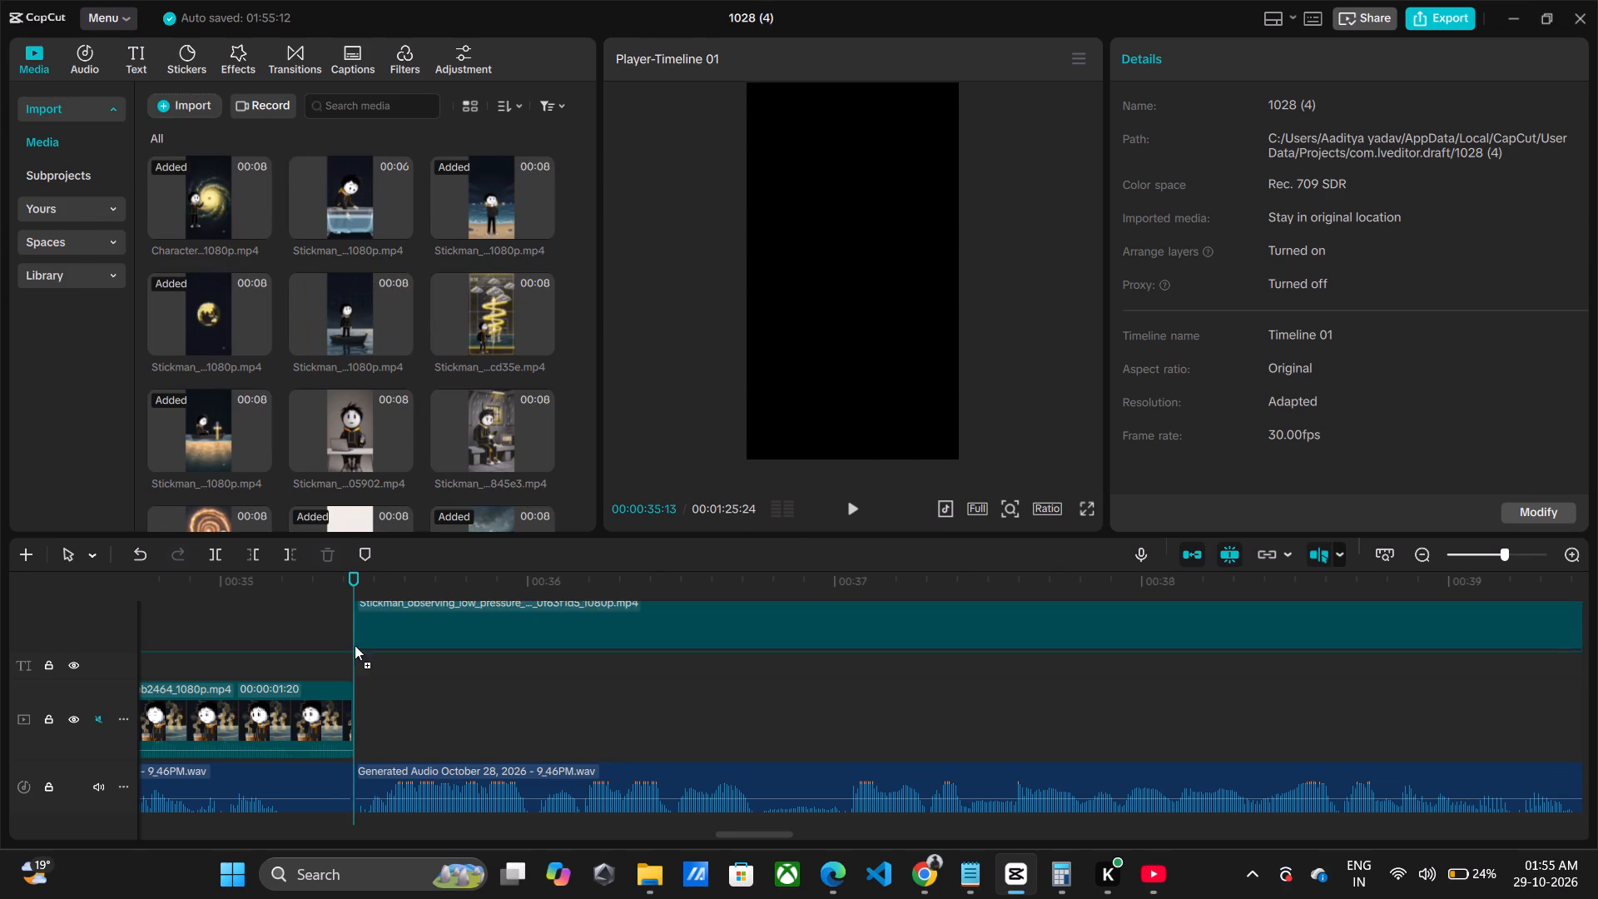
pyautogui.moveTo(355, 645); pyautogui.dragTo(361, 701)
pyautogui.press('space')
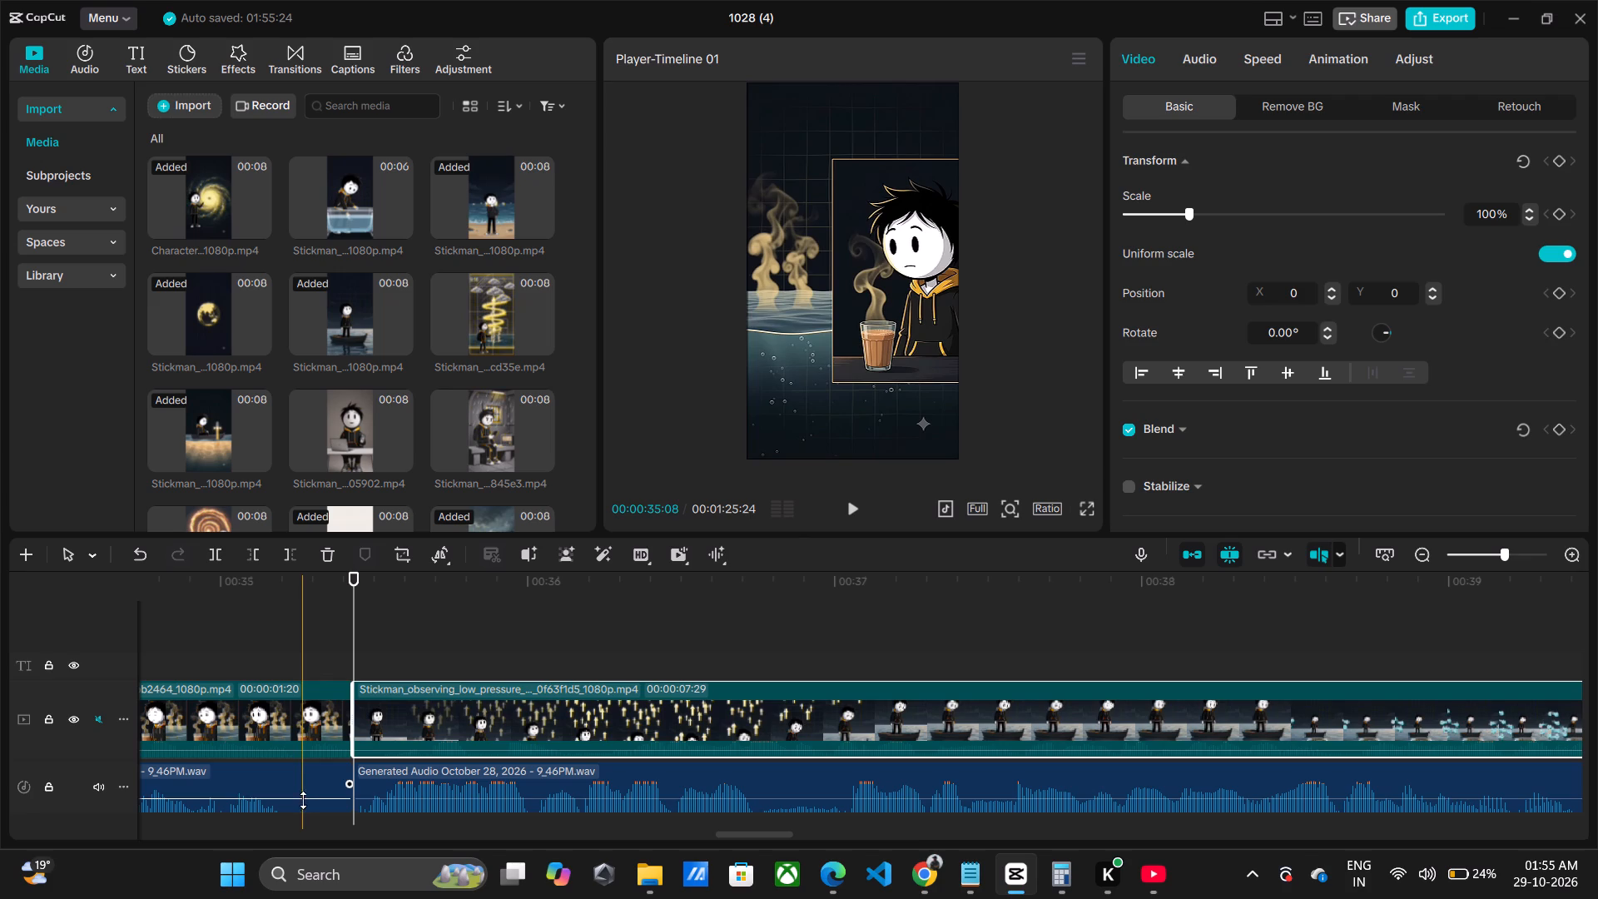
pyautogui.click(335, 626)
pyautogui.press('space')
pyautogui.press('space')
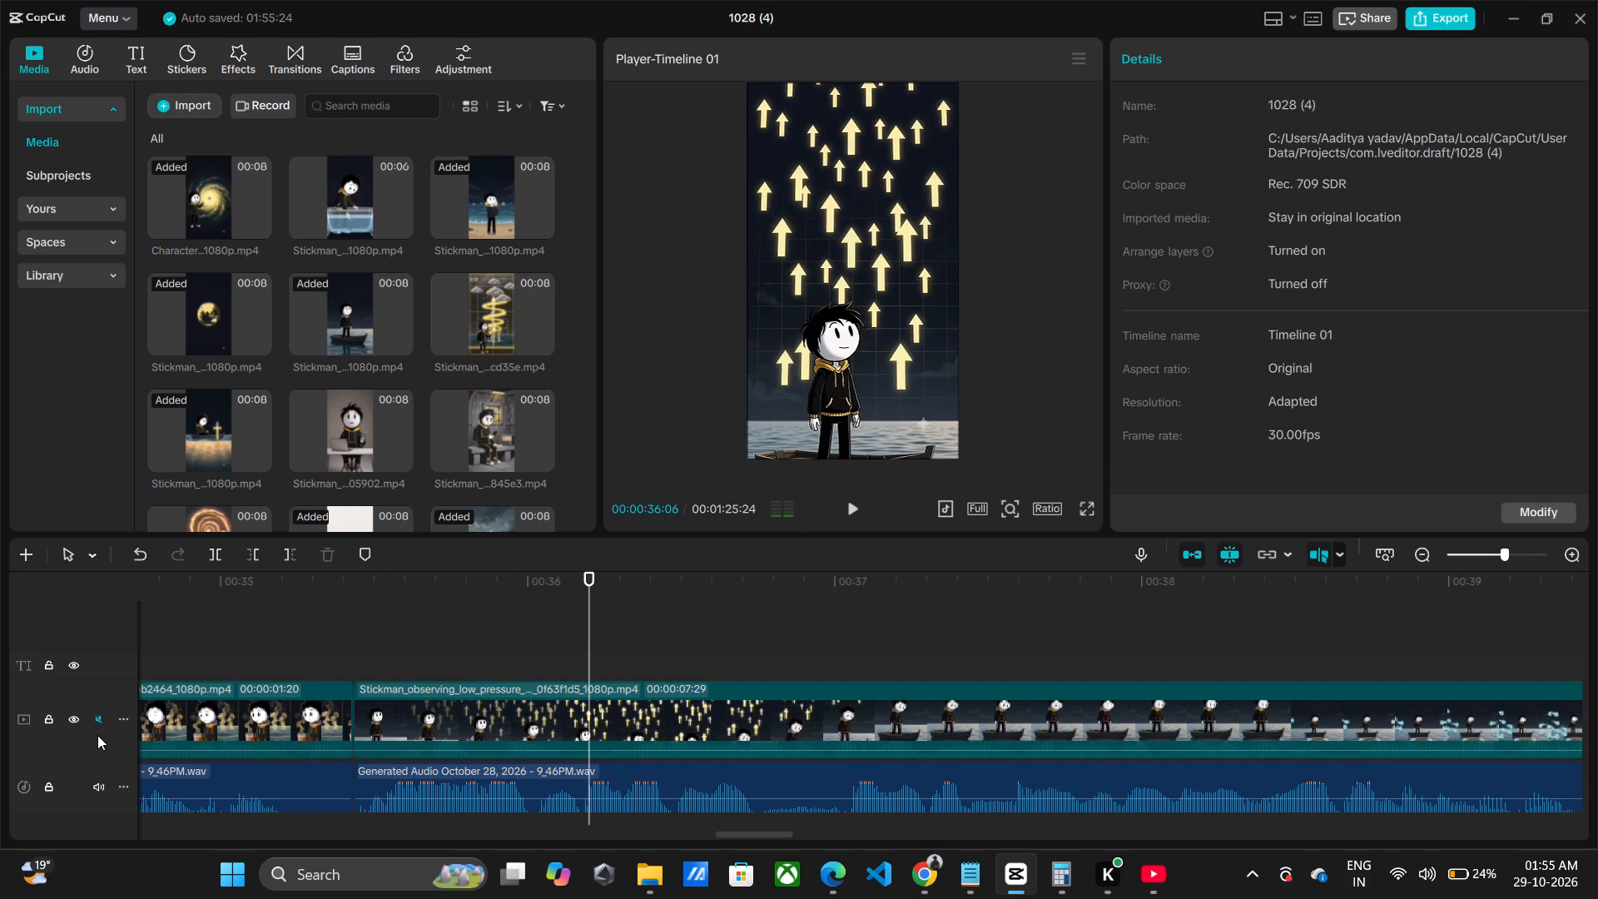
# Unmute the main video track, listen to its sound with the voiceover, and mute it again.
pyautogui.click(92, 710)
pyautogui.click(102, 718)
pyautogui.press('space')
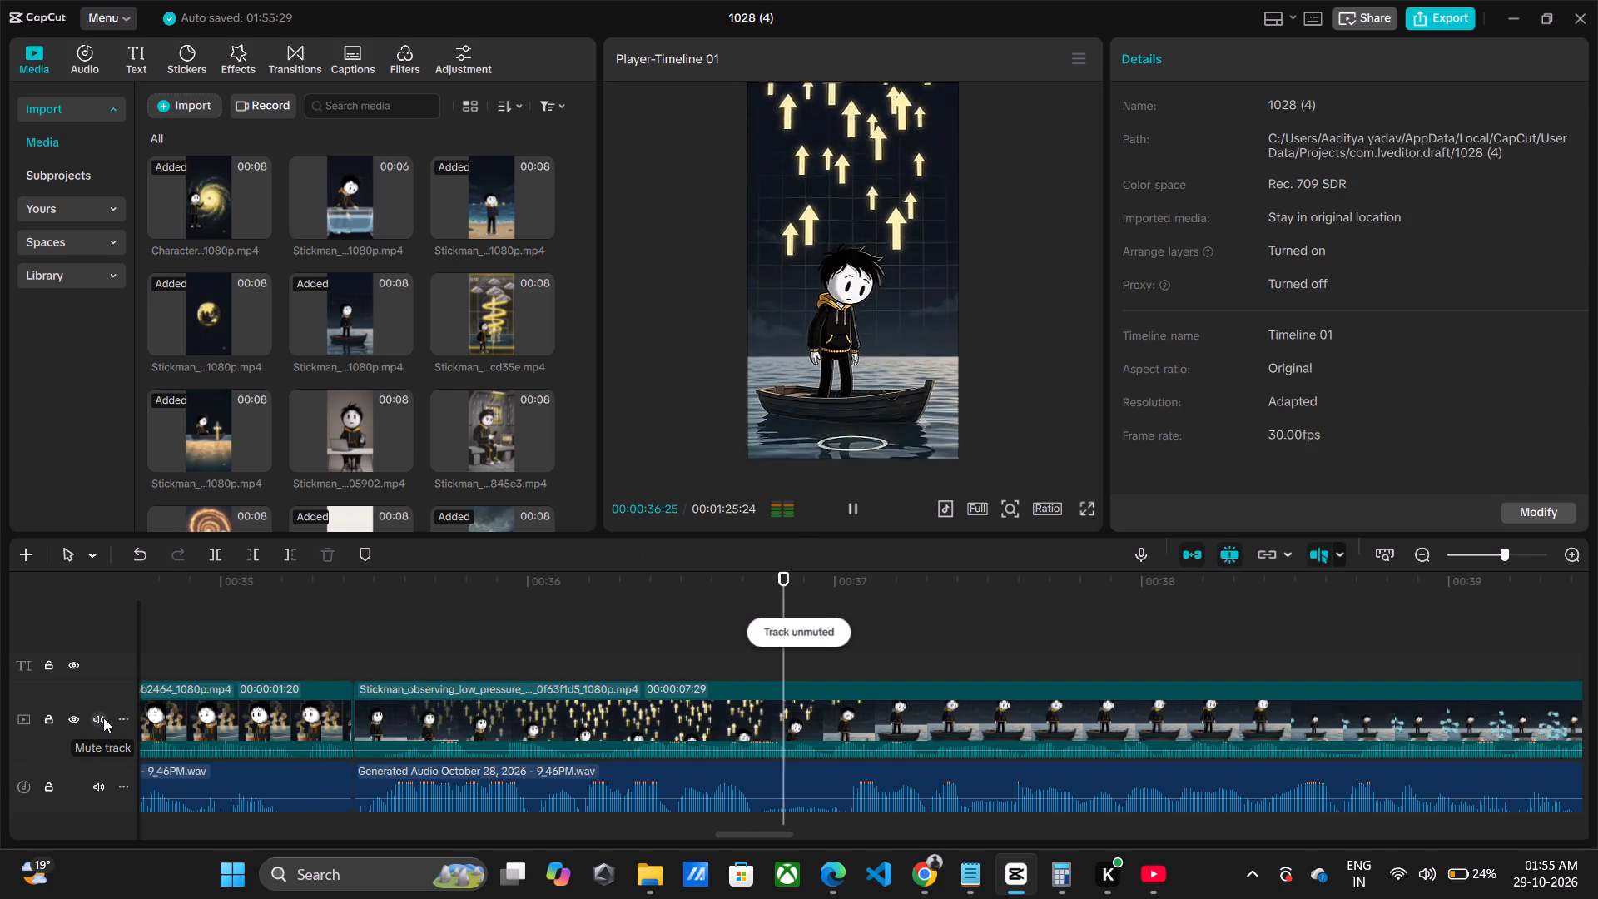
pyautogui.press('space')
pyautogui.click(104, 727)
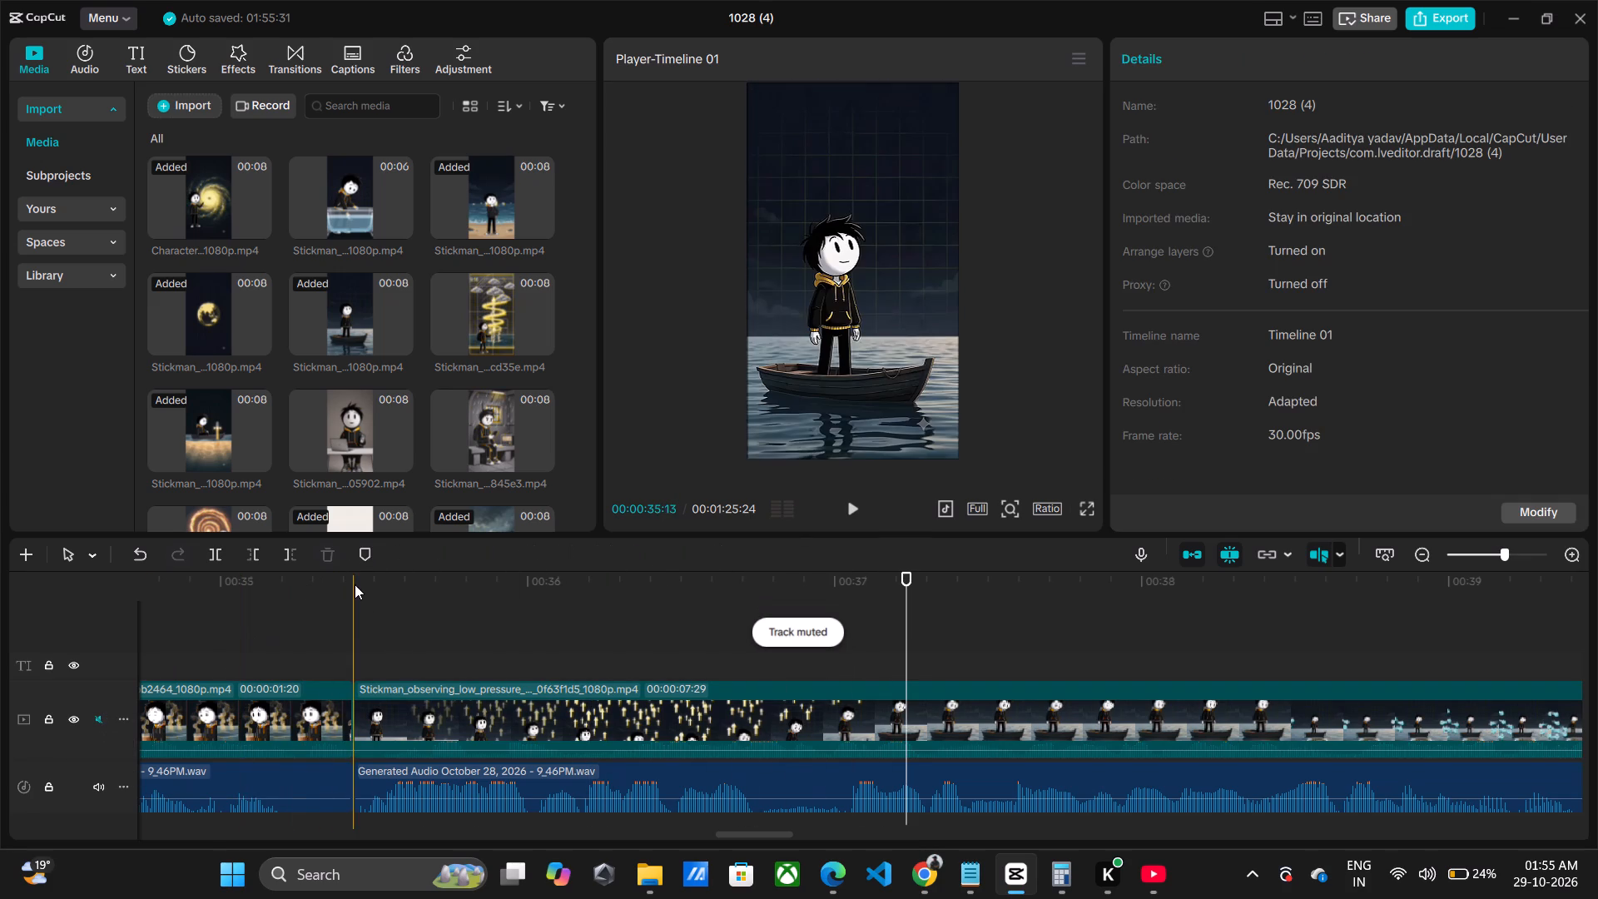
# Play the low-pressure clip through to its end and replay its middle to compare the scenes with the voiceover.
pyautogui.click(355, 584)
pyautogui.press('space')
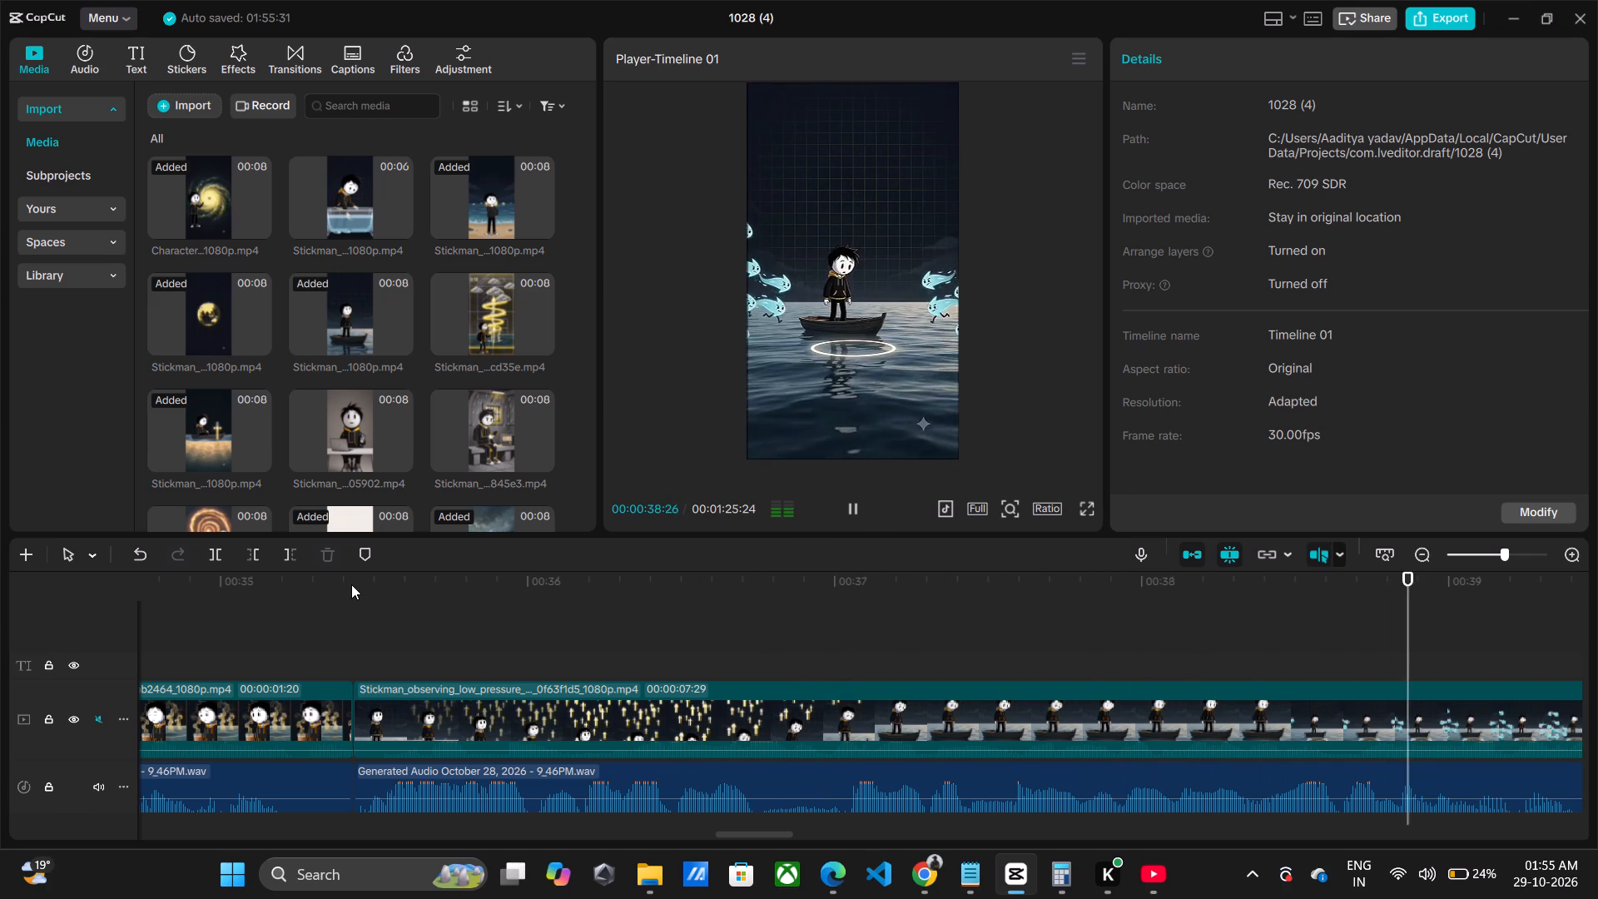
pyautogui.press('space')
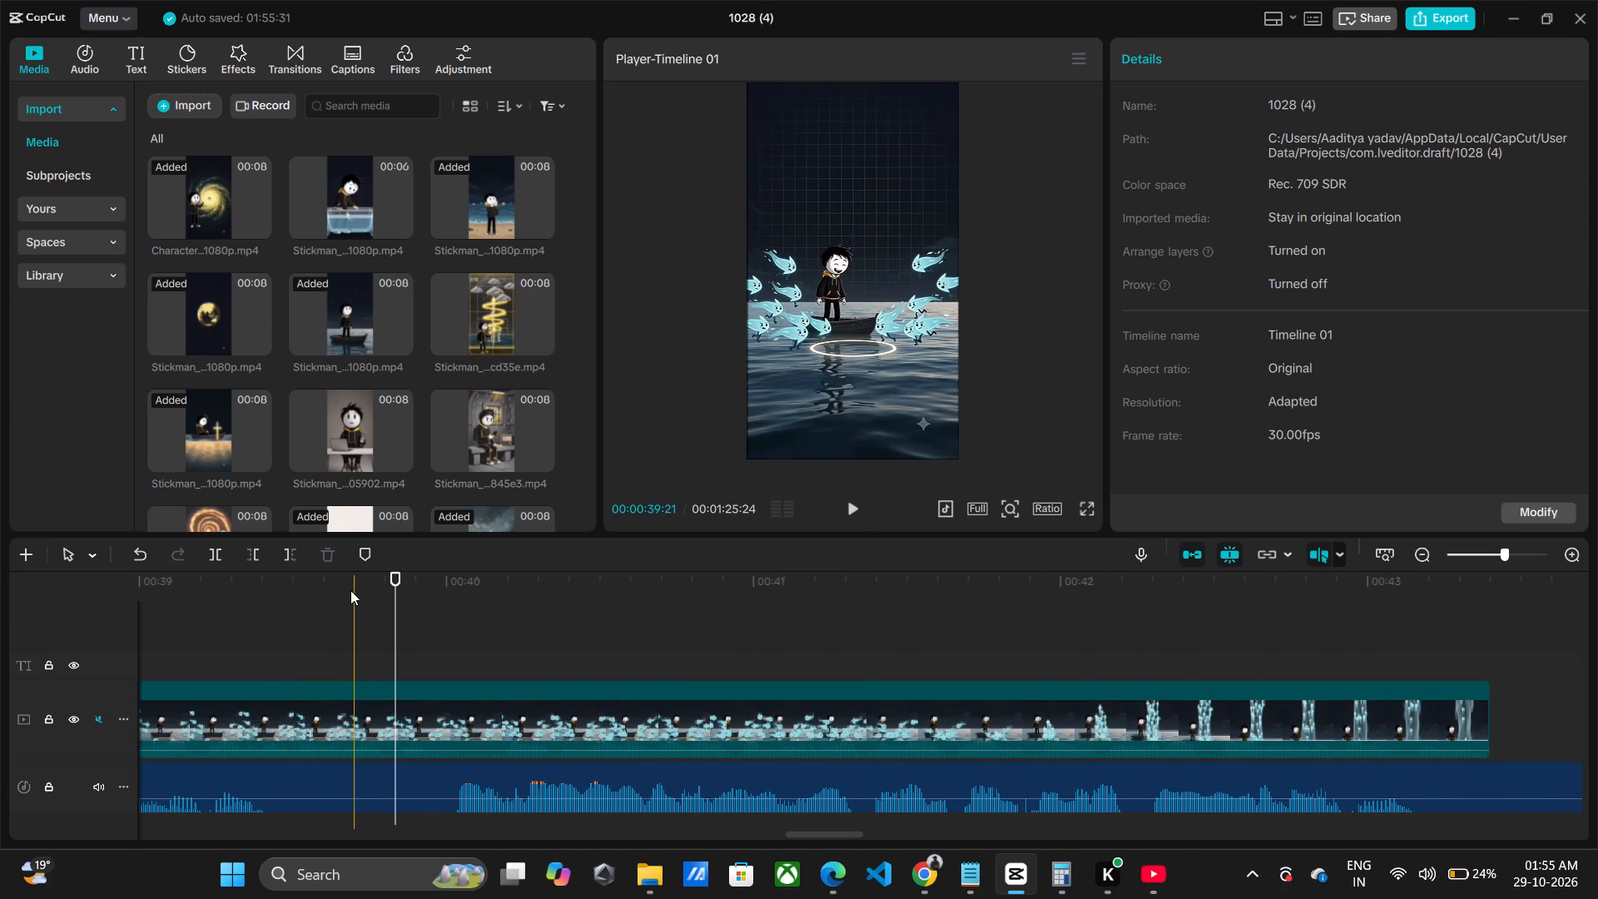
pyautogui.press('space')
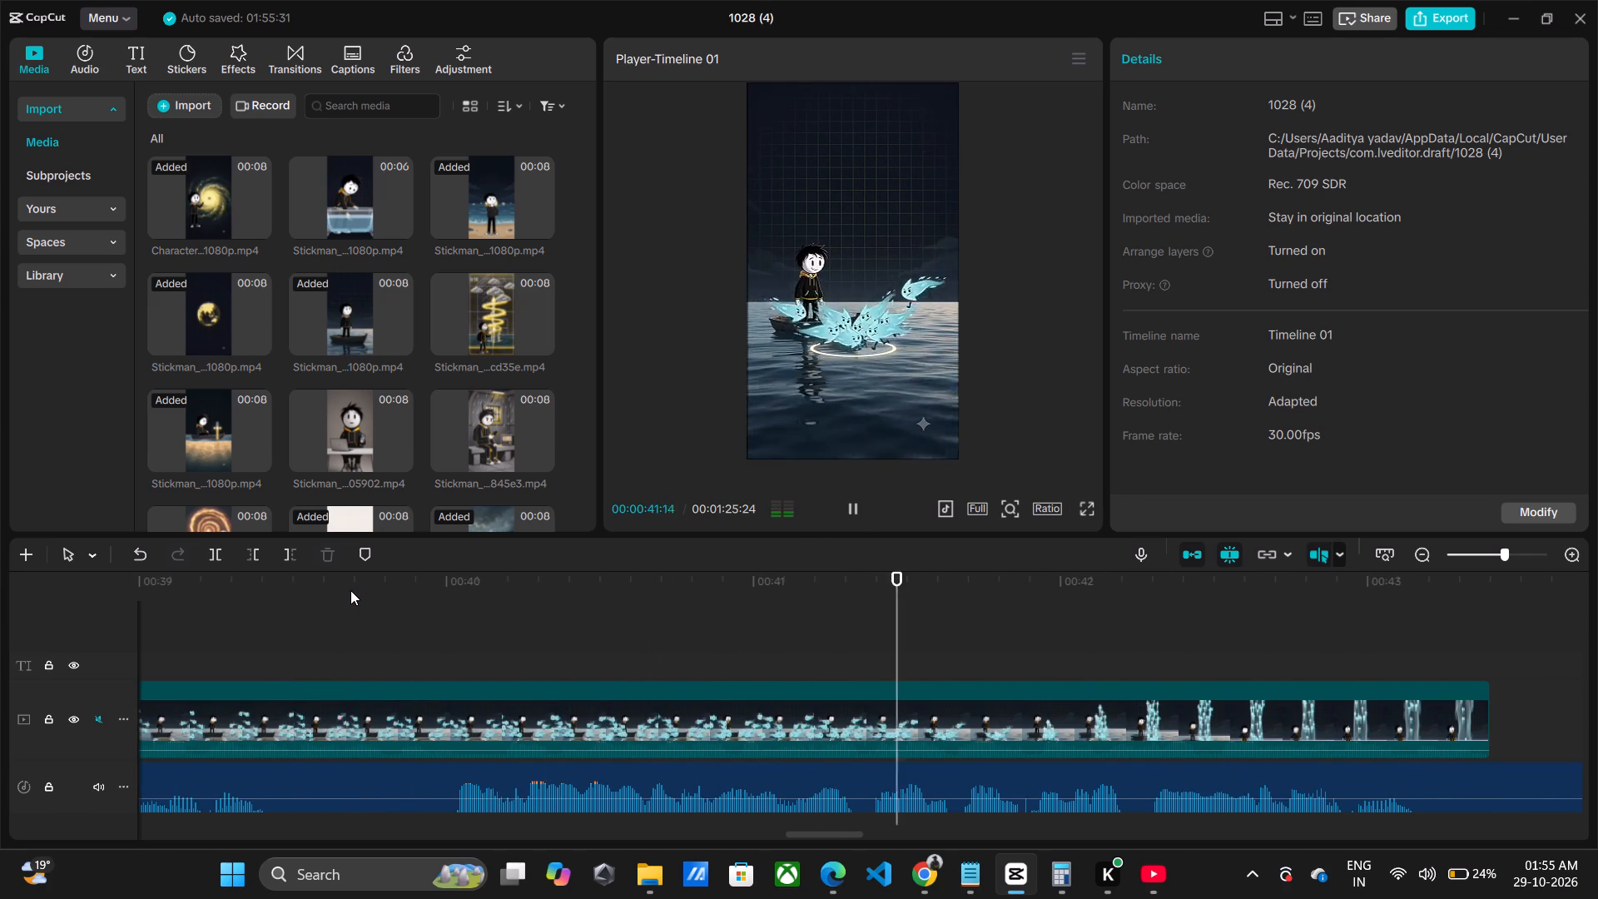
pyautogui.press('space')
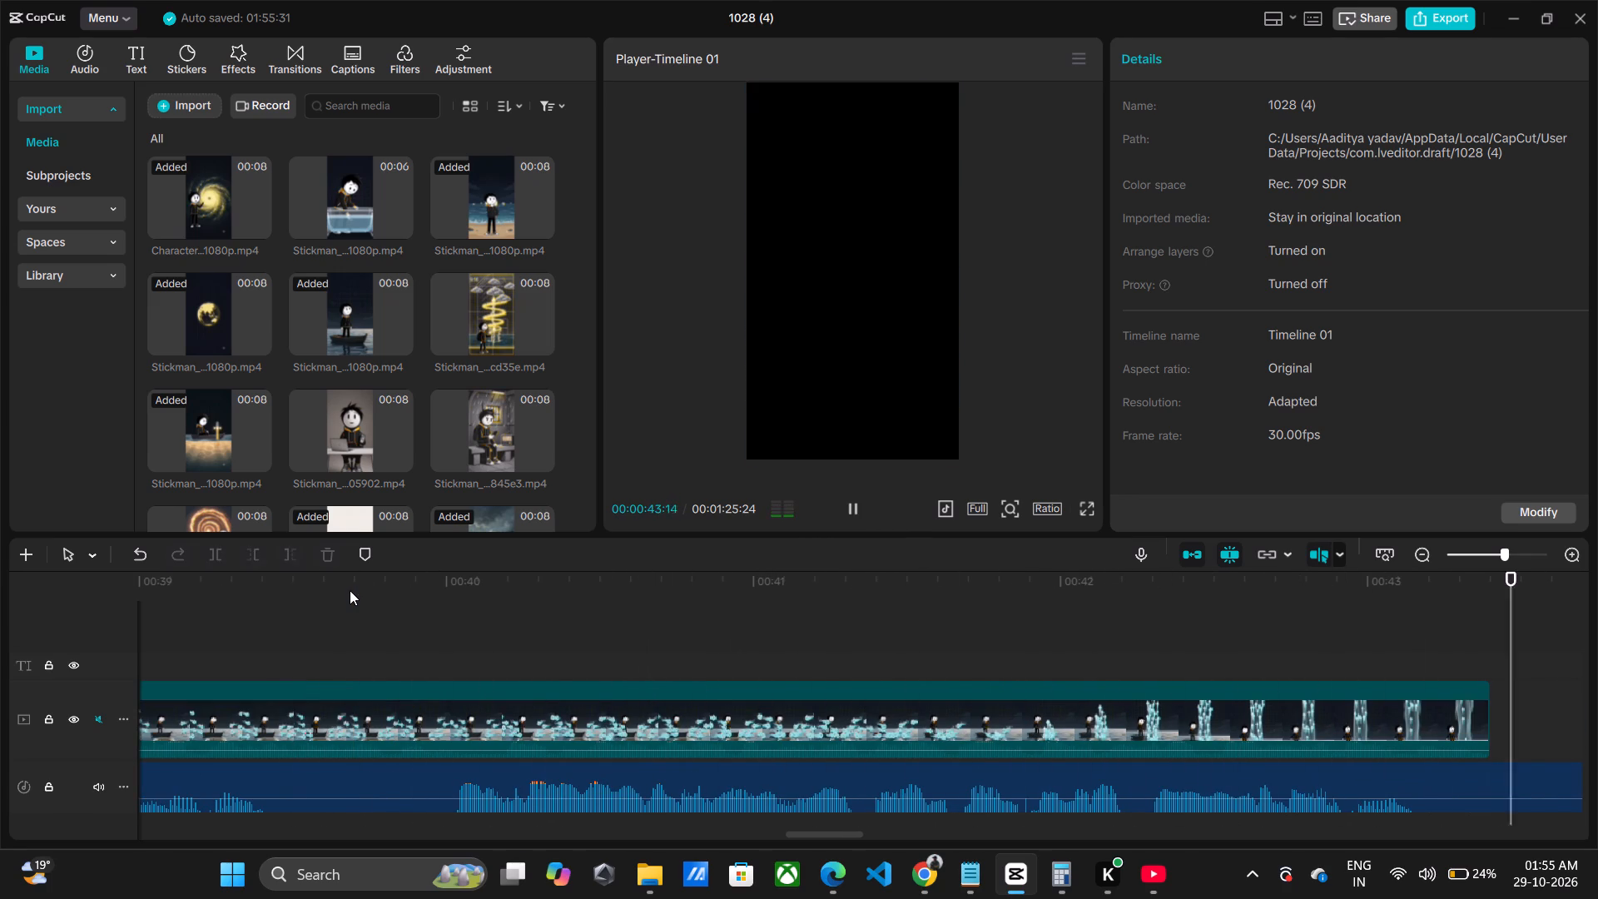
pyautogui.moveTo(211, 592); pyautogui.dragTo(134, 594)
pyautogui.press('space')
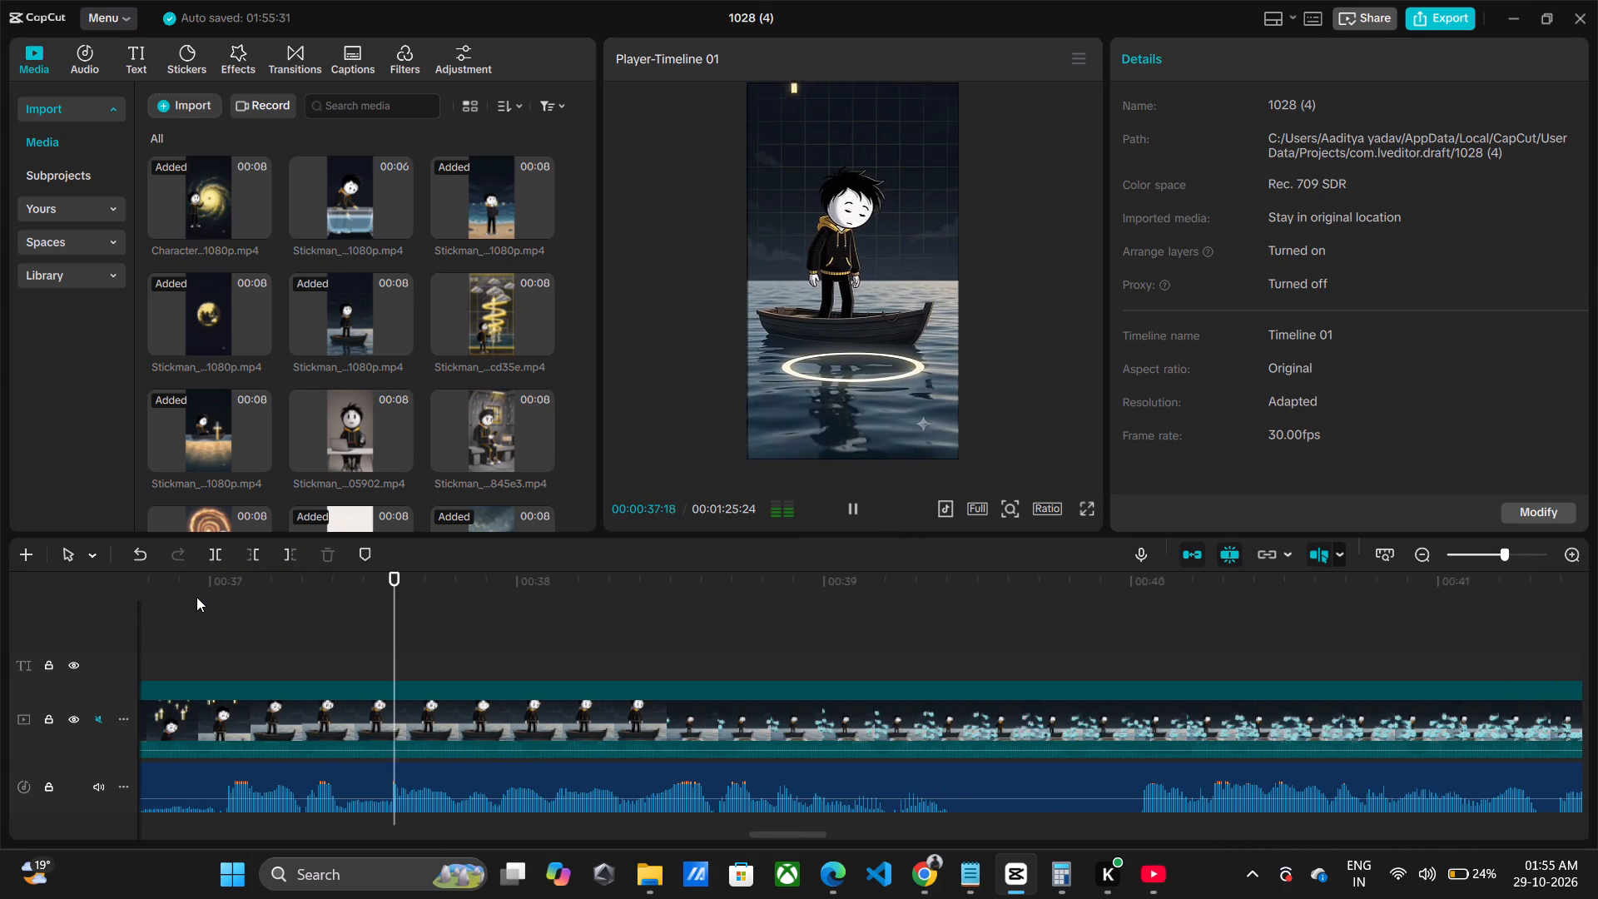
pyautogui.press('space')
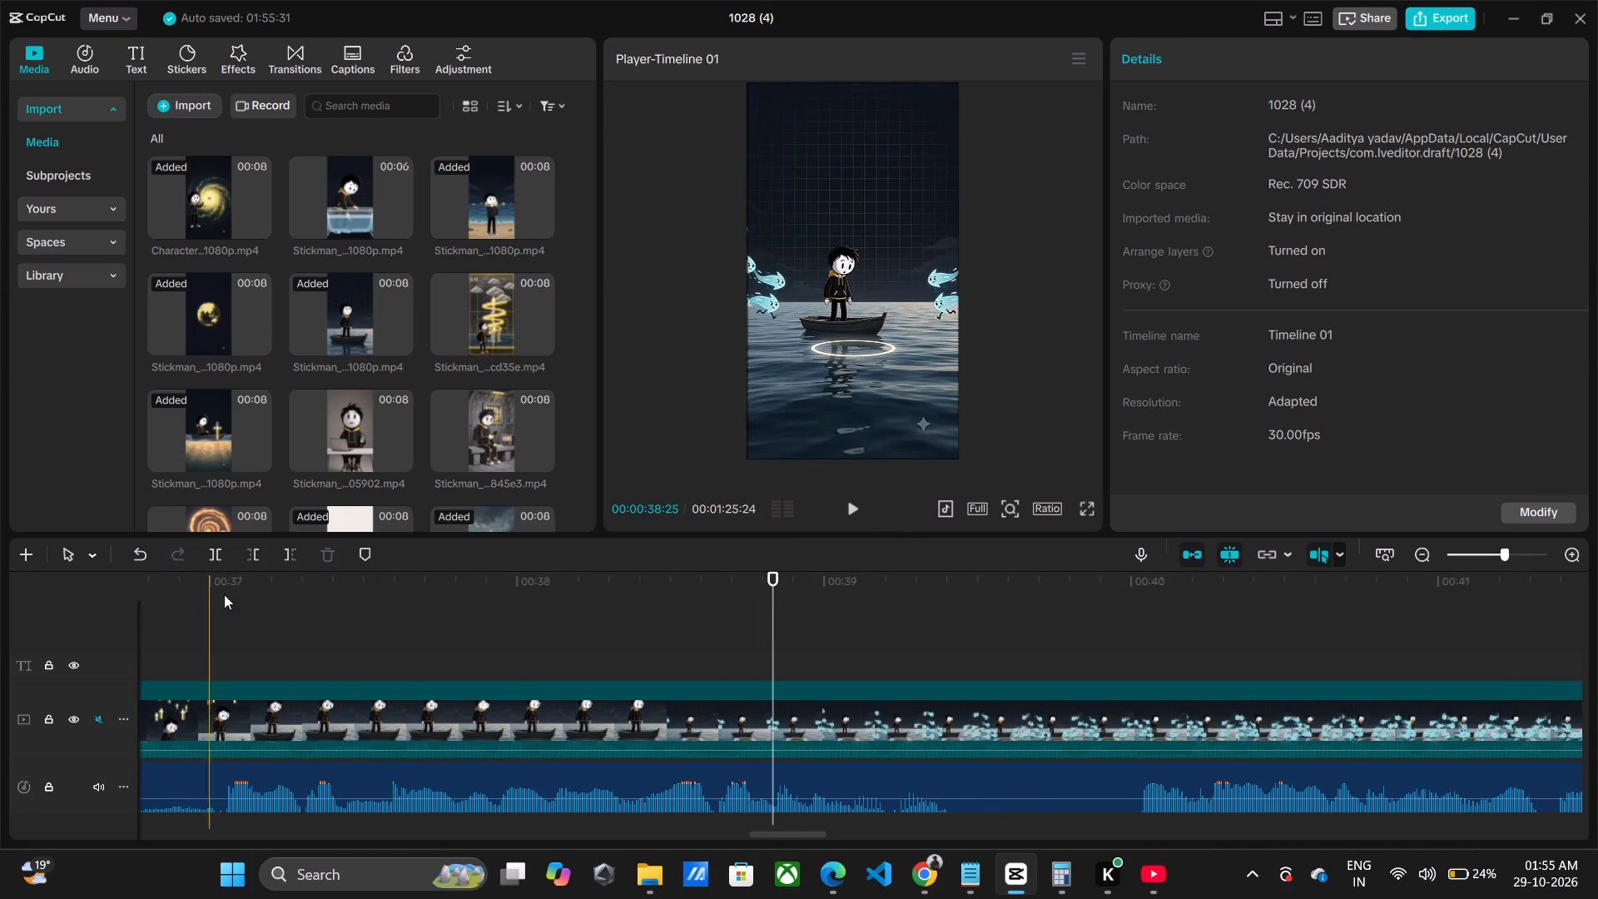
# Replay the low-pressure clip's rising-arrows scene, split the clip at about 00:00:37:01 and select its first part.
pyautogui.moveTo(245, 589); pyautogui.dragTo(97, 590)
pyautogui.press('space')
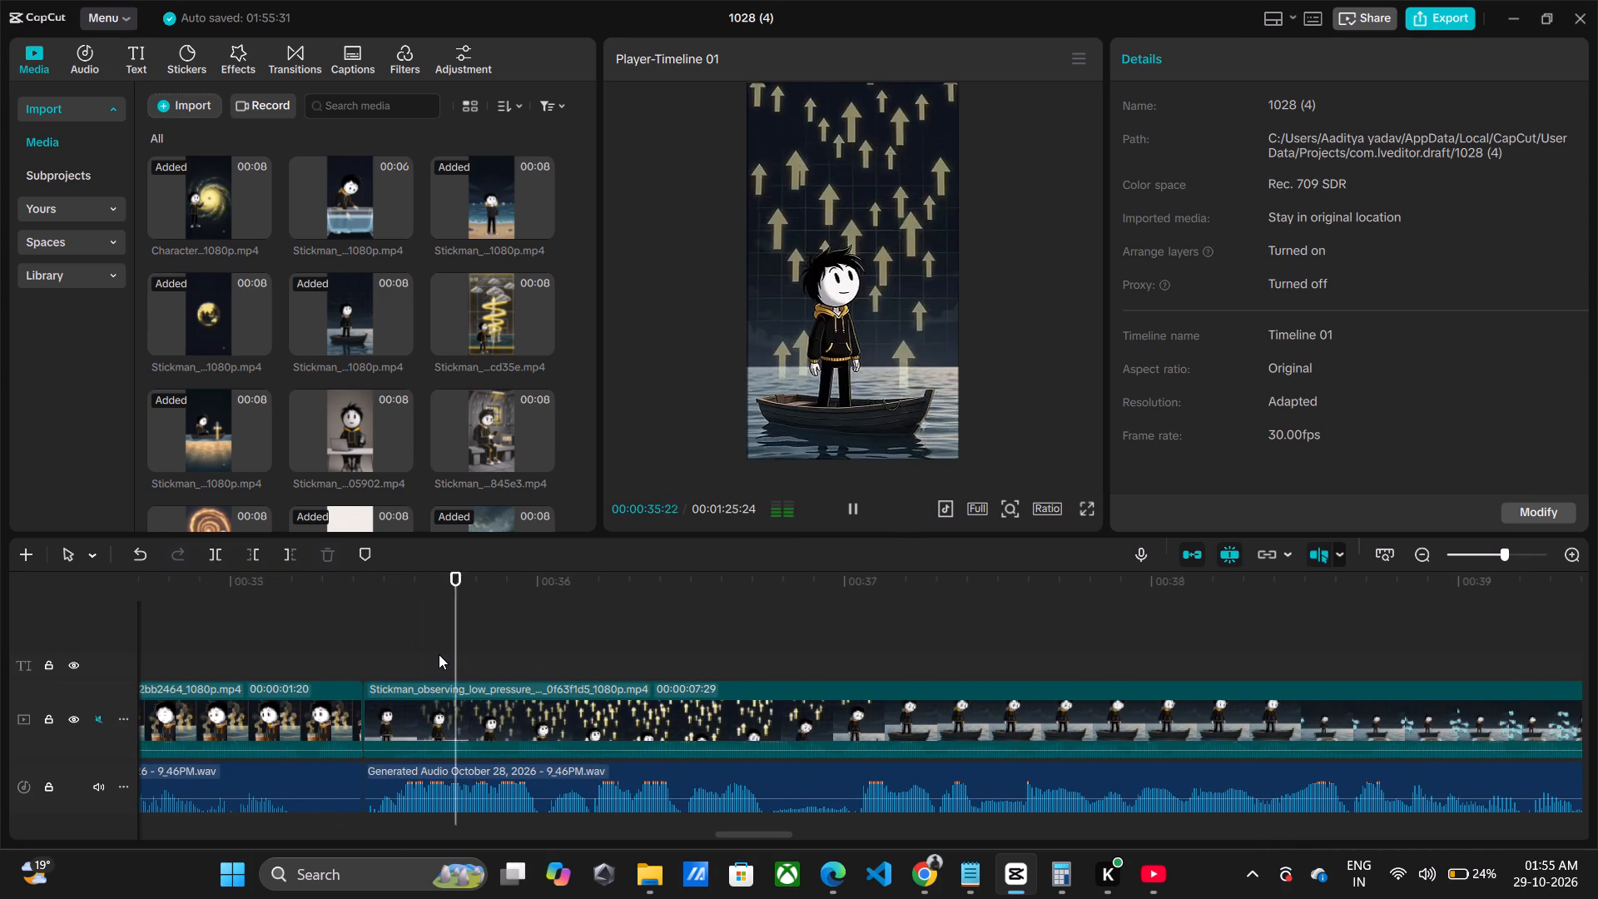
pyautogui.press('space')
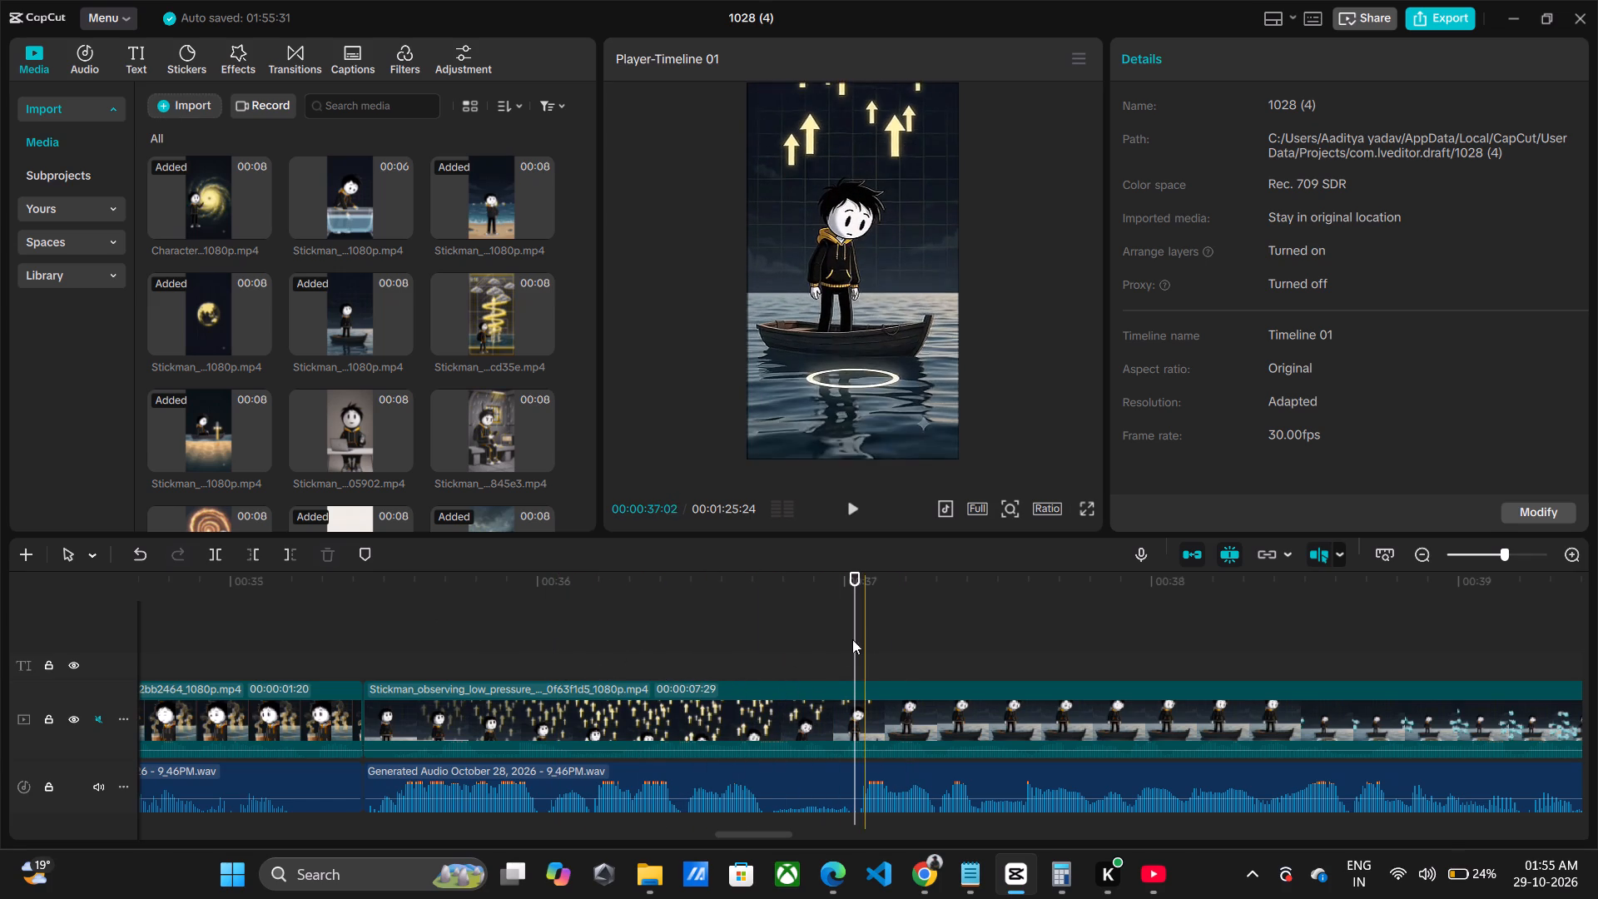
pyautogui.click(854, 701)
pyautogui.hotkey('ctrl', 'b')
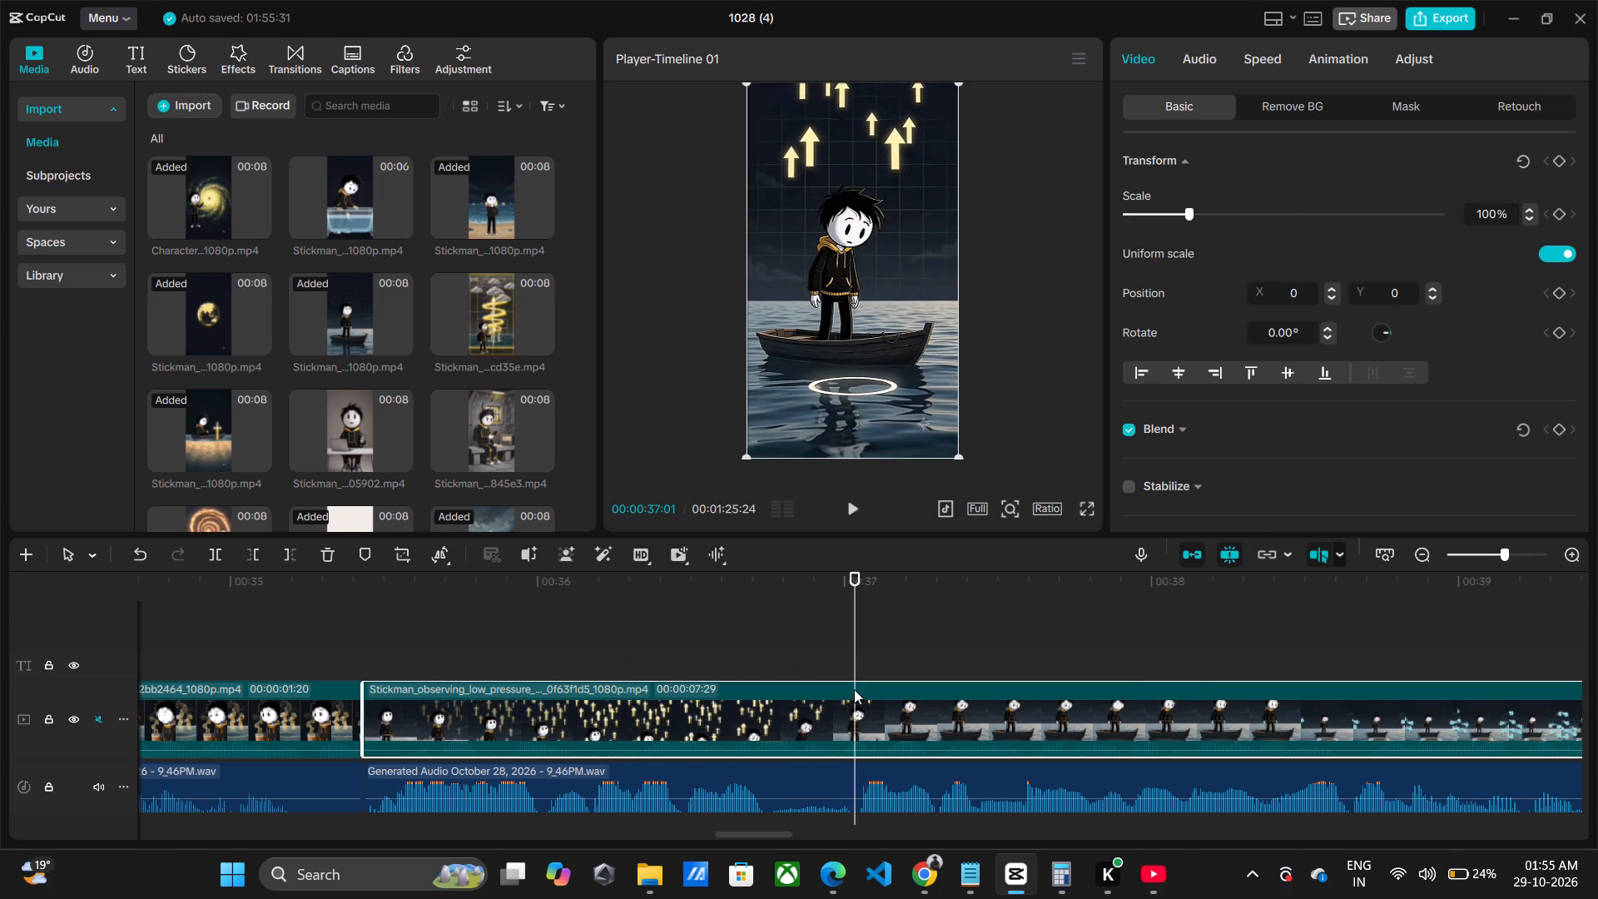
pyautogui.click(765, 693)
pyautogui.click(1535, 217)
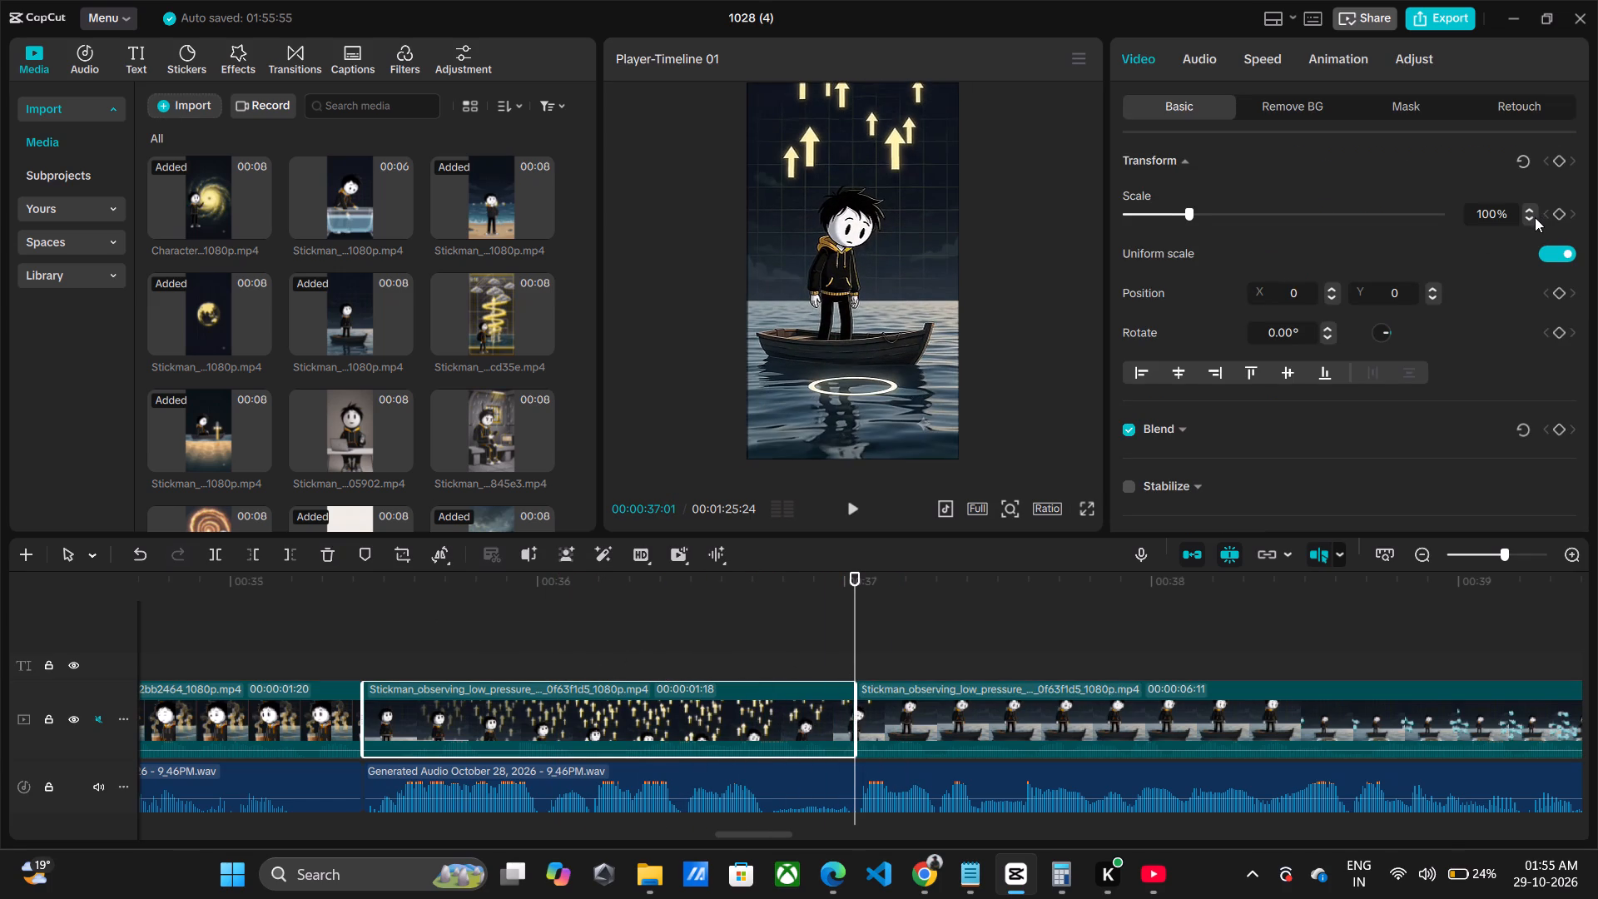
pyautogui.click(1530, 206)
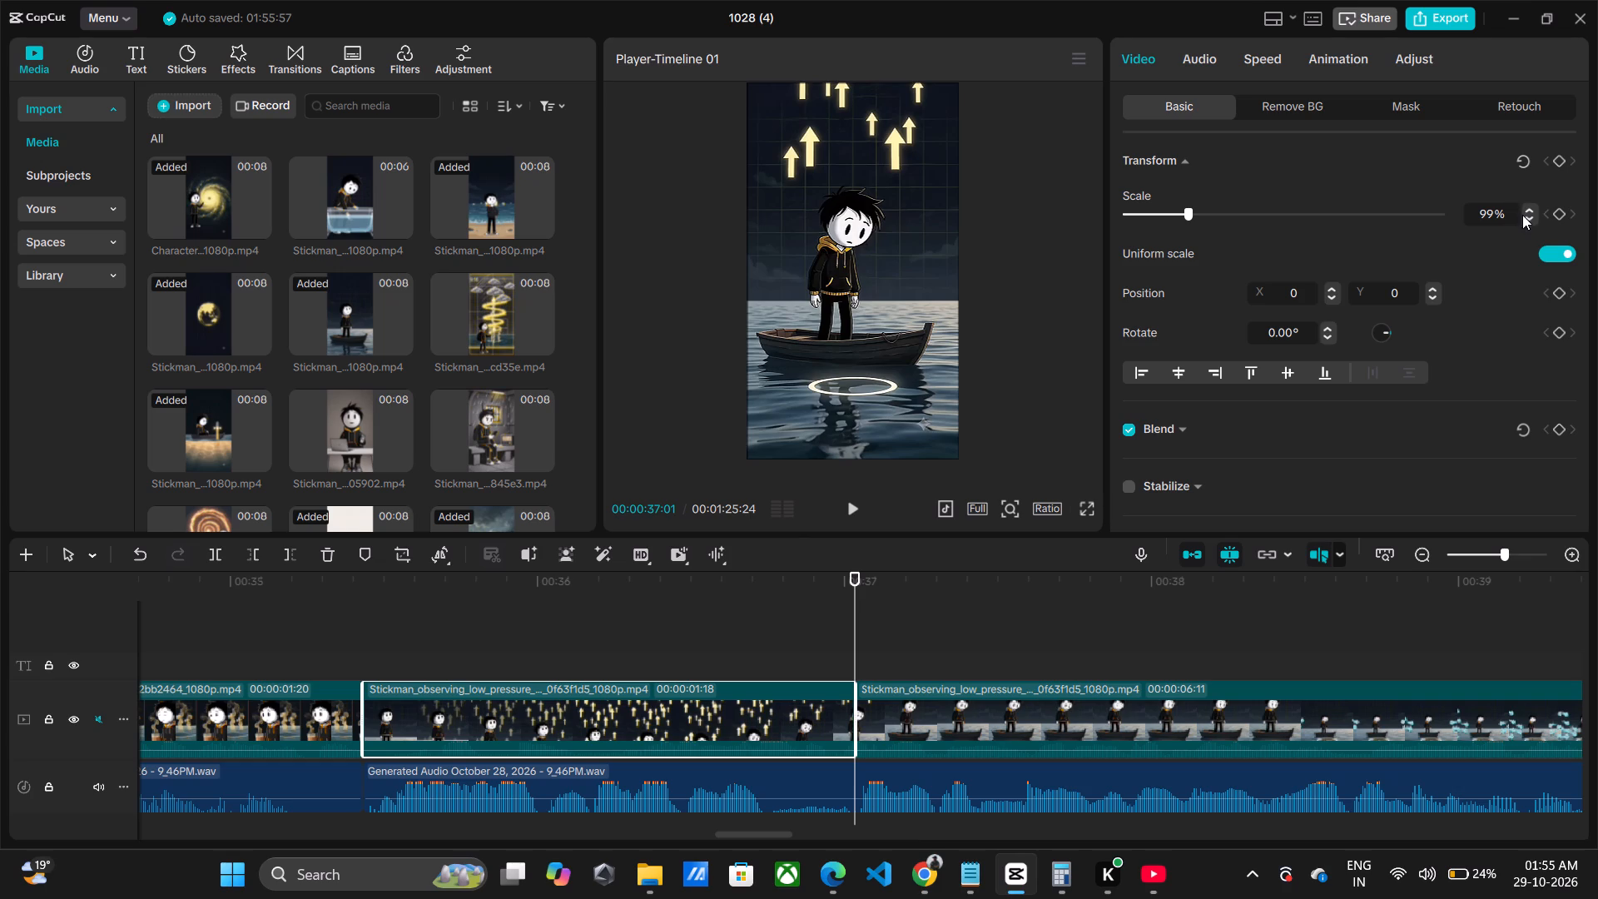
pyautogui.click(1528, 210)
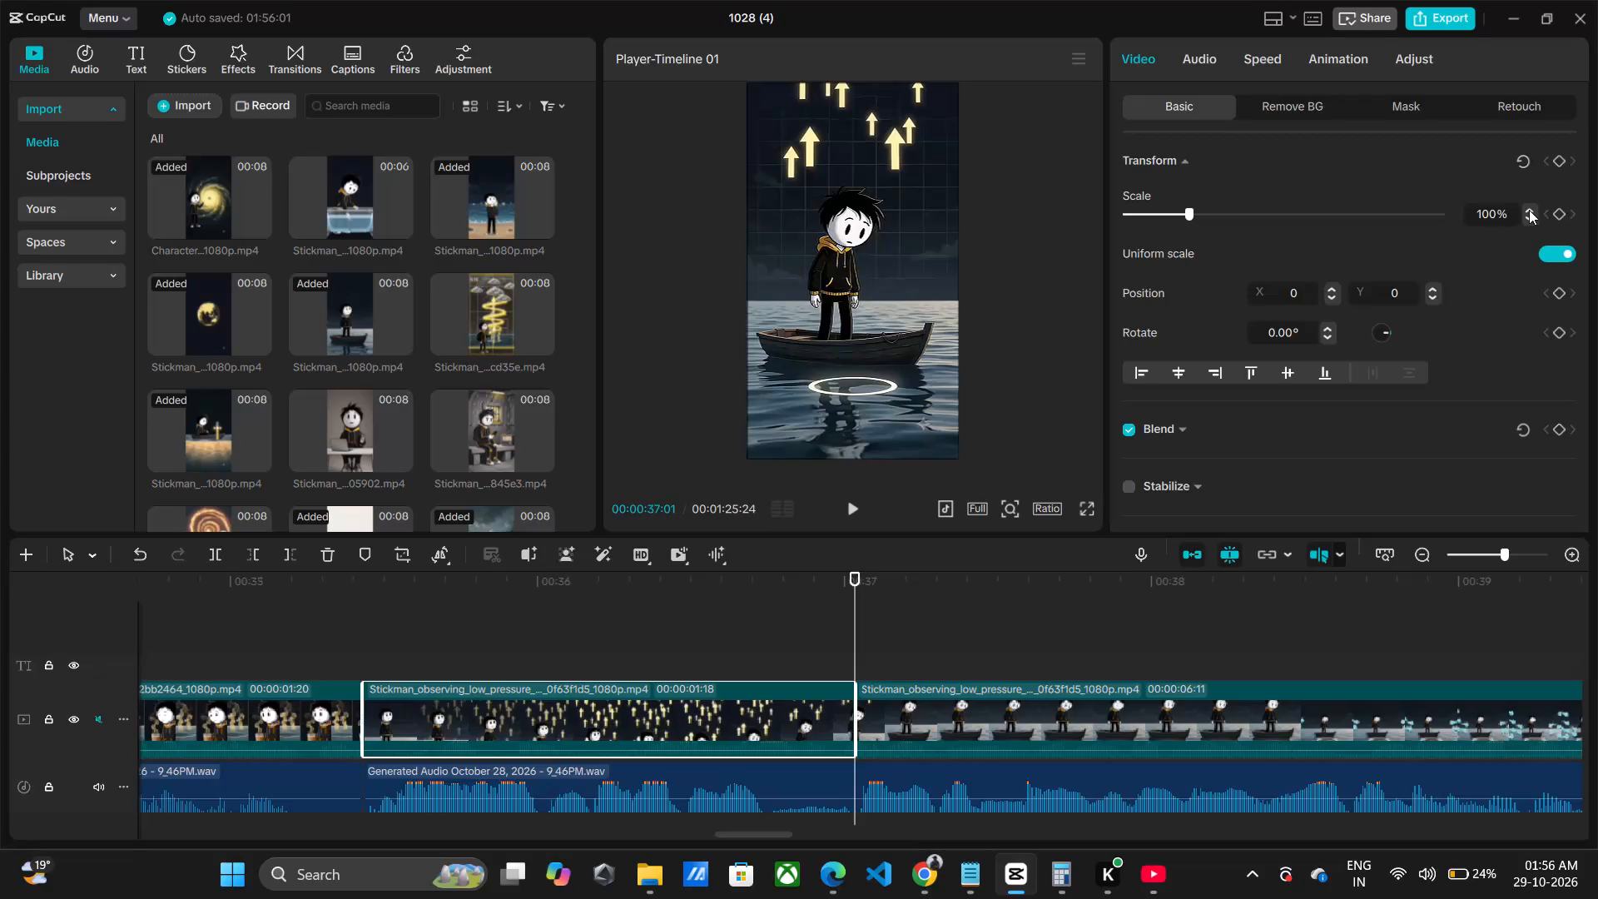
# Slow the rising-arrows part of the low-pressure clip to 0.90x.
pyautogui.click(1269, 65)
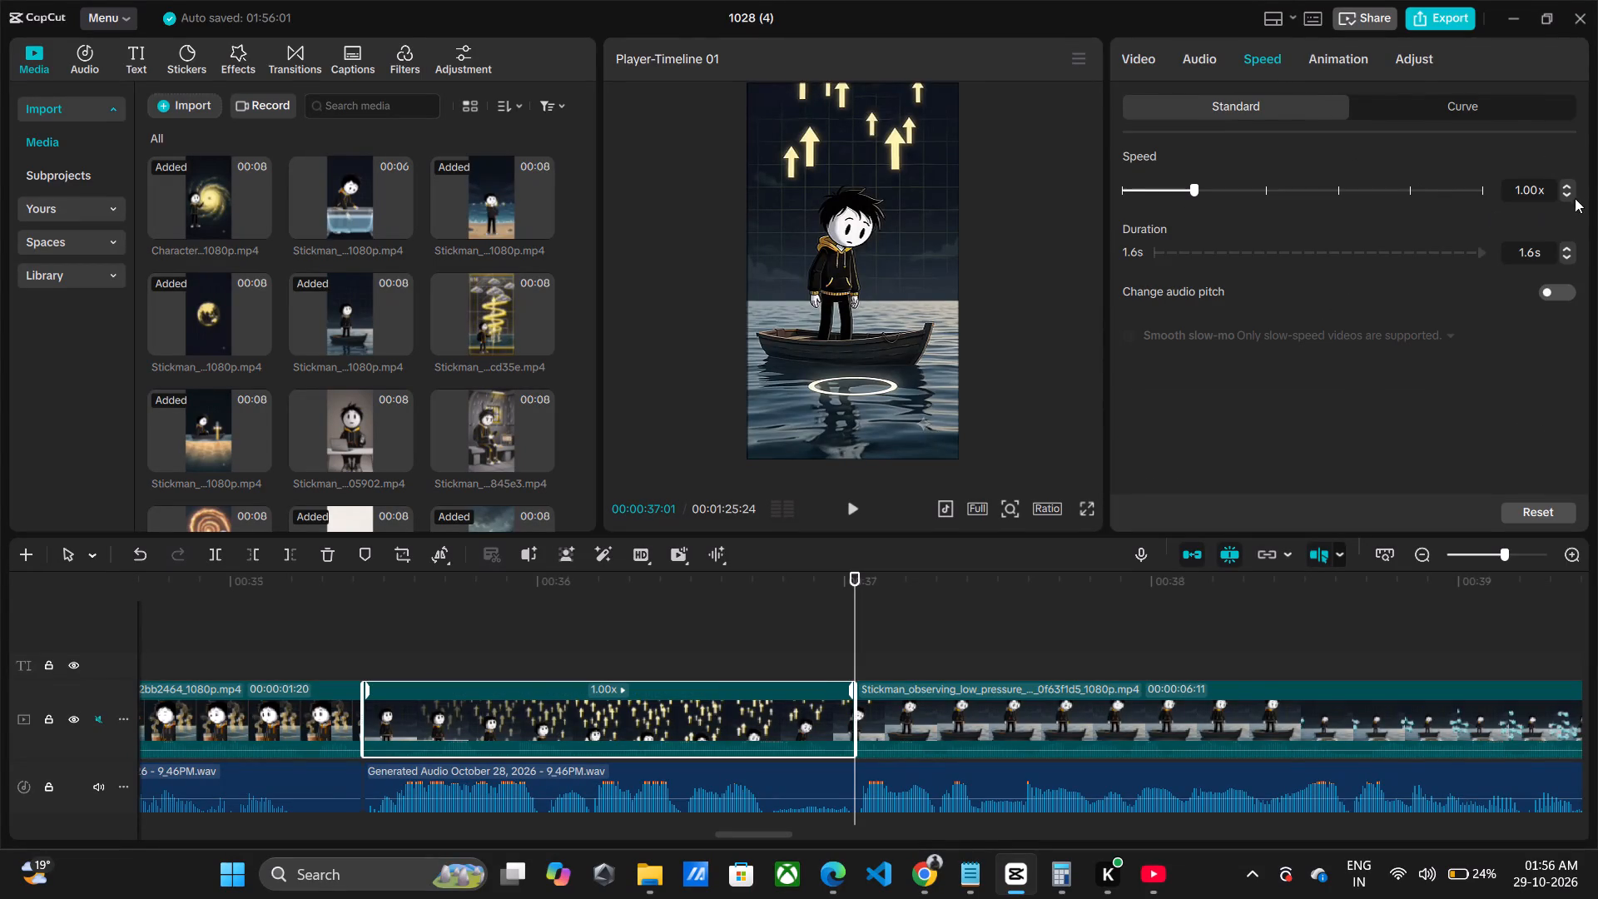
pyautogui.click(1571, 191)
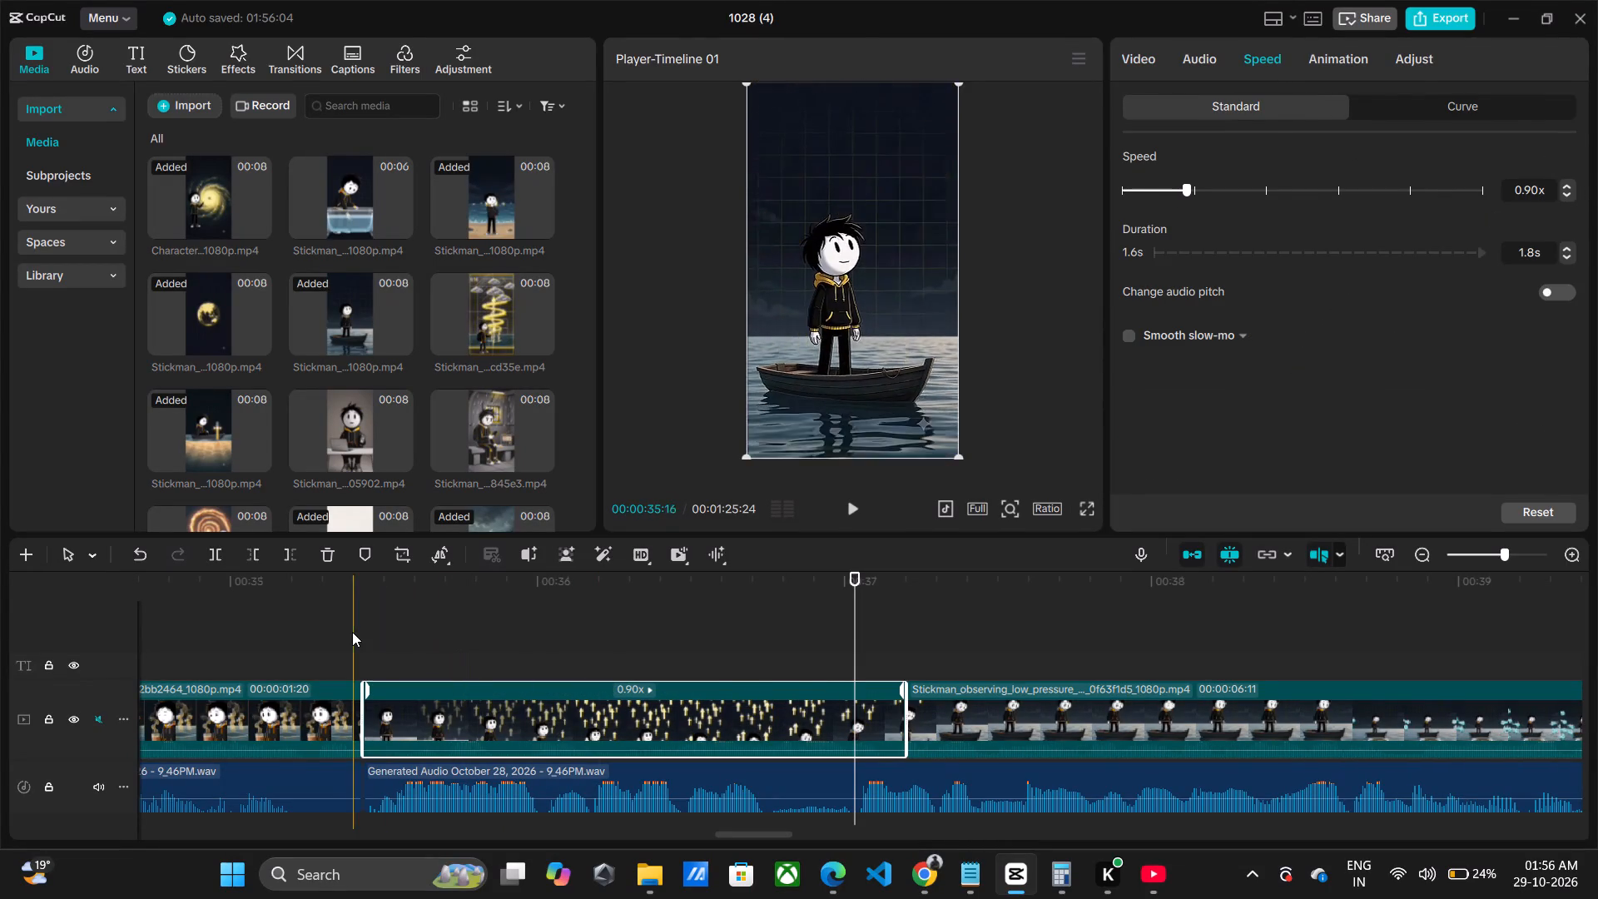
# Replay the slowed rising-arrows scene and the part after it, and split the low-pressure clip at about 00:00:38:17.
pyautogui.click(352, 632)
pyautogui.press('space')
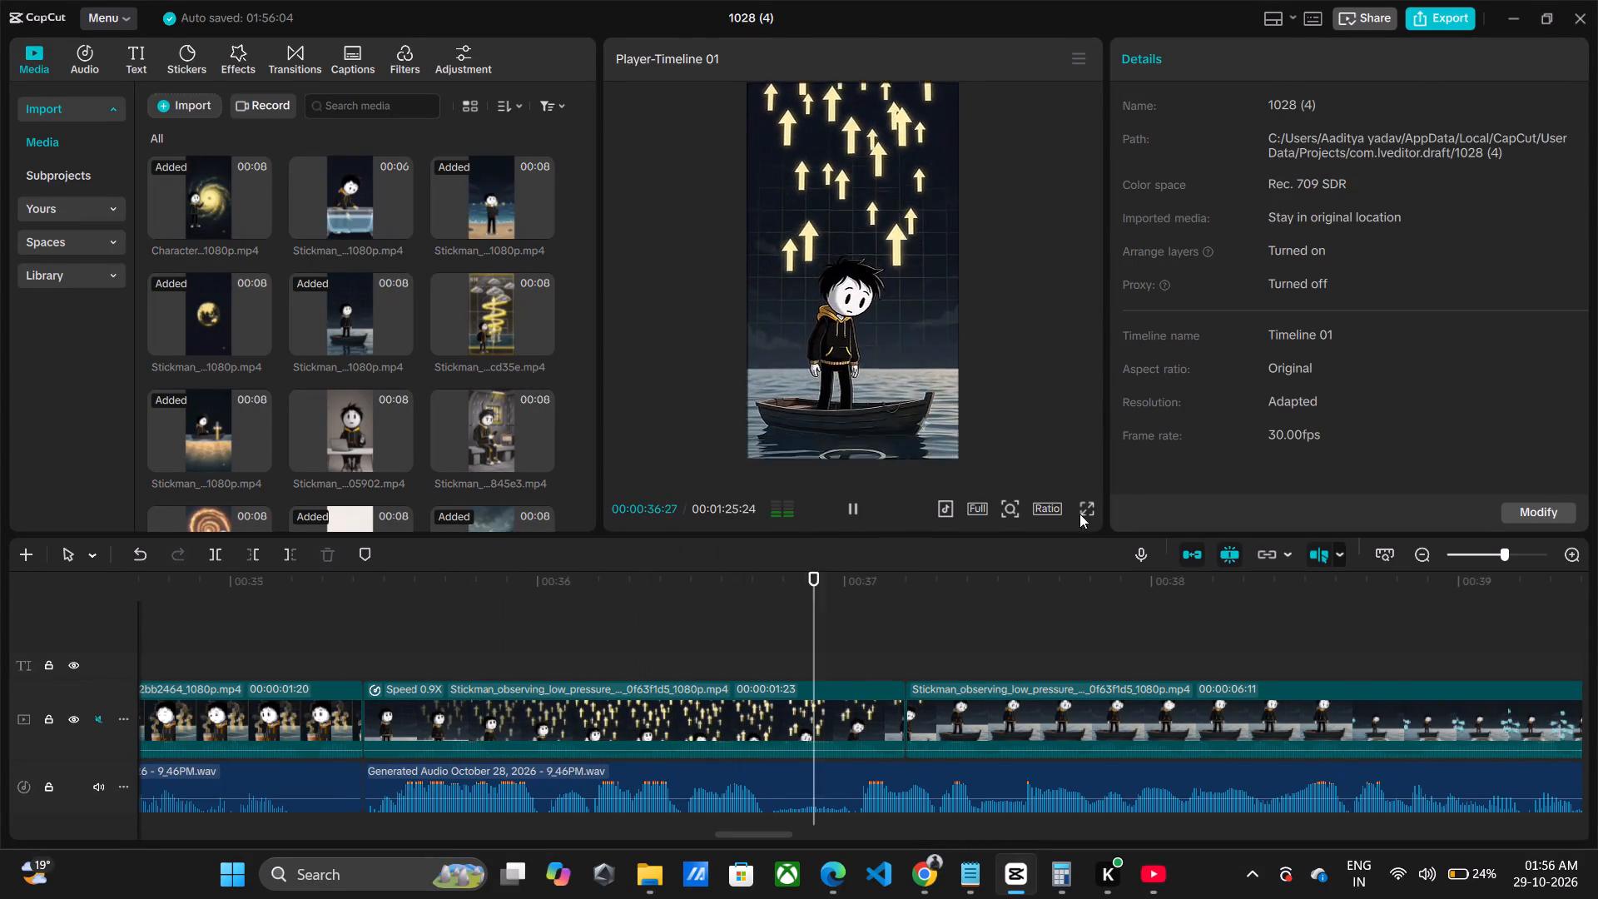
pyautogui.press('space')
pyautogui.press('space')
pyautogui.press('space')
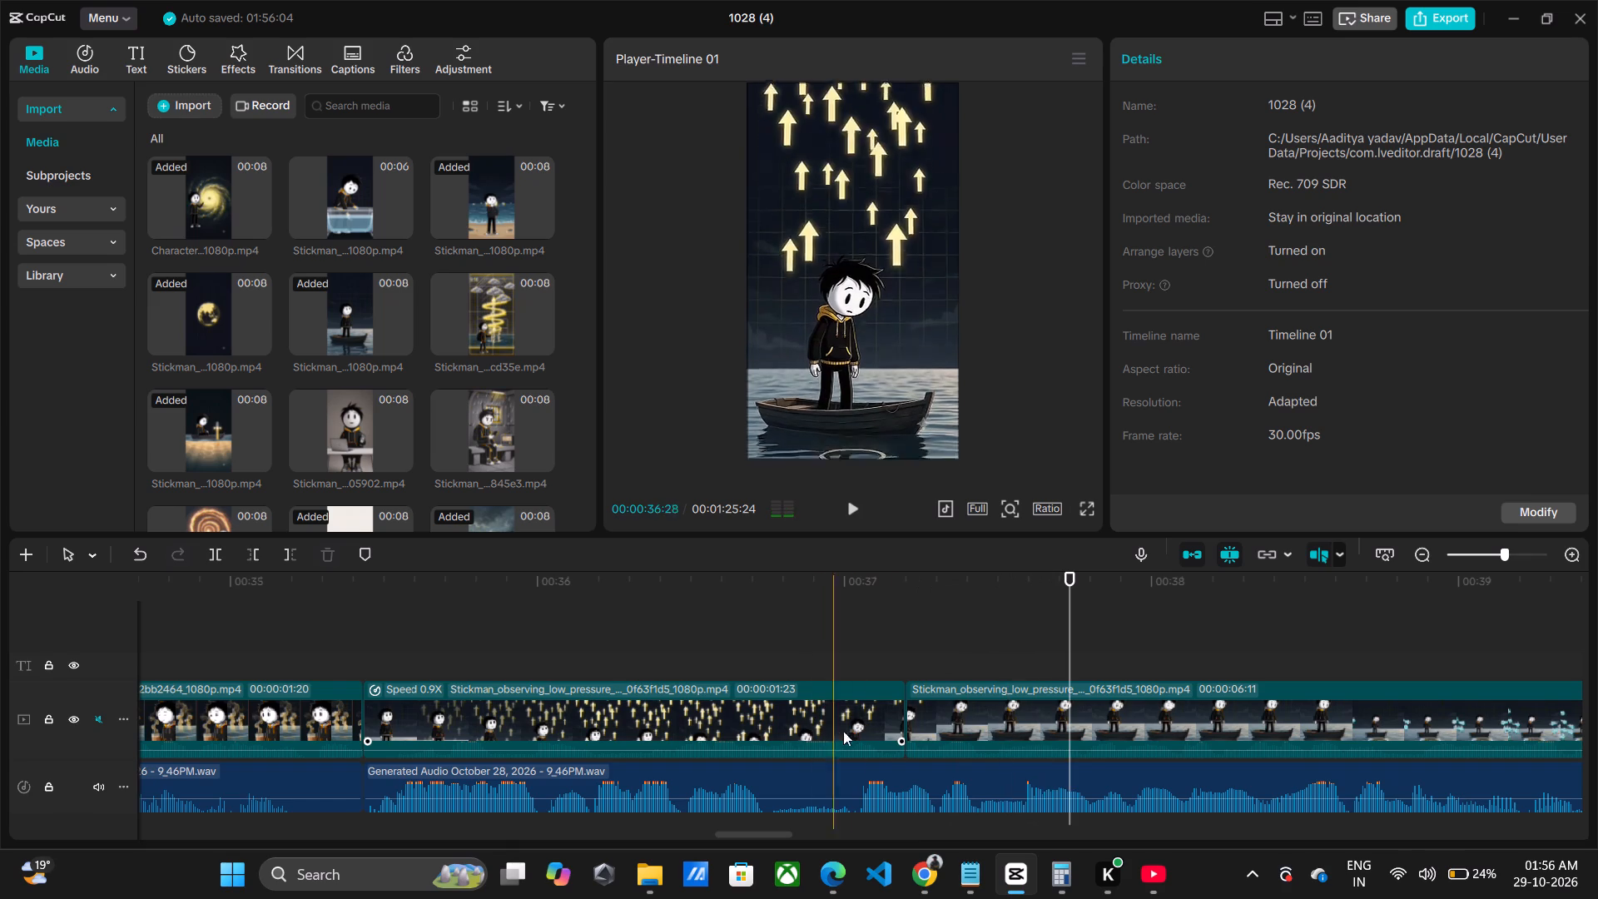
pyautogui.press('space')
pyautogui.press('space')
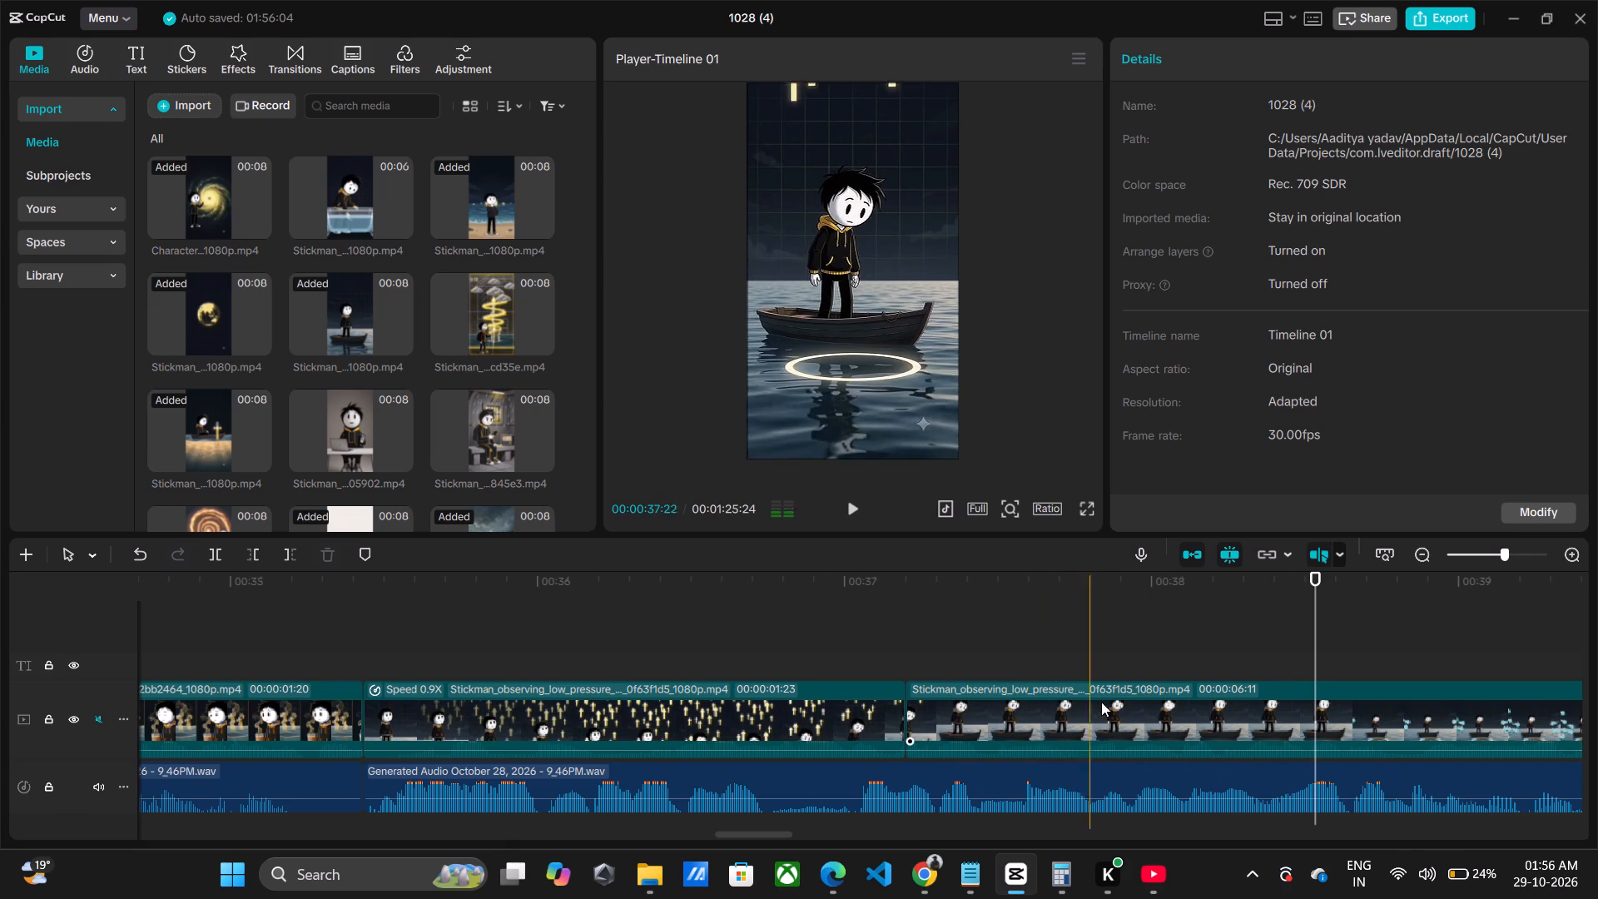
pyautogui.press('space')
pyautogui.press('space')
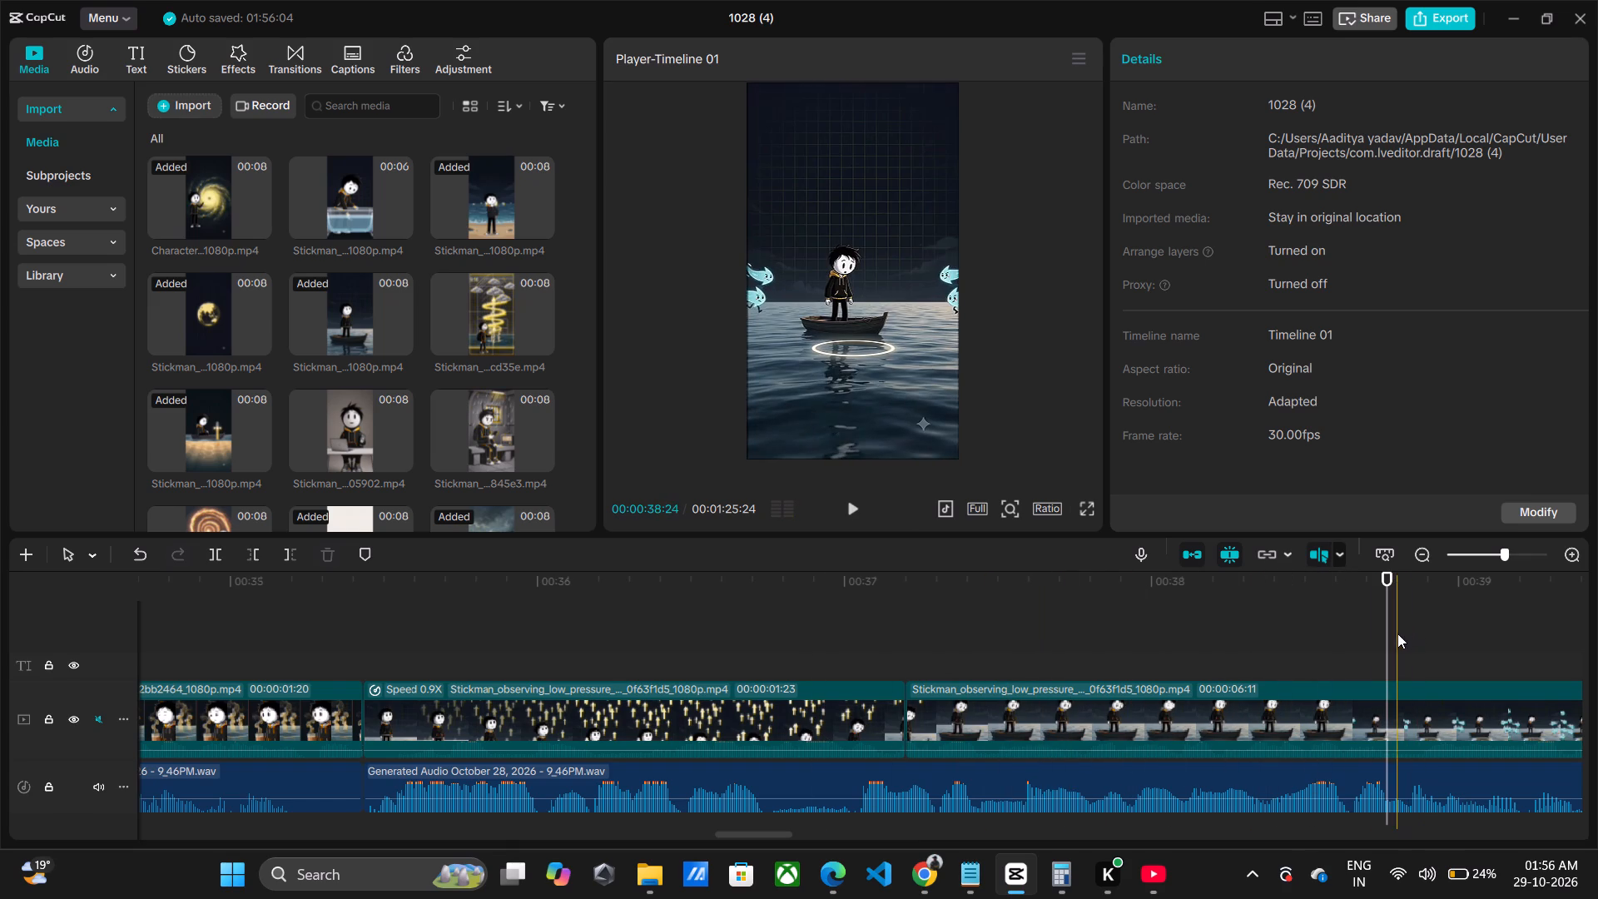
pyautogui.moveTo(1388, 629); pyautogui.dragTo(1342, 667)
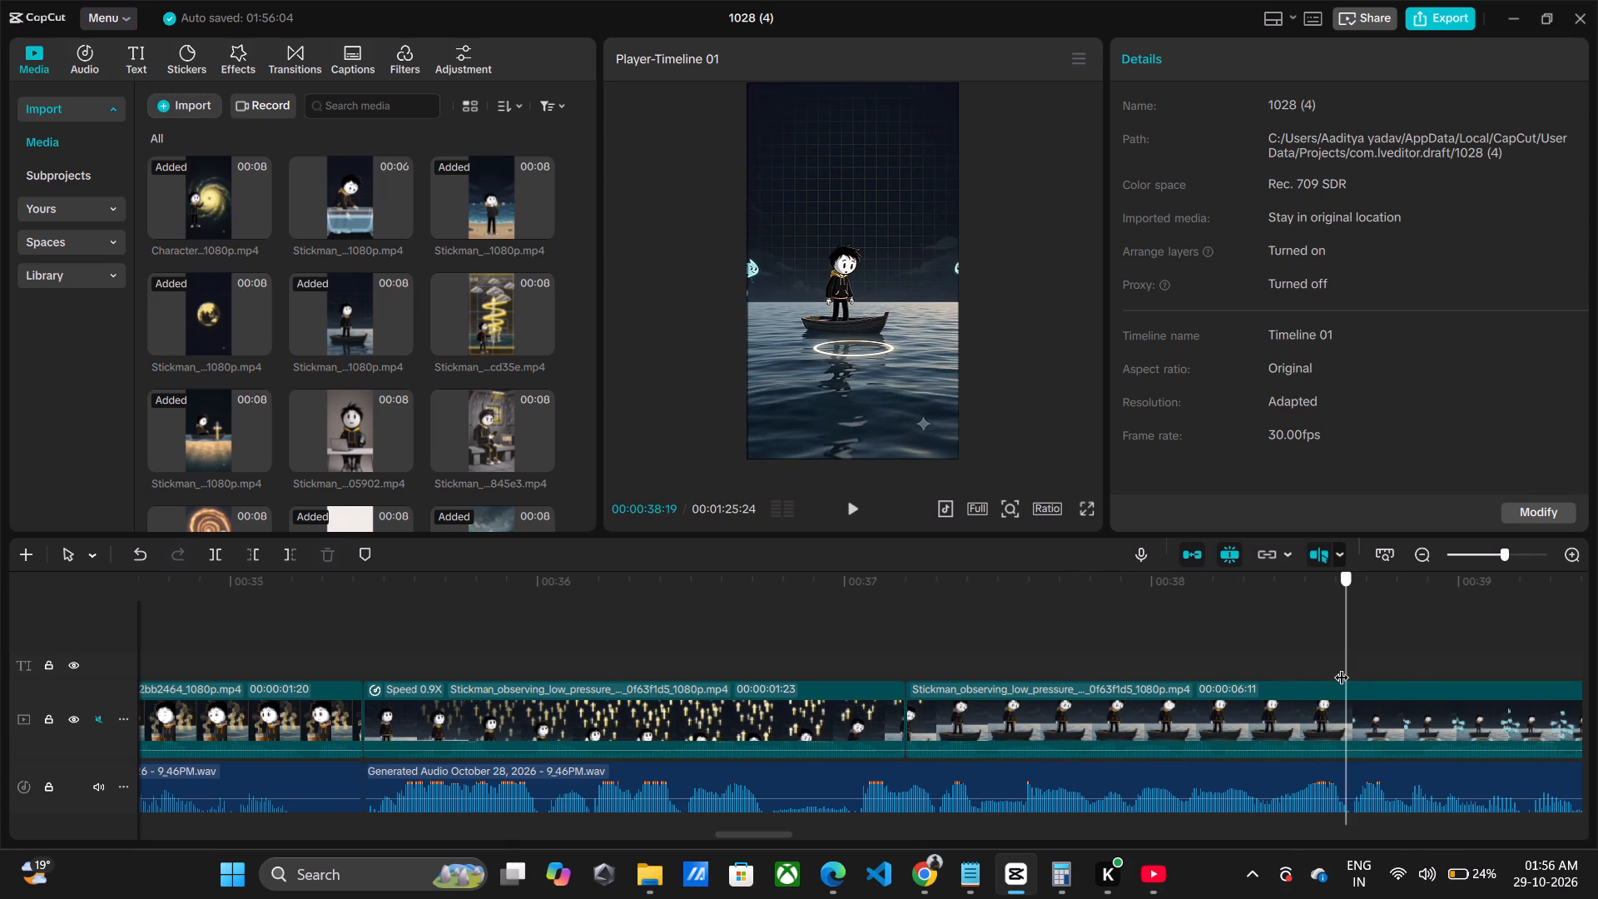
pyautogui.moveTo(1342, 667); pyautogui.dragTo(1323, 674)
pyautogui.click(1323, 699)
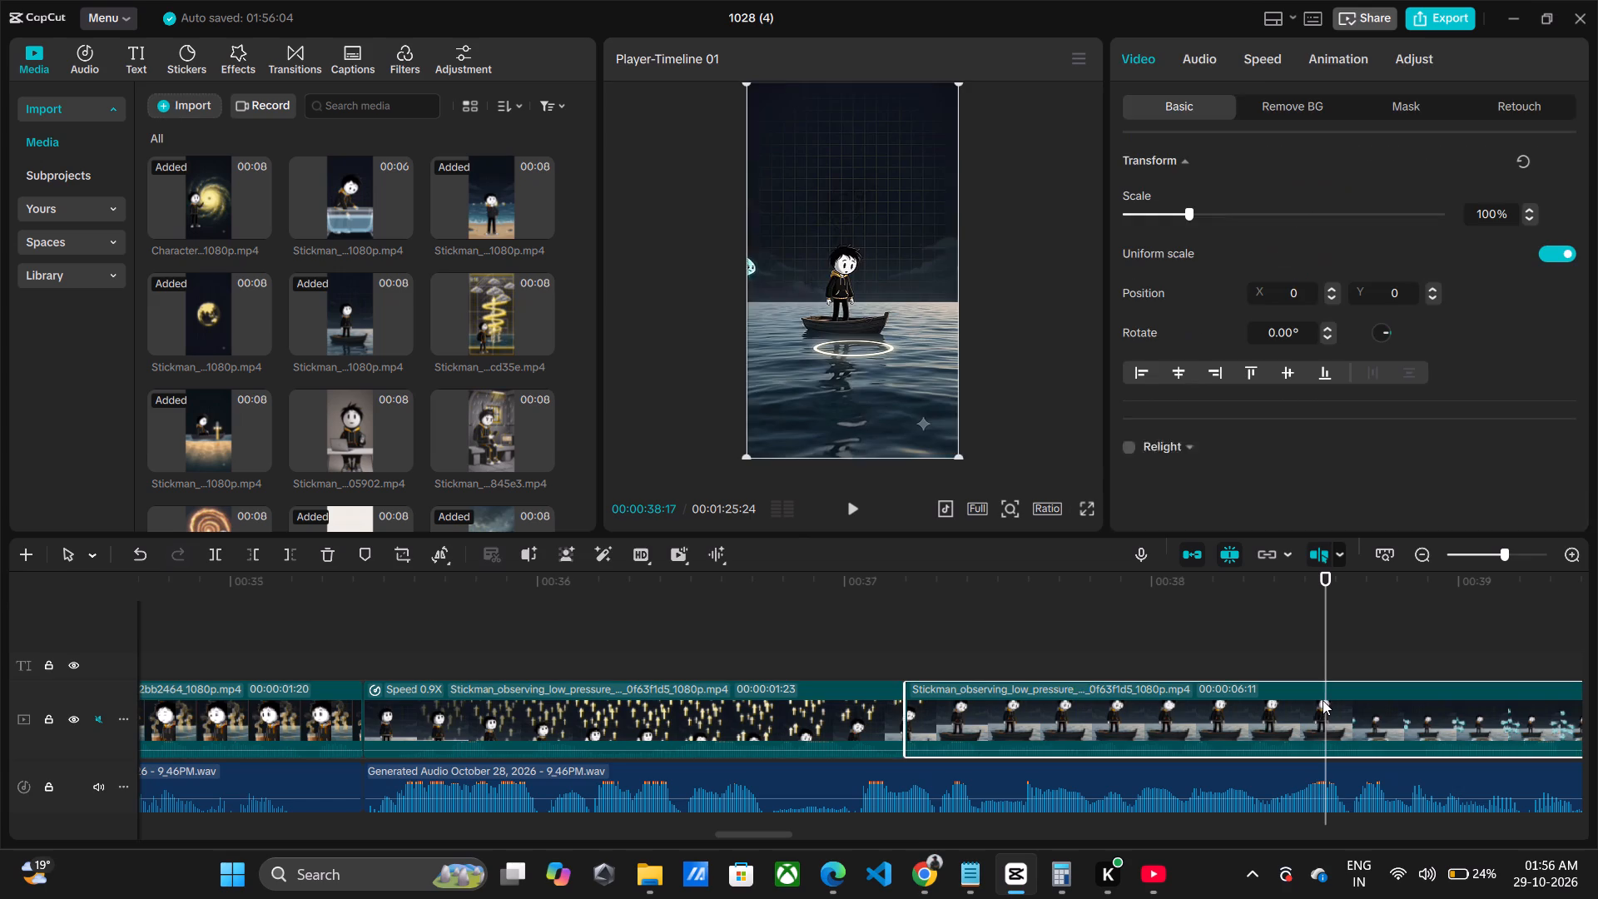
pyautogui.hotkey('ctrl', 'b')
# Slow the low-pressure clip's part just before the new split to 0.80x.
pyautogui.click(1264, 709)
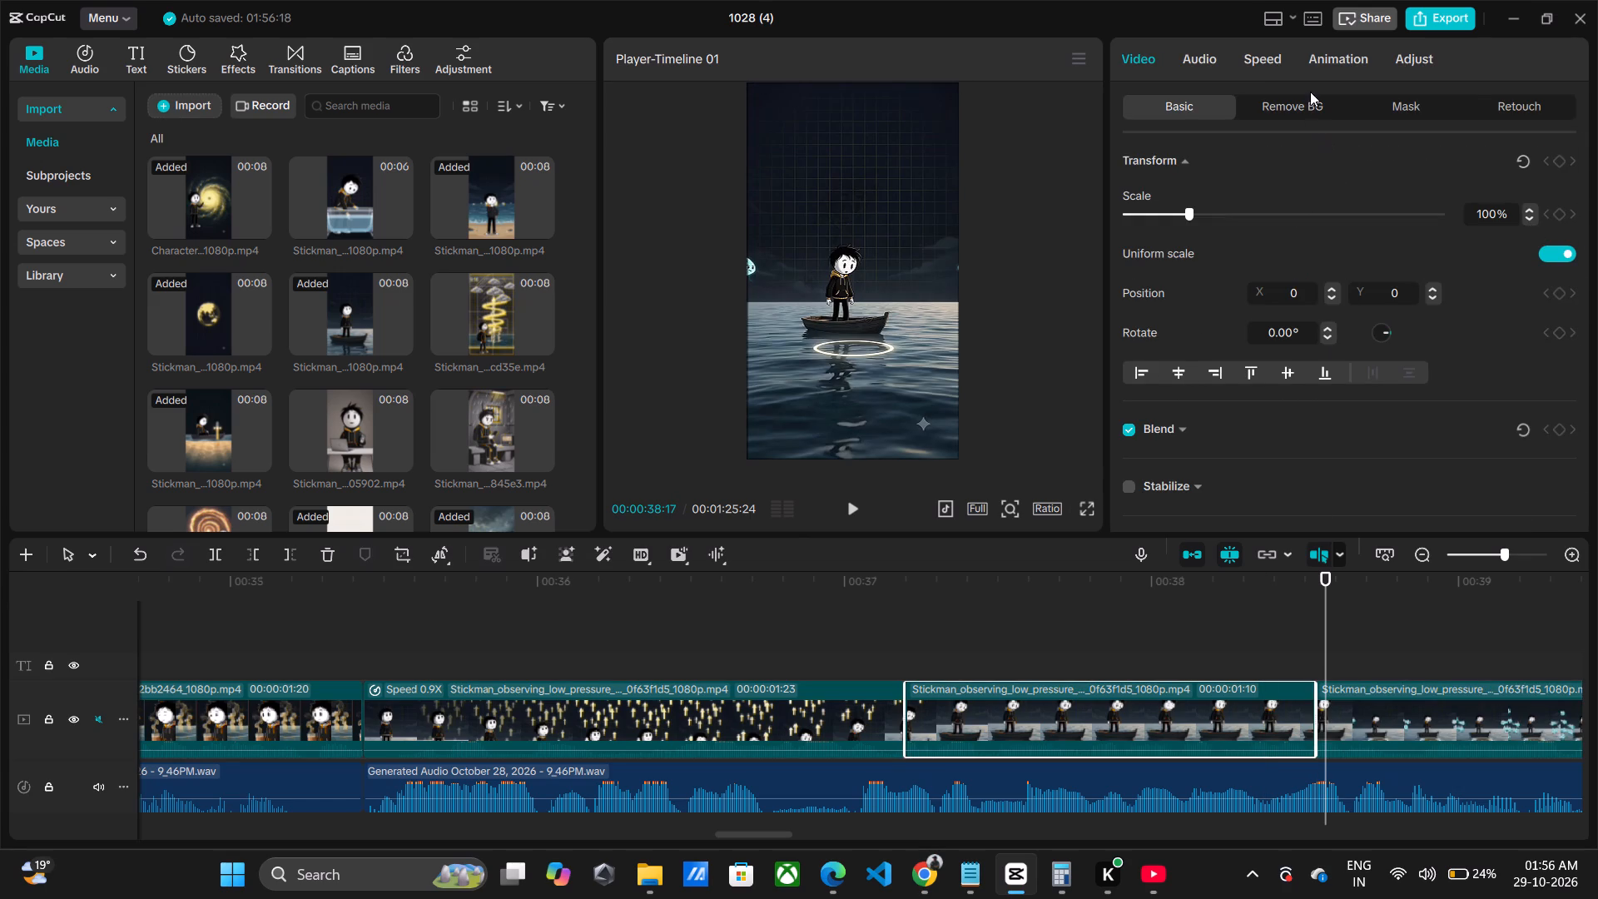
pyautogui.click(1289, 66)
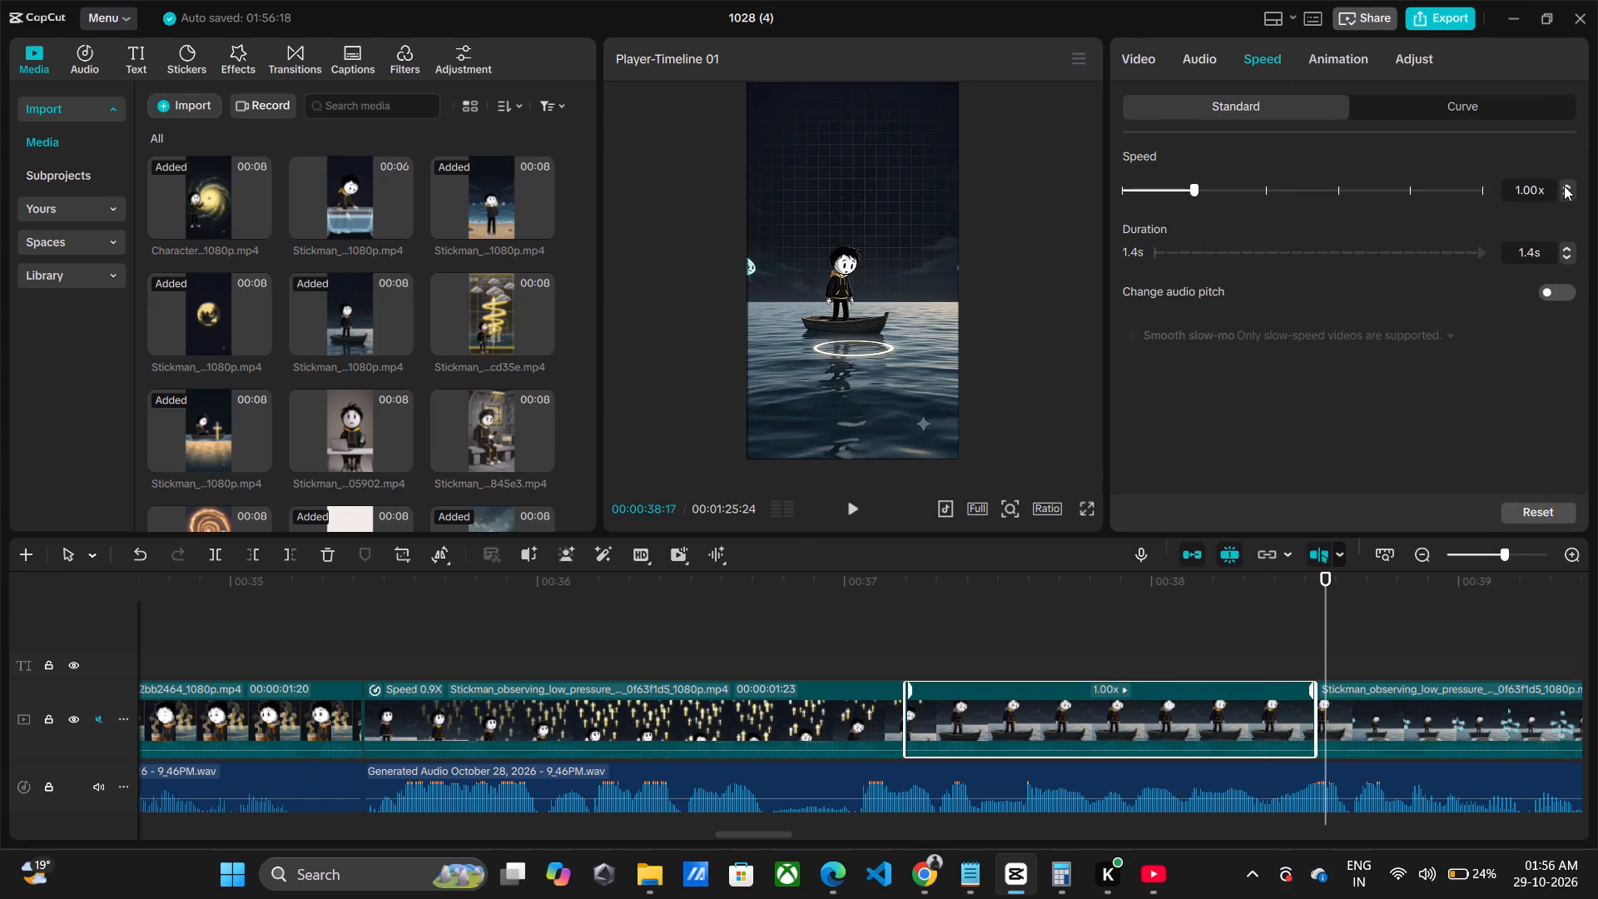
pyautogui.click(1569, 191)
pyautogui.click(1568, 193)
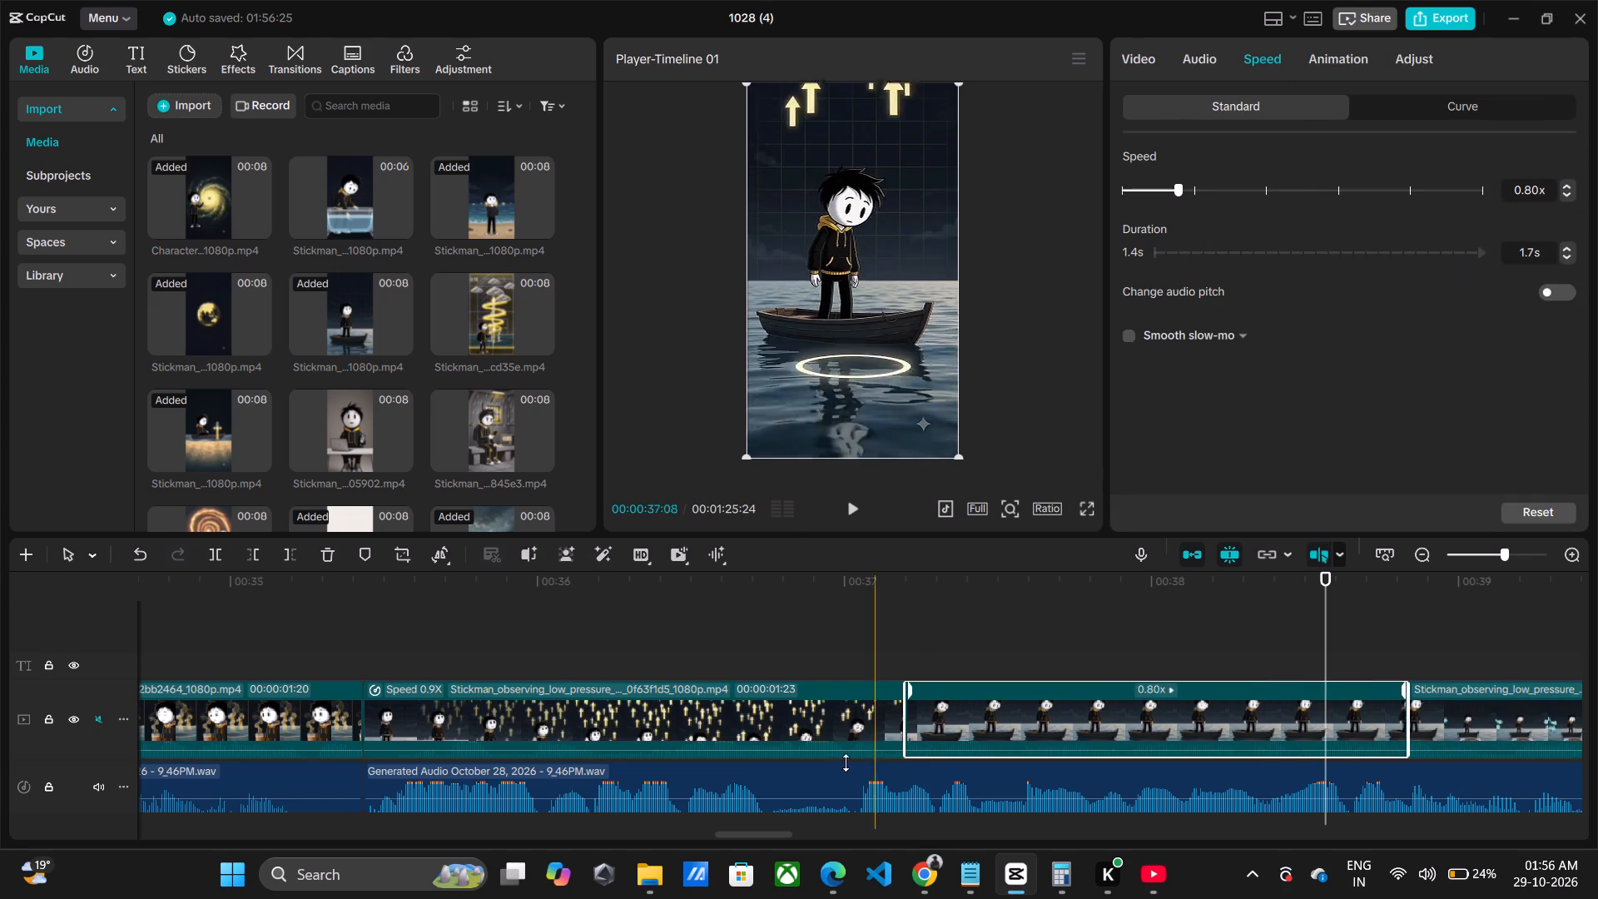
# Play on from the slowed part, split the voiceover at about 00:00:39:14, trim the silence after it and close the gap.
pyautogui.click(863, 670)
pyautogui.press('space')
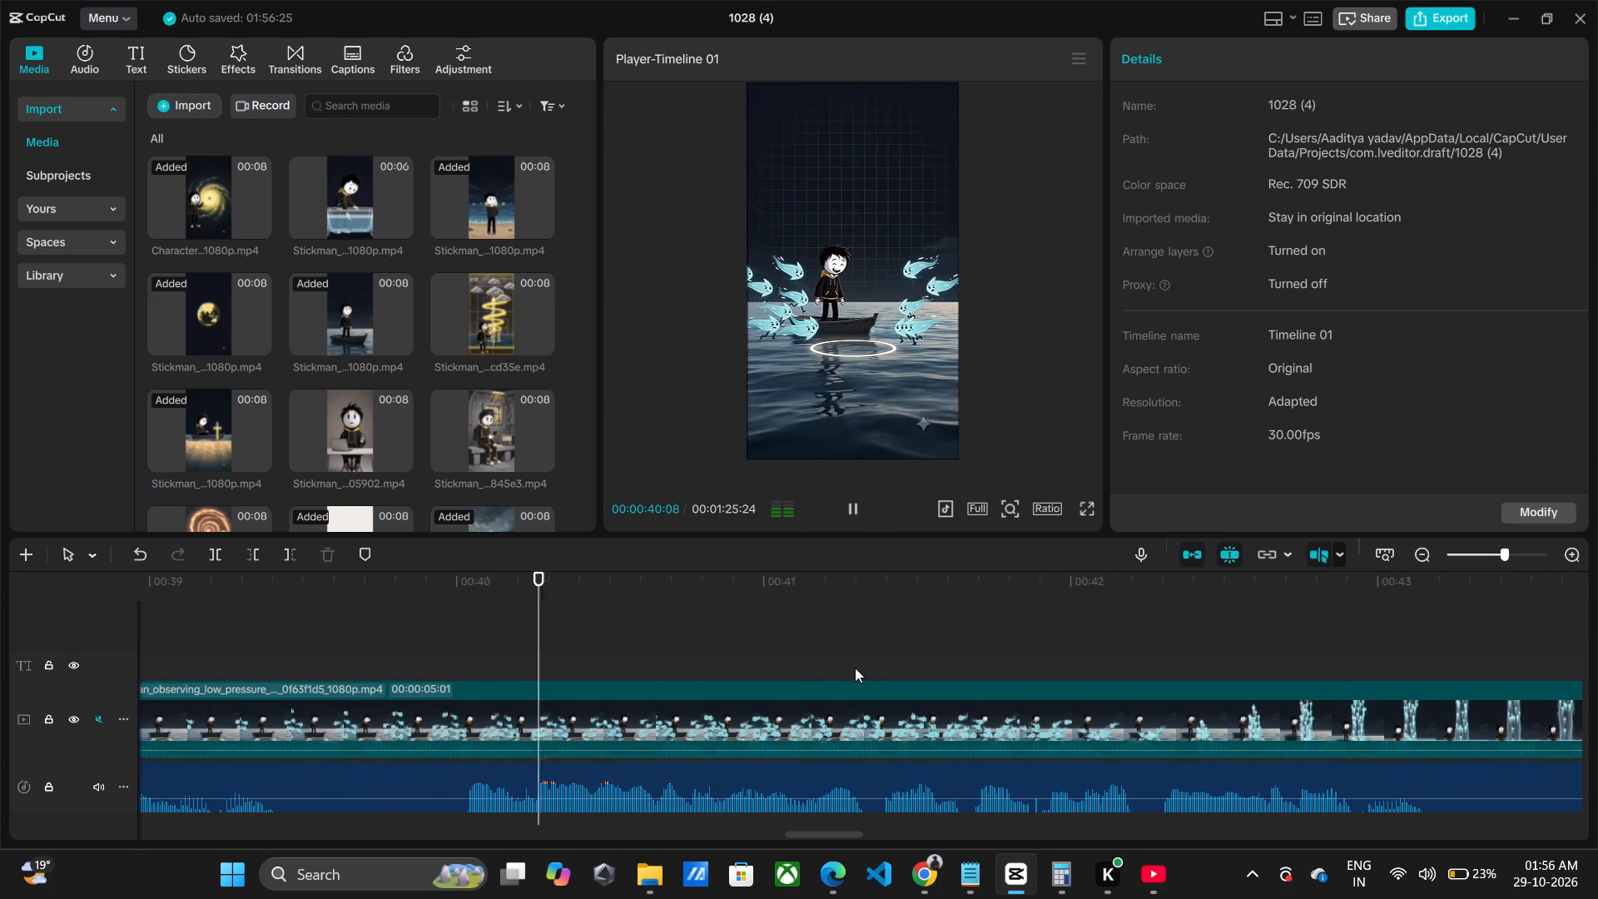
pyautogui.press('space')
pyautogui.click(289, 765)
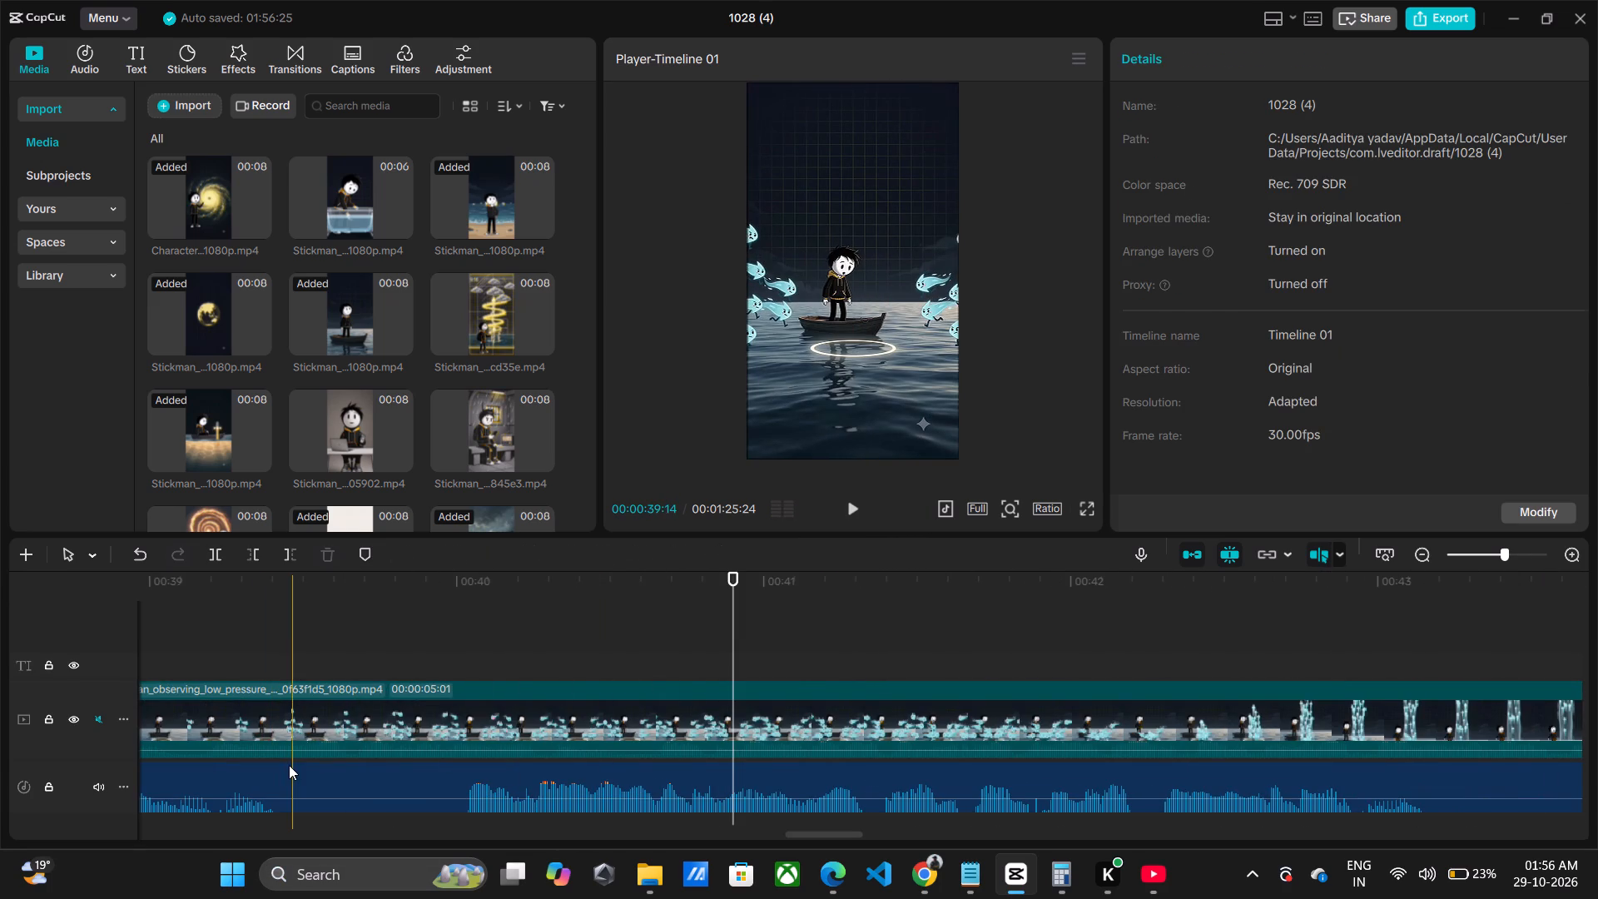
pyautogui.hotkey('ctrl', 'b')
pyautogui.moveTo(297, 770); pyautogui.dragTo(454, 787)
pyautogui.moveTo(513, 777); pyautogui.dragTo(356, 784)
# Listen from 00:00:39, split the voiceover at about 00:00:42:21, trim the silence after it and close the gap.
pyautogui.click(155, 588)
pyautogui.press('space')
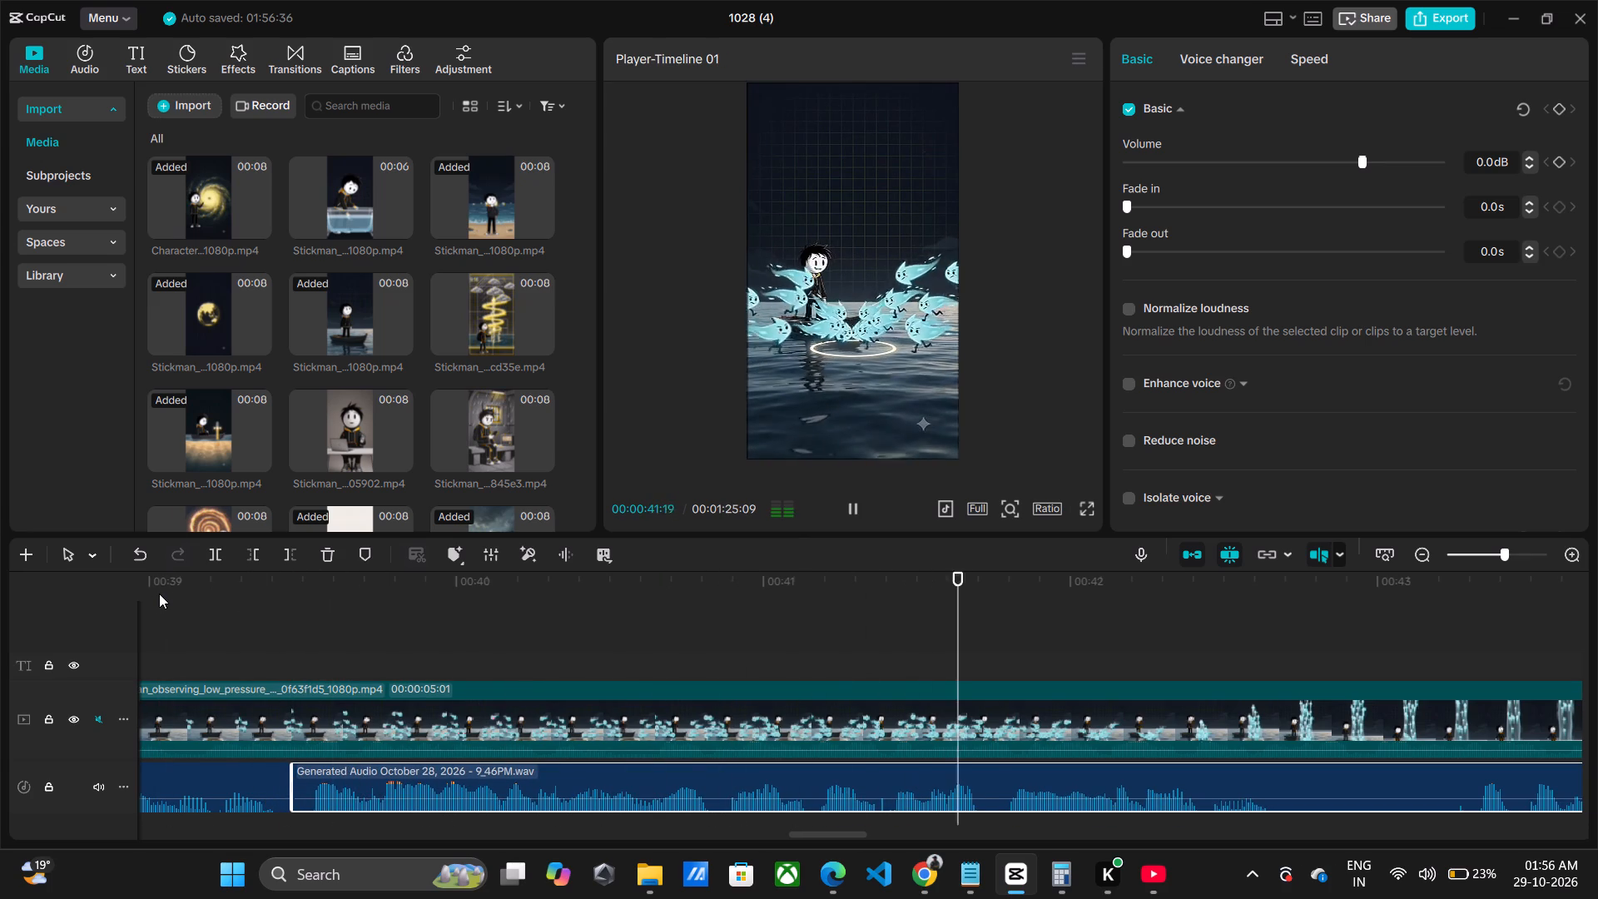
pyautogui.press('space')
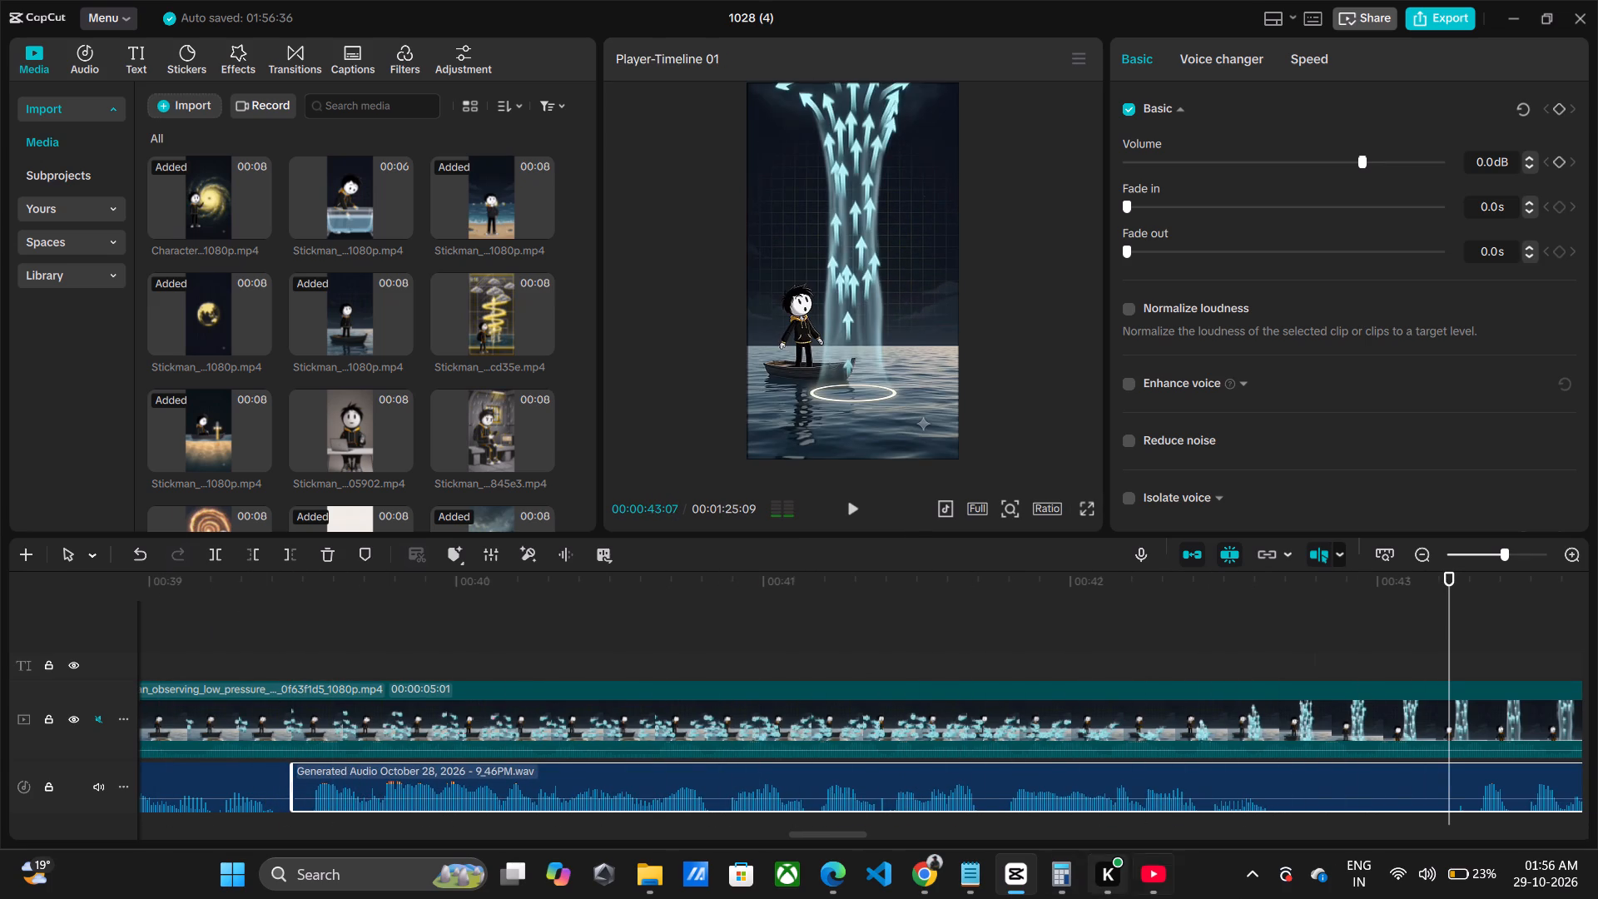
pyautogui.click(1288, 802)
pyautogui.hotkey('ctrl', 'b')
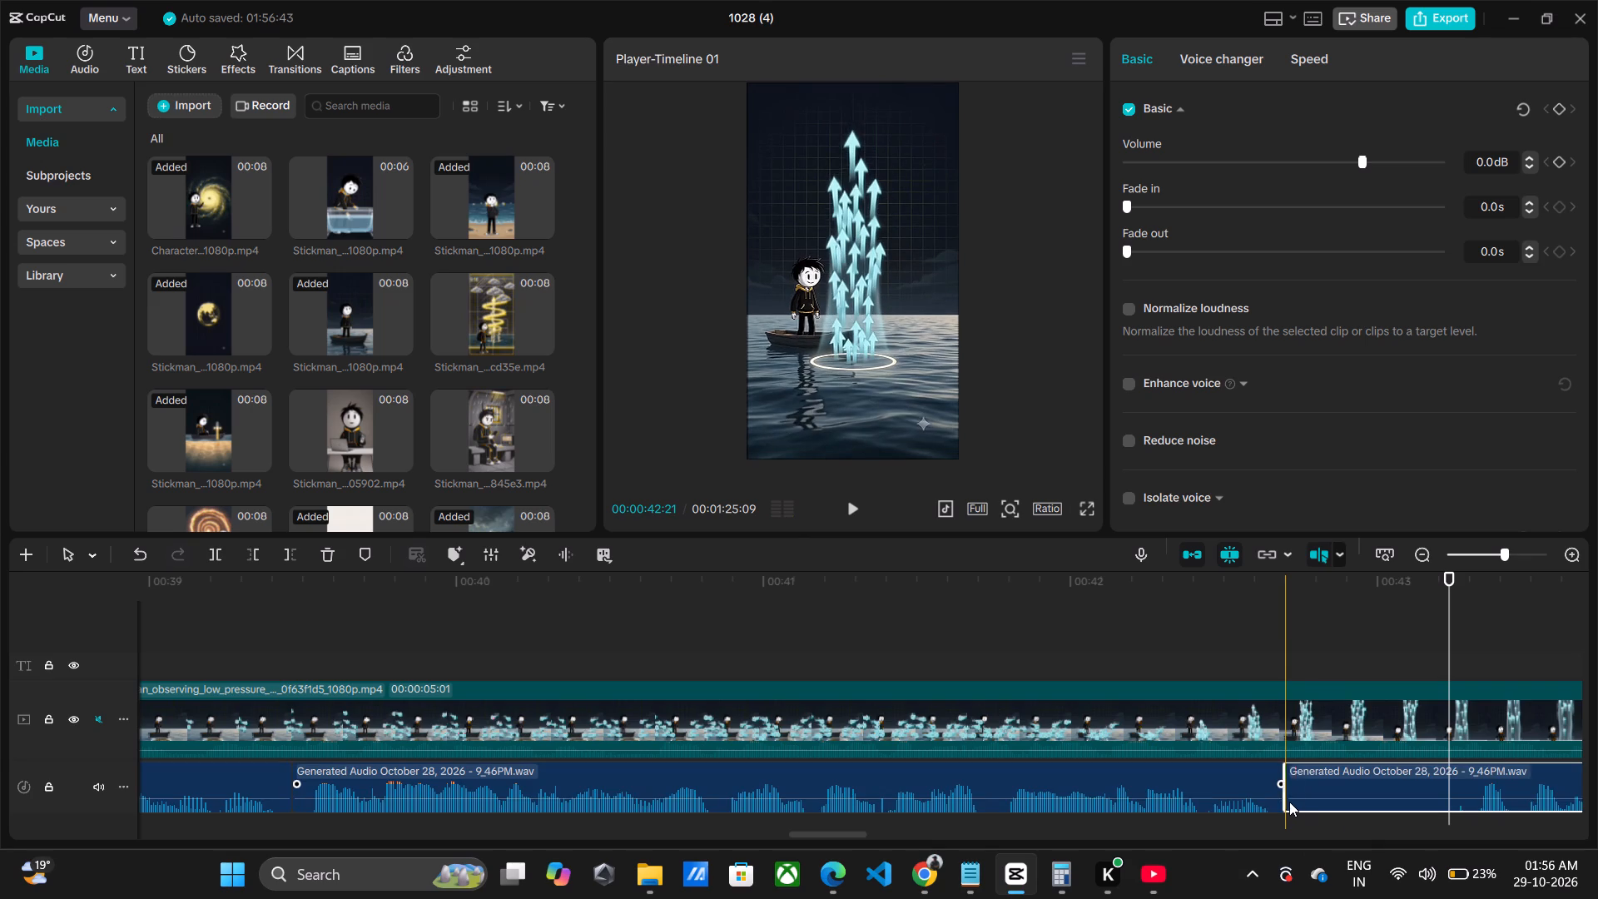
pyautogui.moveTo(1288, 797); pyautogui.dragTo(1432, 798)
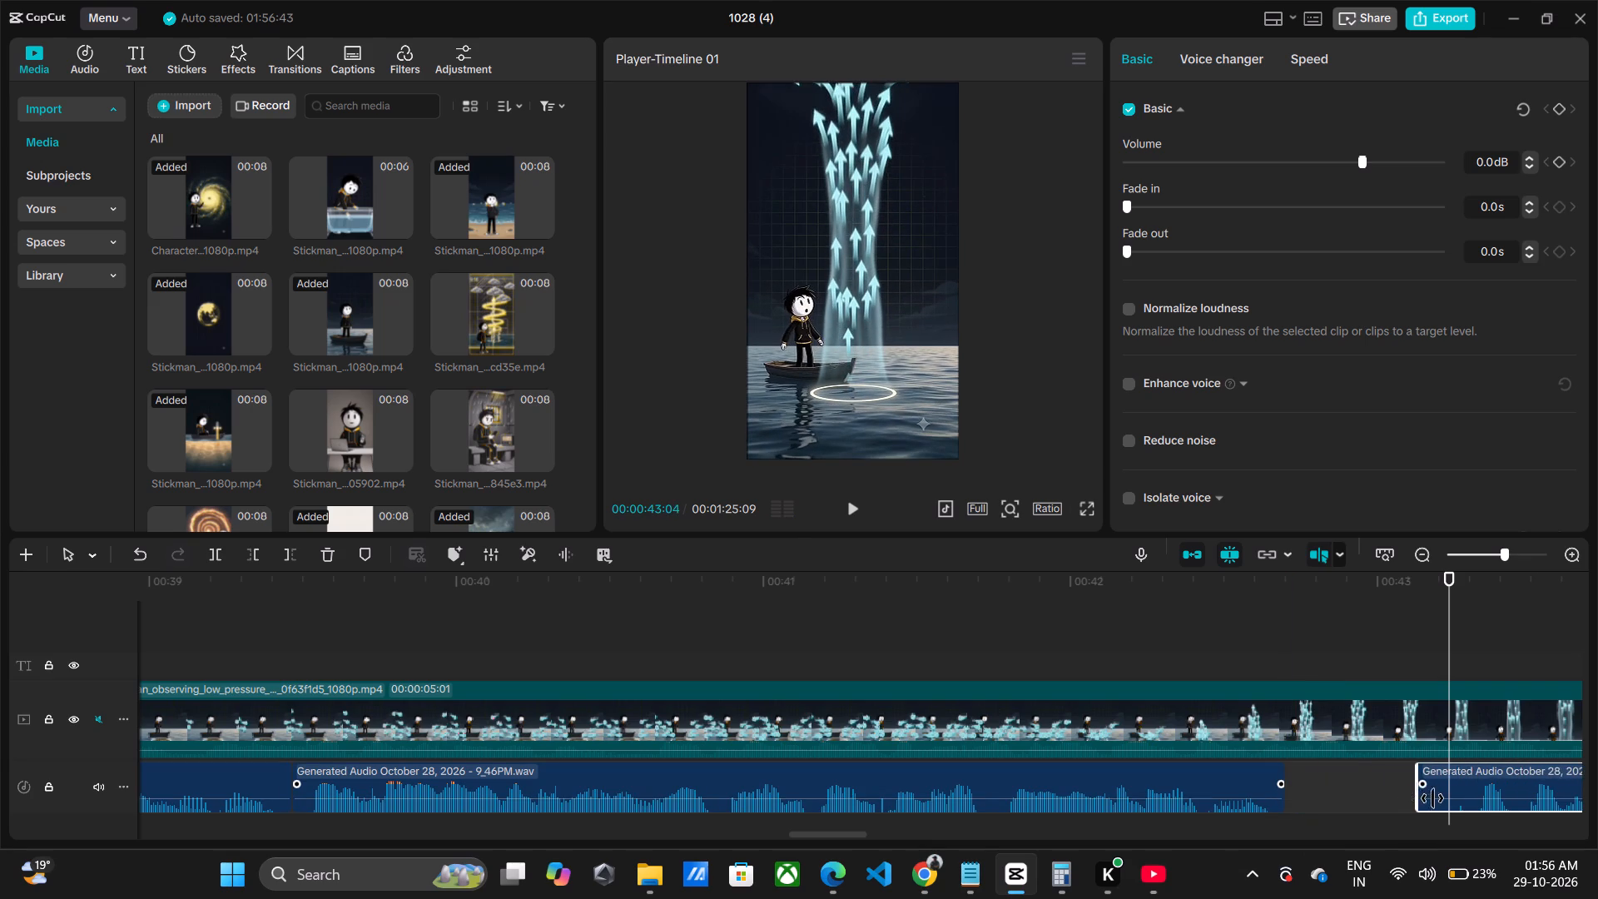
pyautogui.moveTo(1432, 798); pyautogui.dragTo(1441, 800)
pyautogui.moveTo(1476, 776); pyautogui.dragTo(1313, 794)
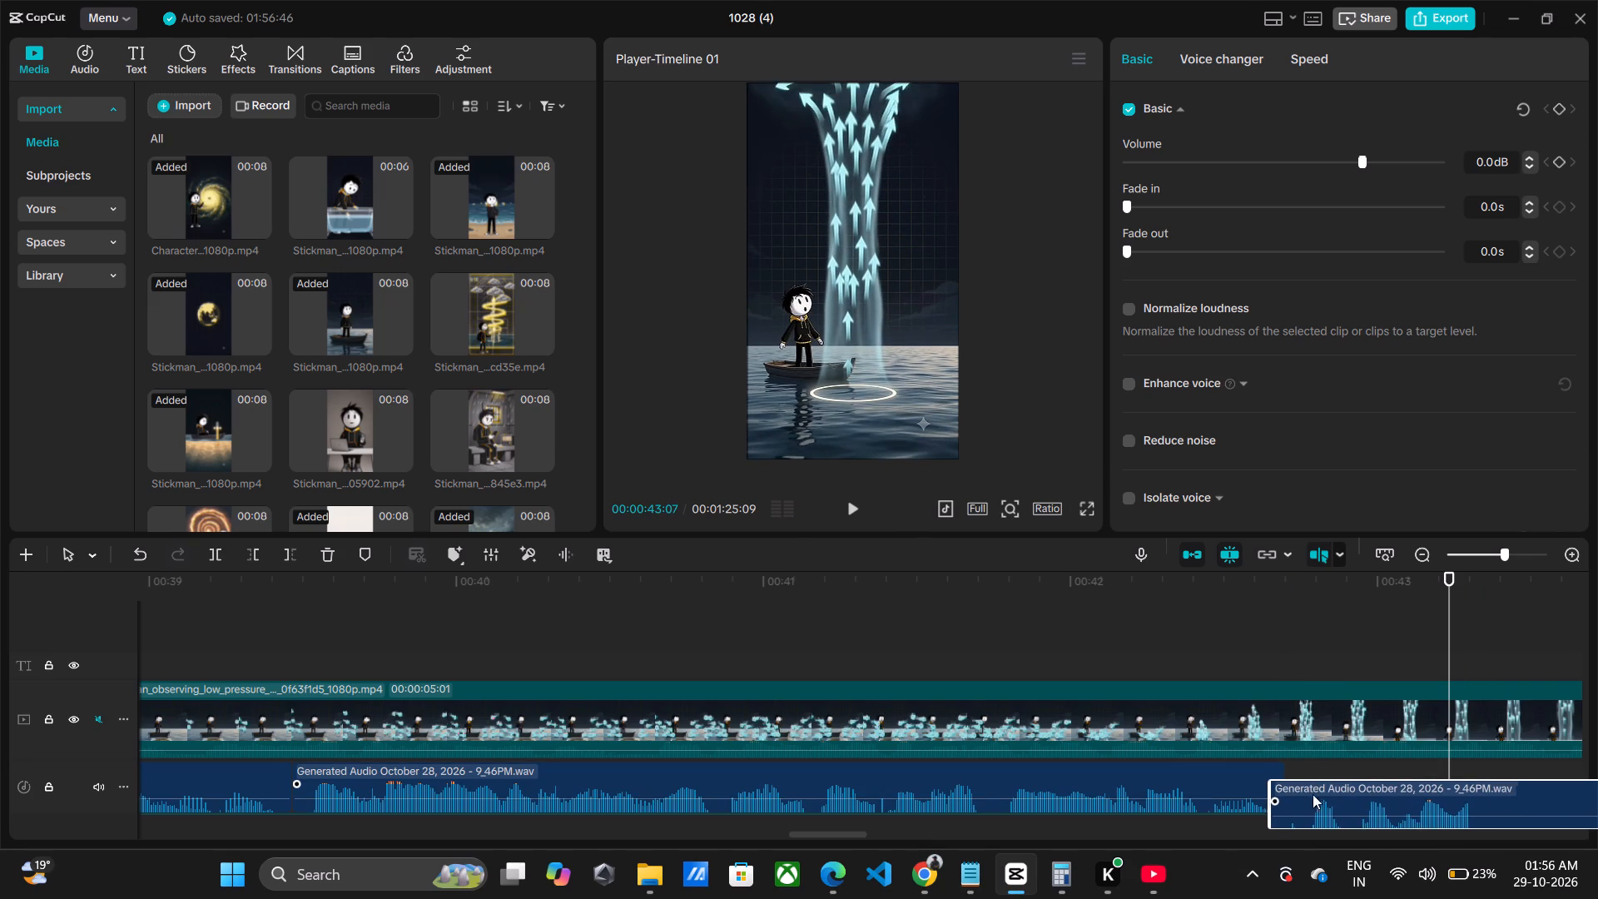
pyautogui.moveTo(1313, 794); pyautogui.dragTo(1323, 792)
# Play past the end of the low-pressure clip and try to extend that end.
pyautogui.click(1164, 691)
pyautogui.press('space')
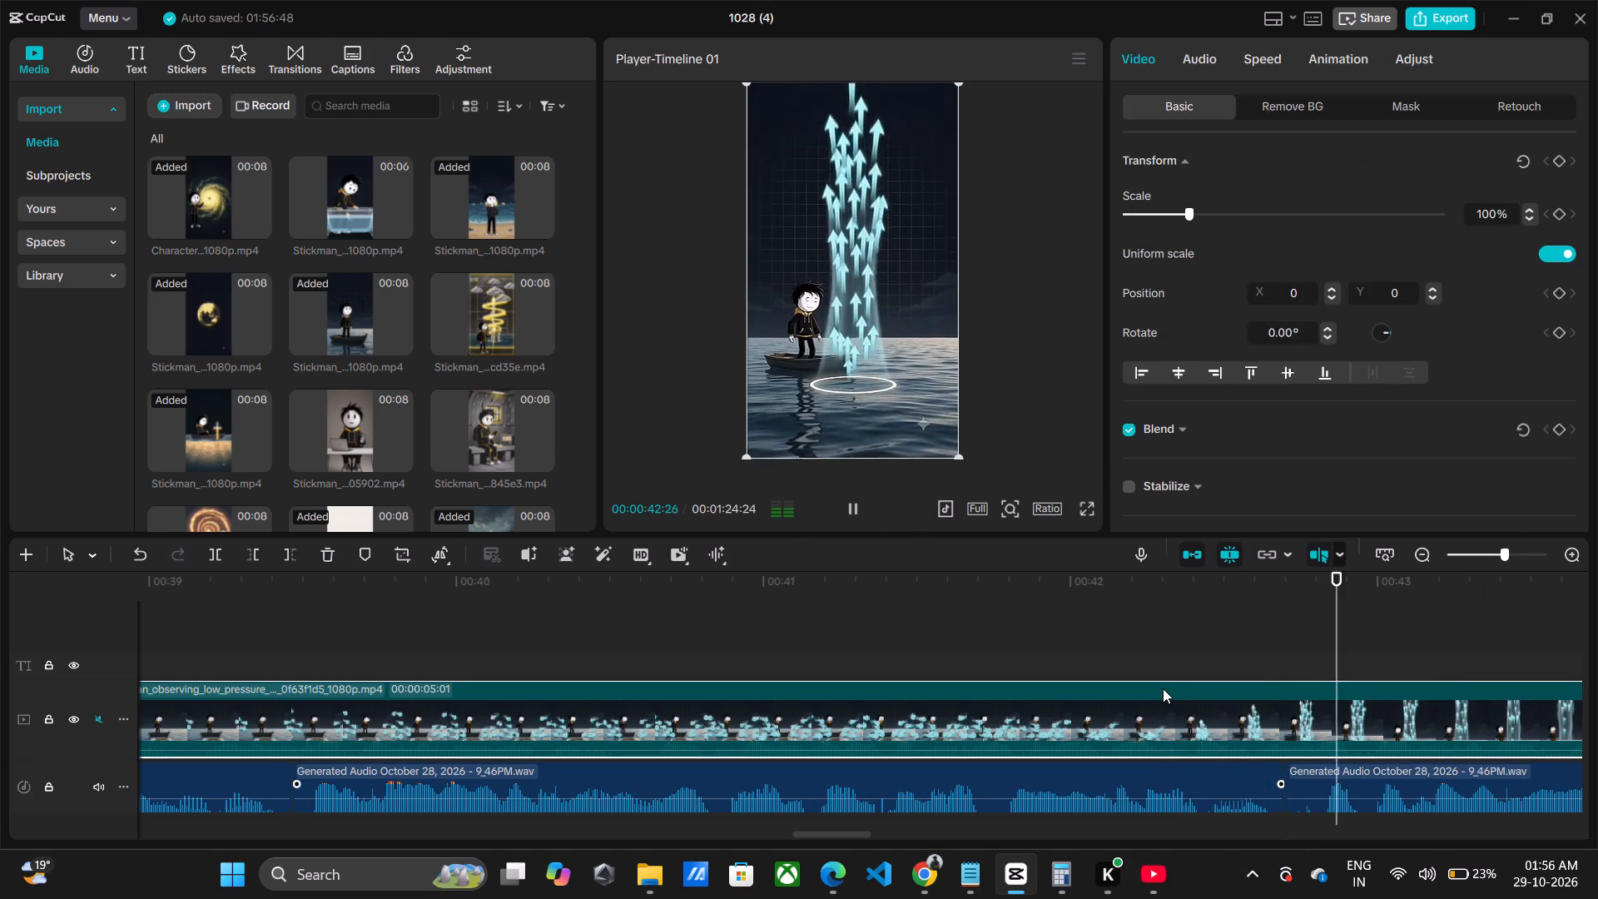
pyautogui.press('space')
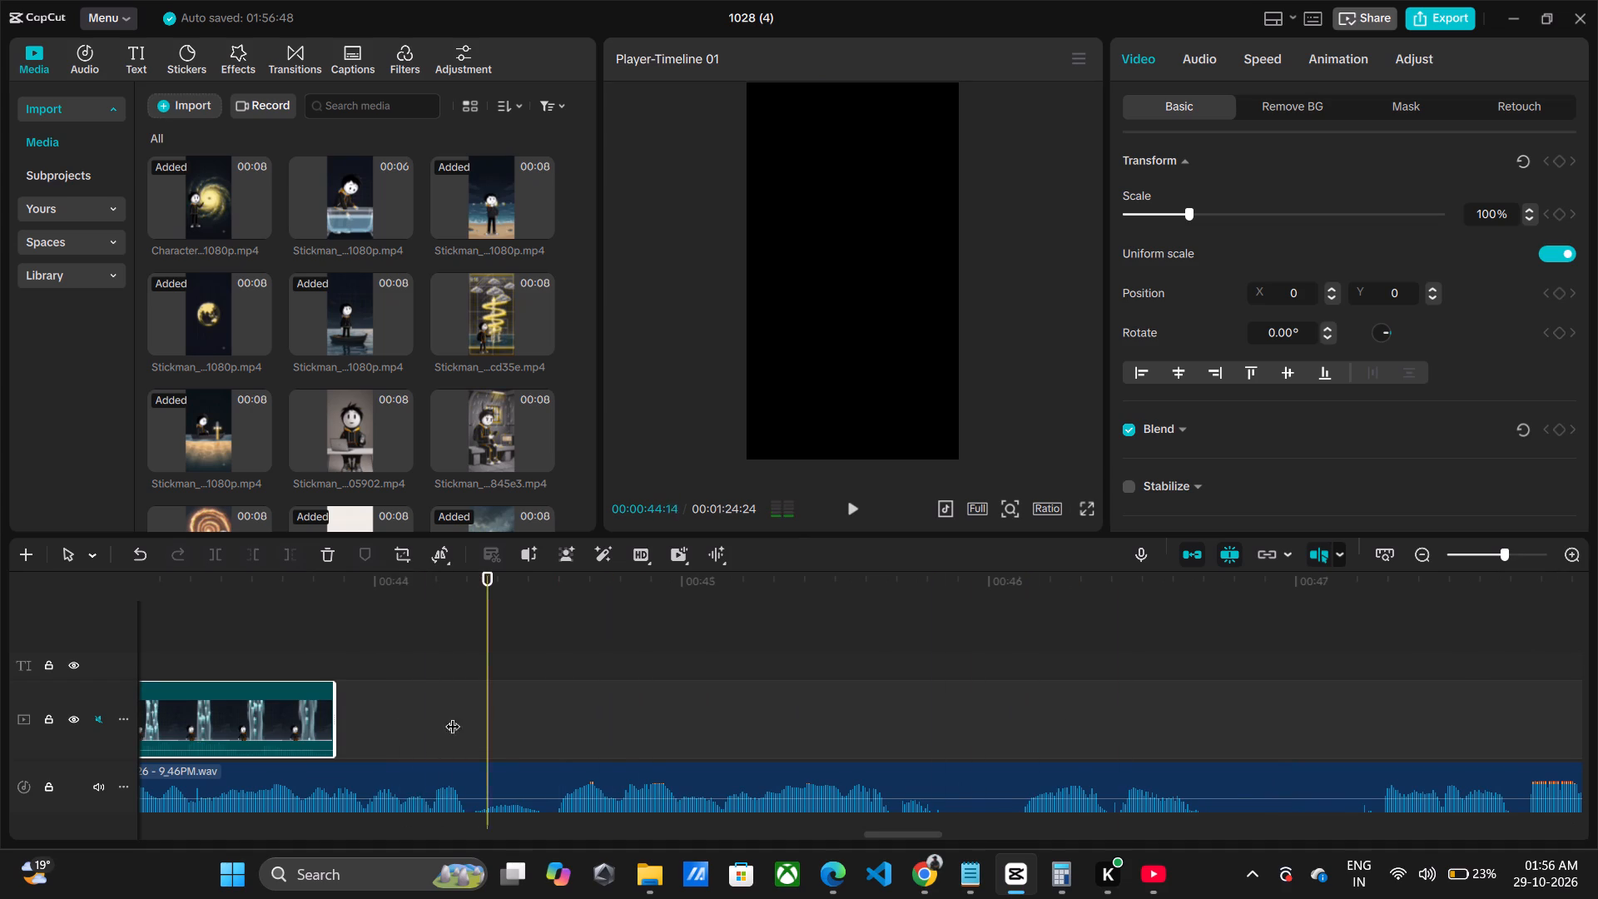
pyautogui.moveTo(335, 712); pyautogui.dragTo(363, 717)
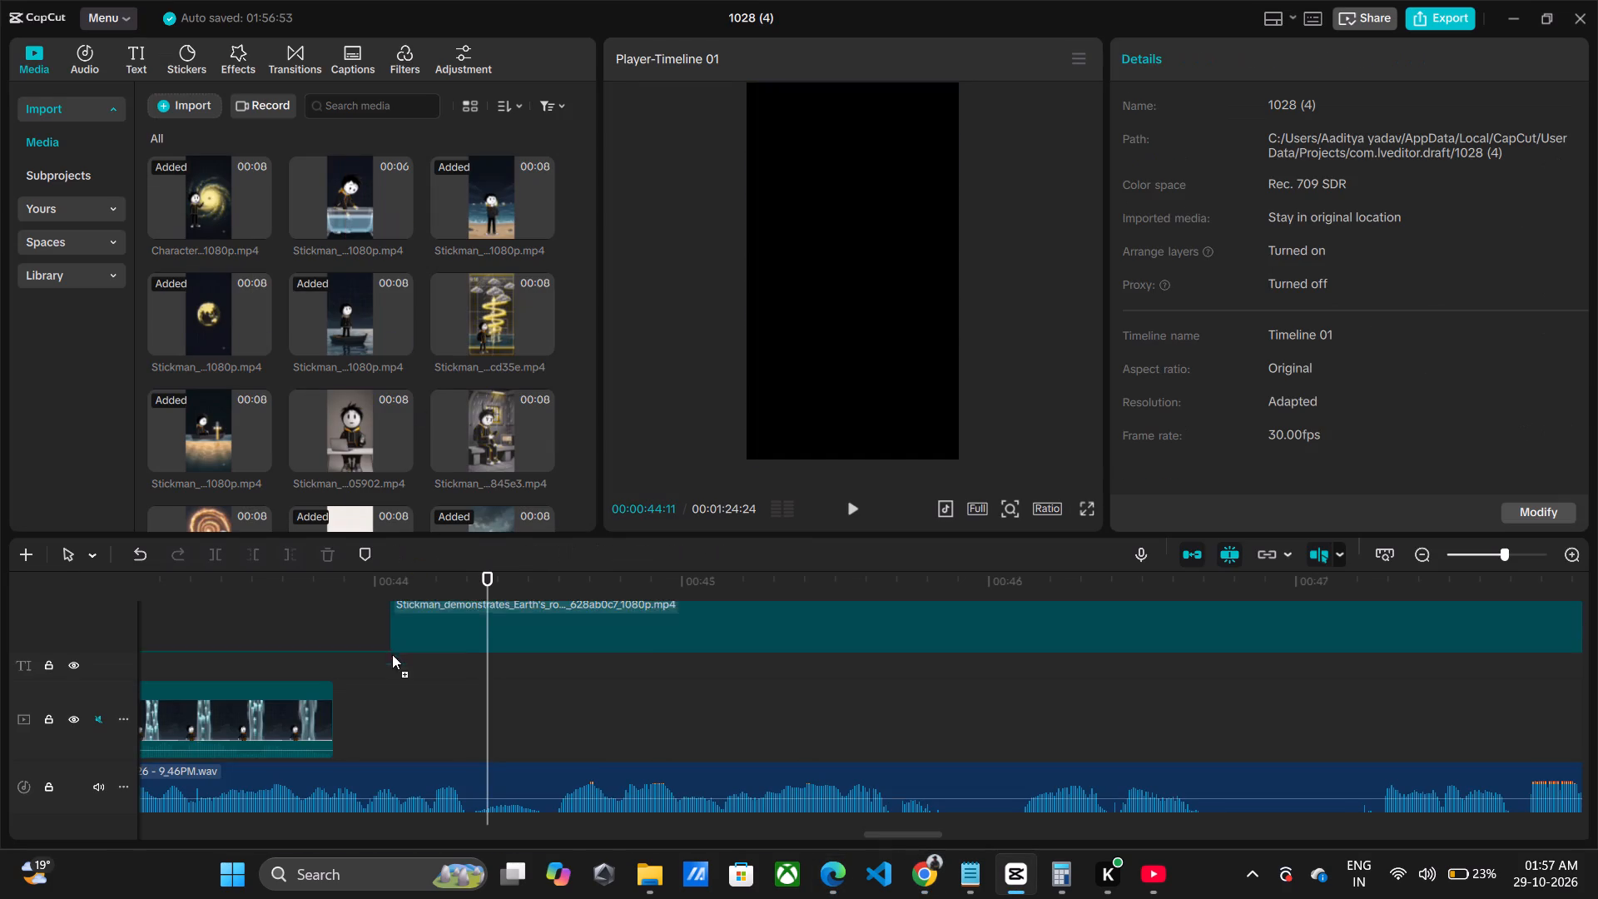
pyautogui.moveTo(392, 654); pyautogui.dragTo(375, 716)
# Play the Earth's rotation clip against the voiceover and remove its opening bathtub scene up to about 00:00:45:27.
pyautogui.moveTo(292, 584); pyautogui.dragTo(122, 625)
pyautogui.press('space')
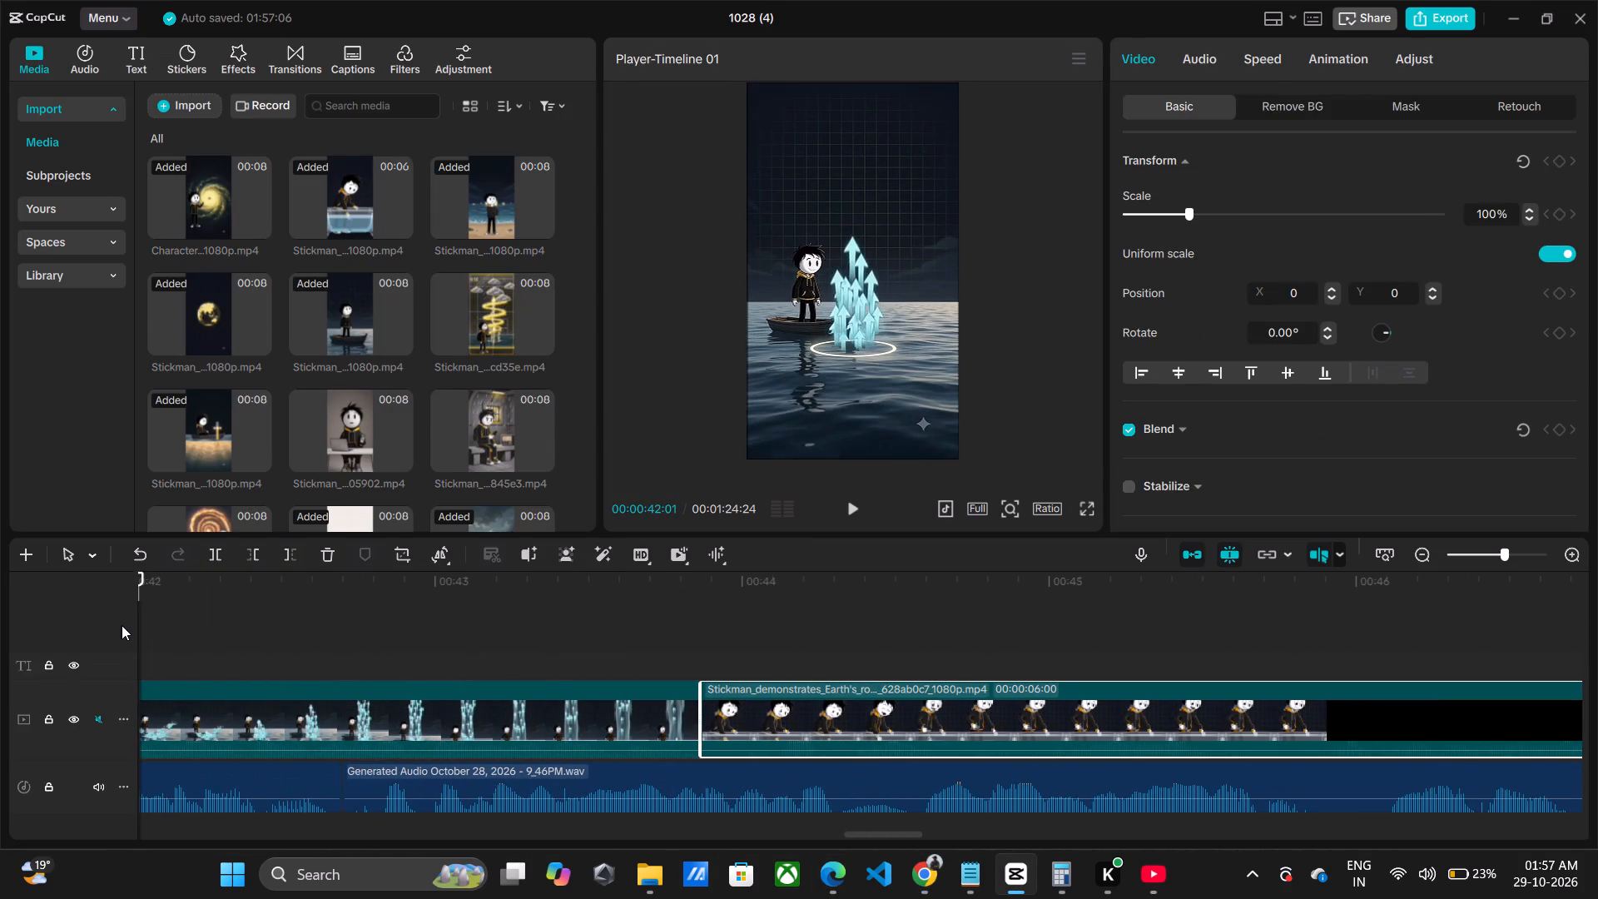
pyautogui.press('space')
pyautogui.press('space')
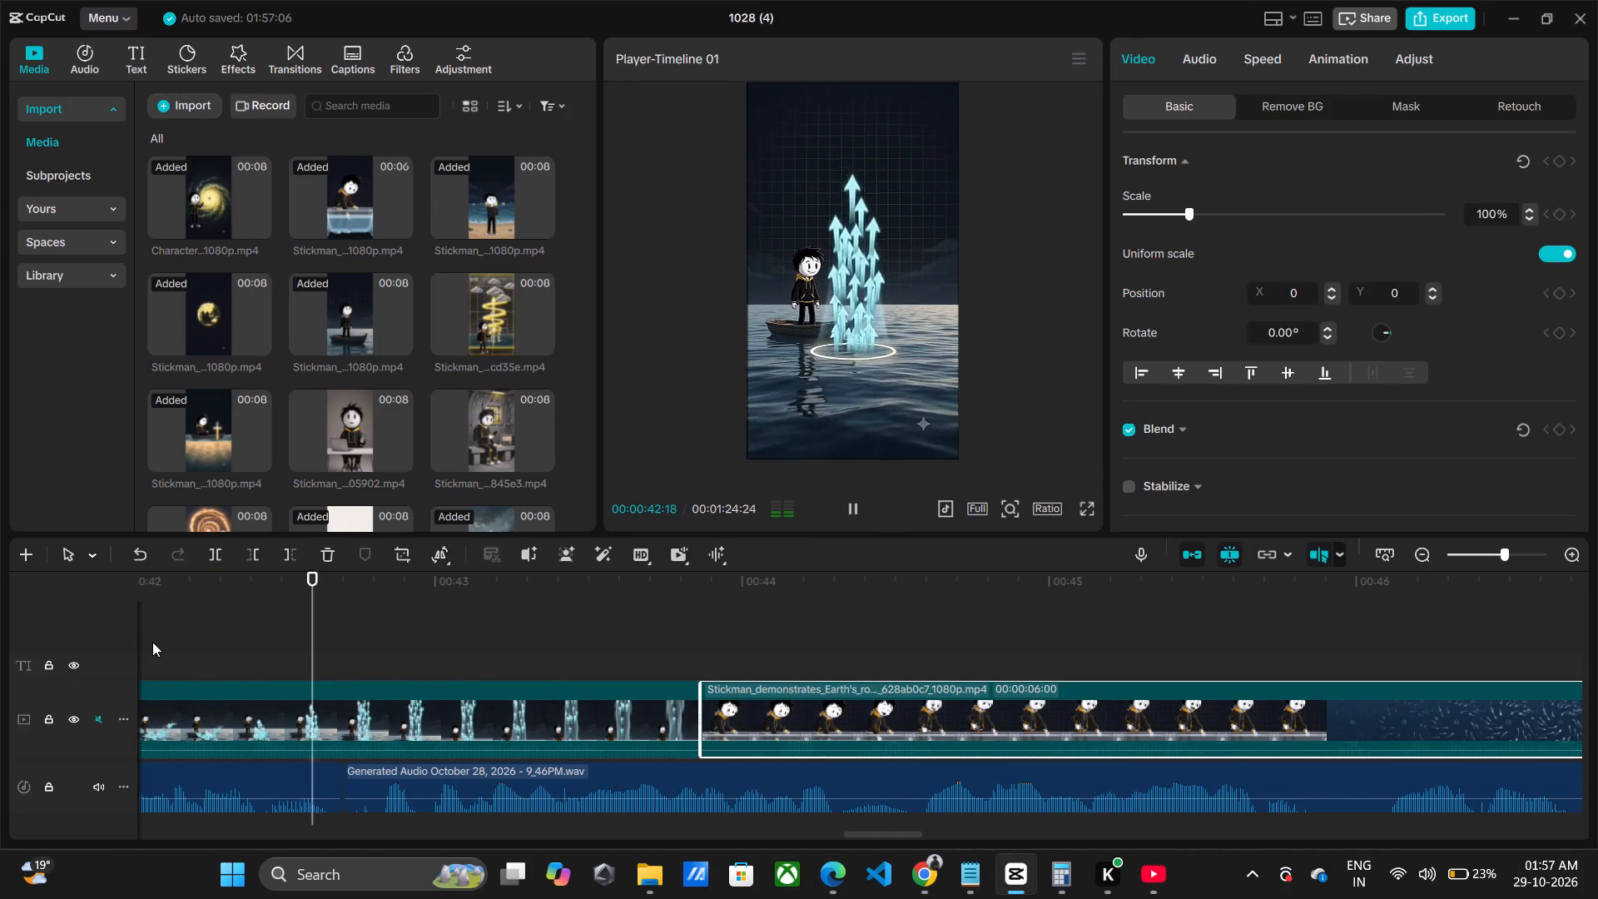
pyautogui.press('space')
pyautogui.press('space')
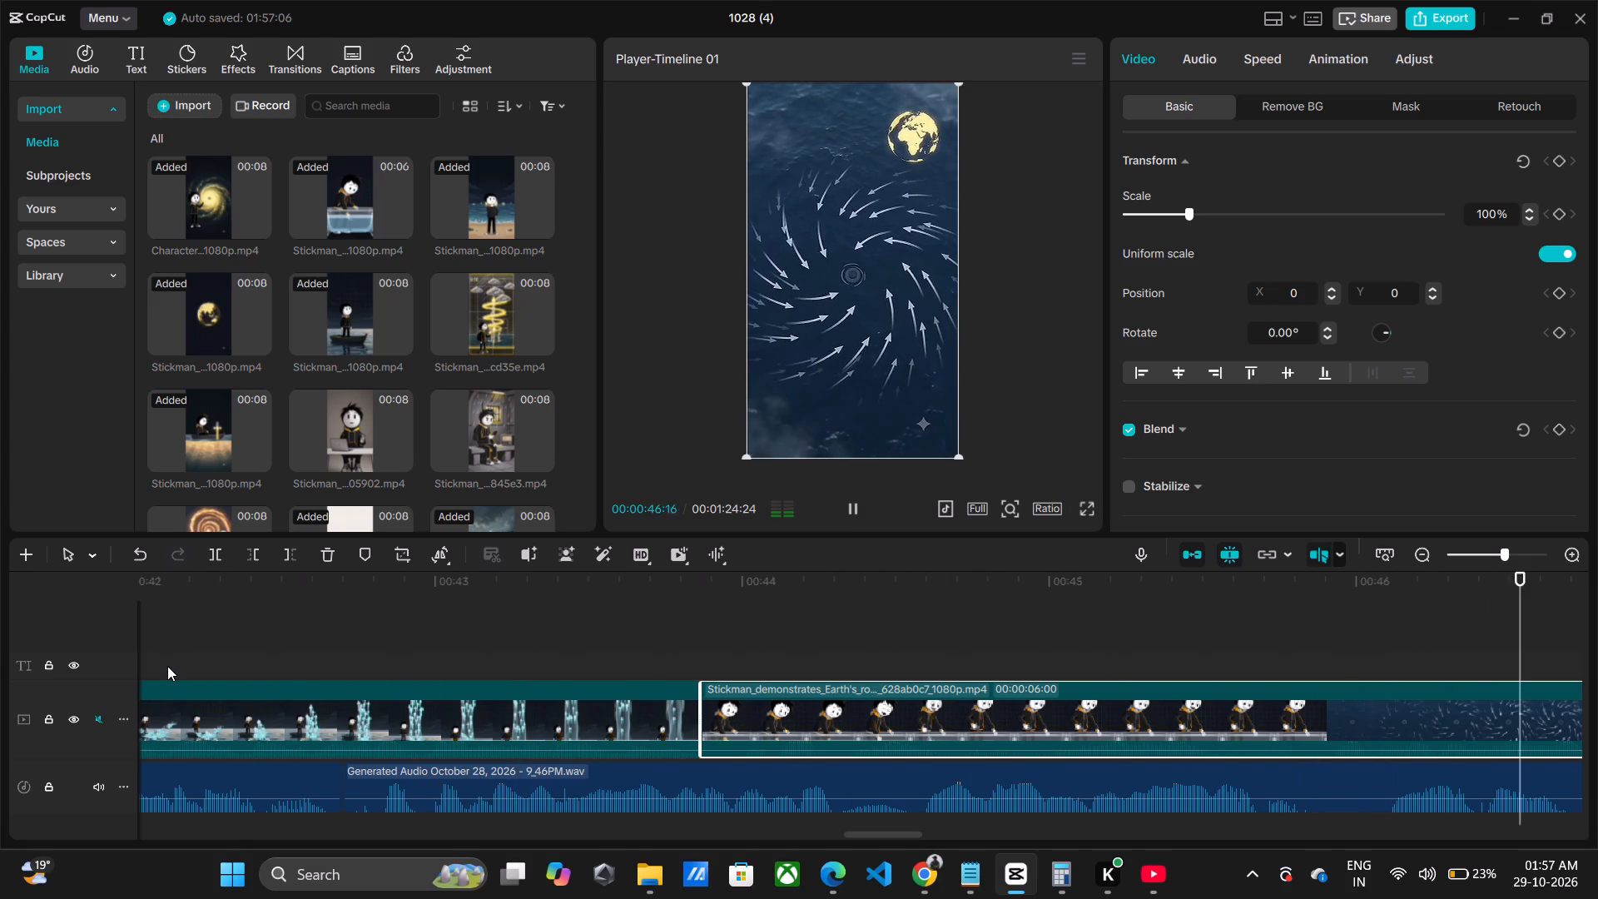
pyautogui.press('space')
pyautogui.moveTo(352, 588); pyautogui.dragTo(345, 591)
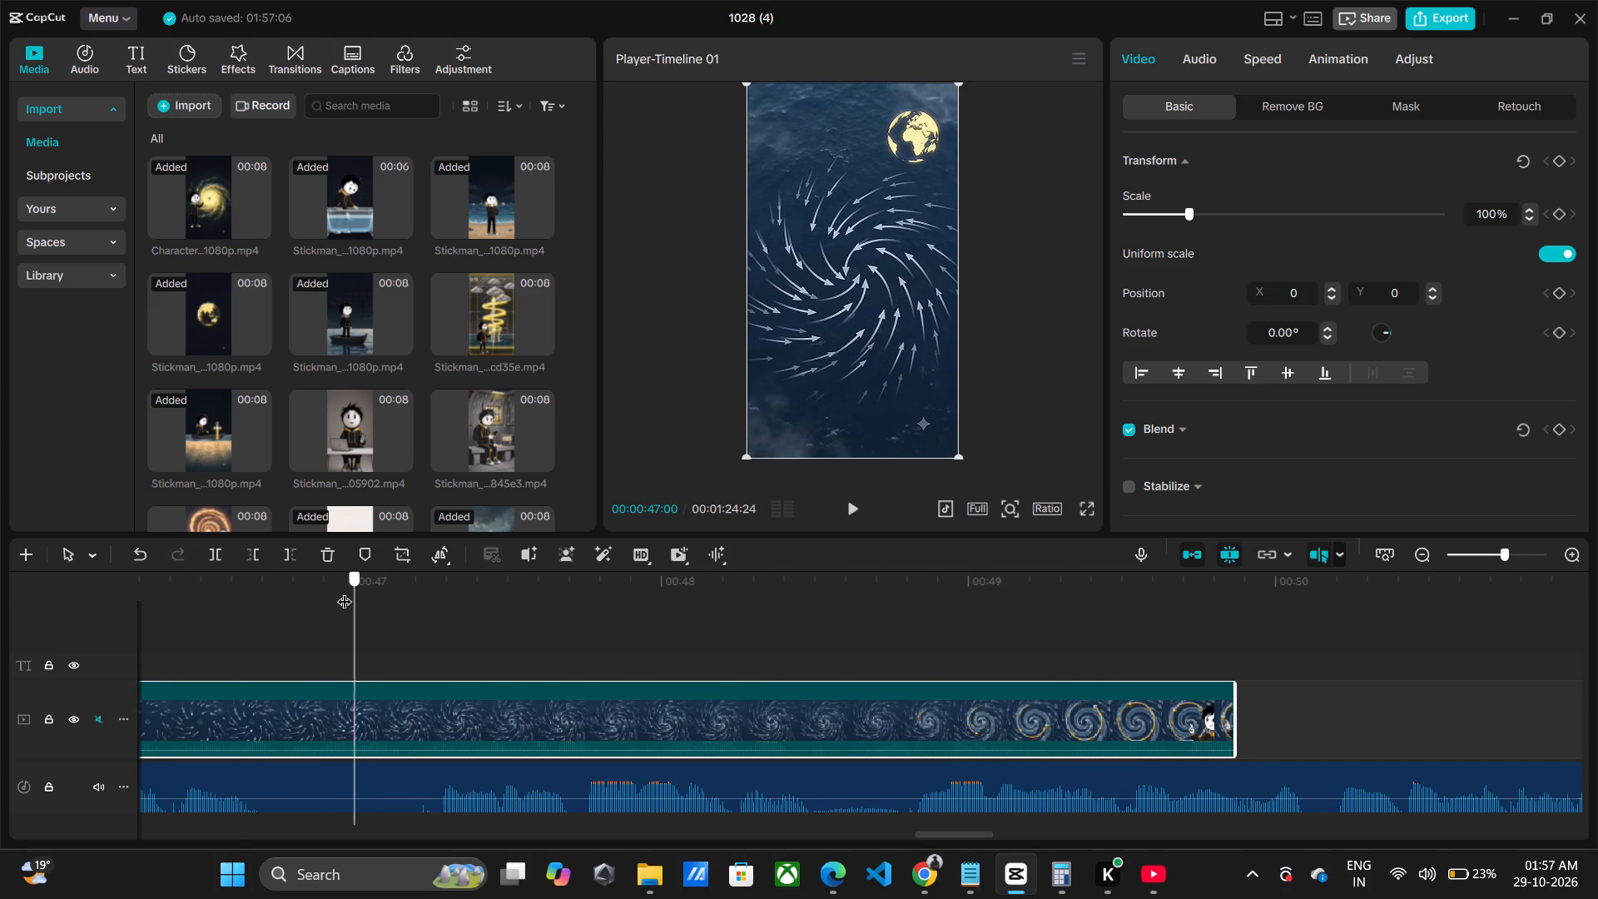
pyautogui.moveTo(345, 591); pyautogui.dragTo(268, 668)
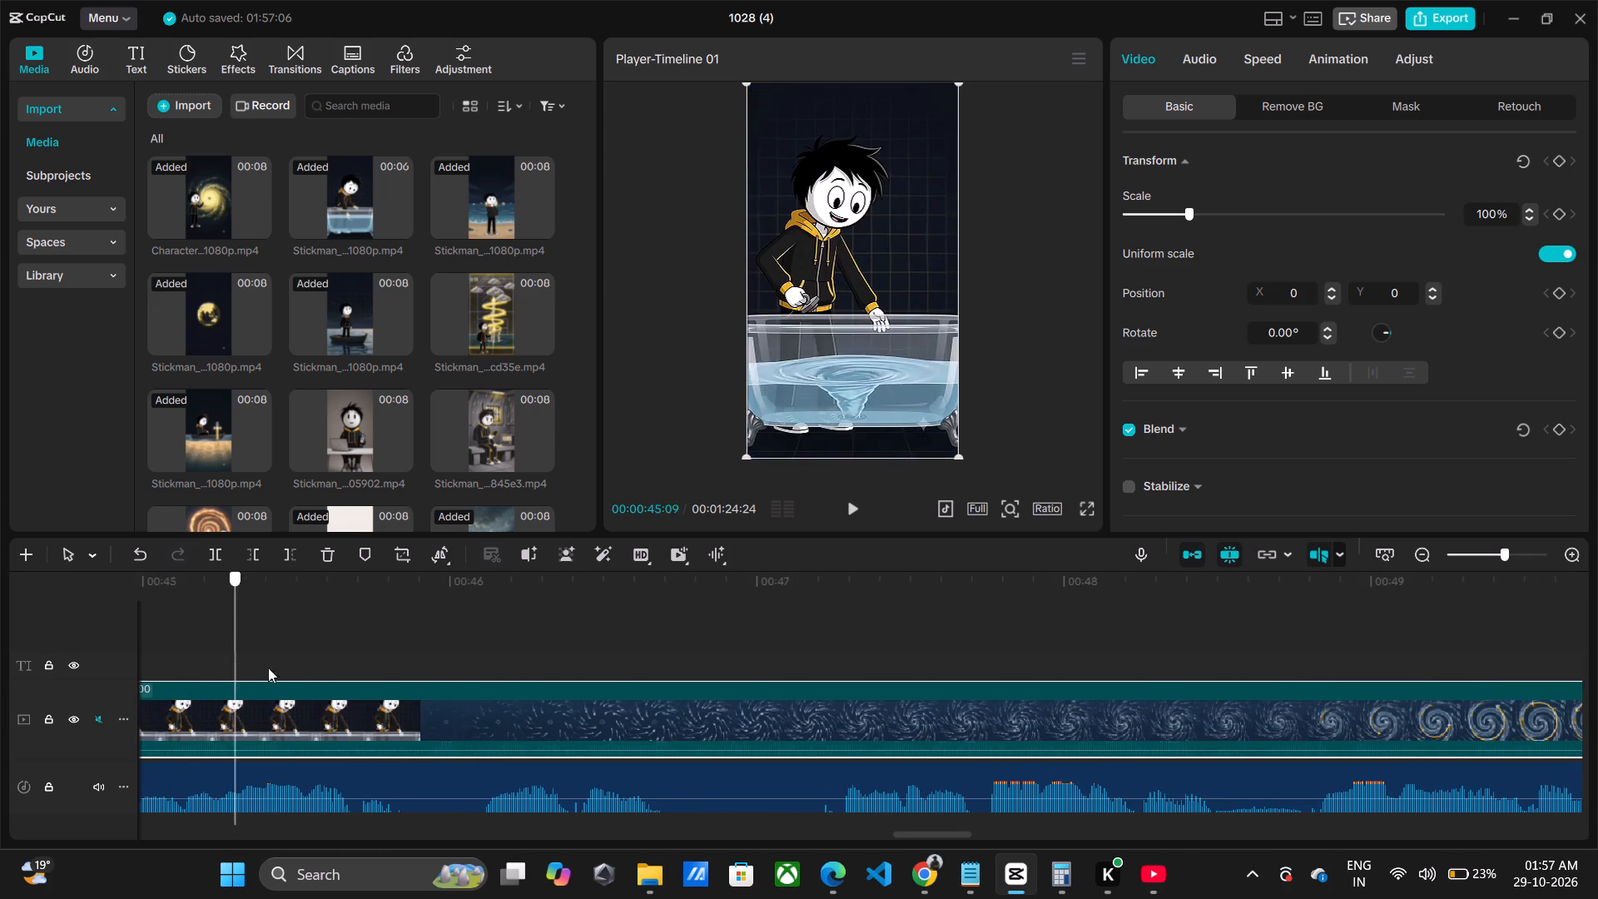
pyautogui.moveTo(268, 668); pyautogui.dragTo(462, 698)
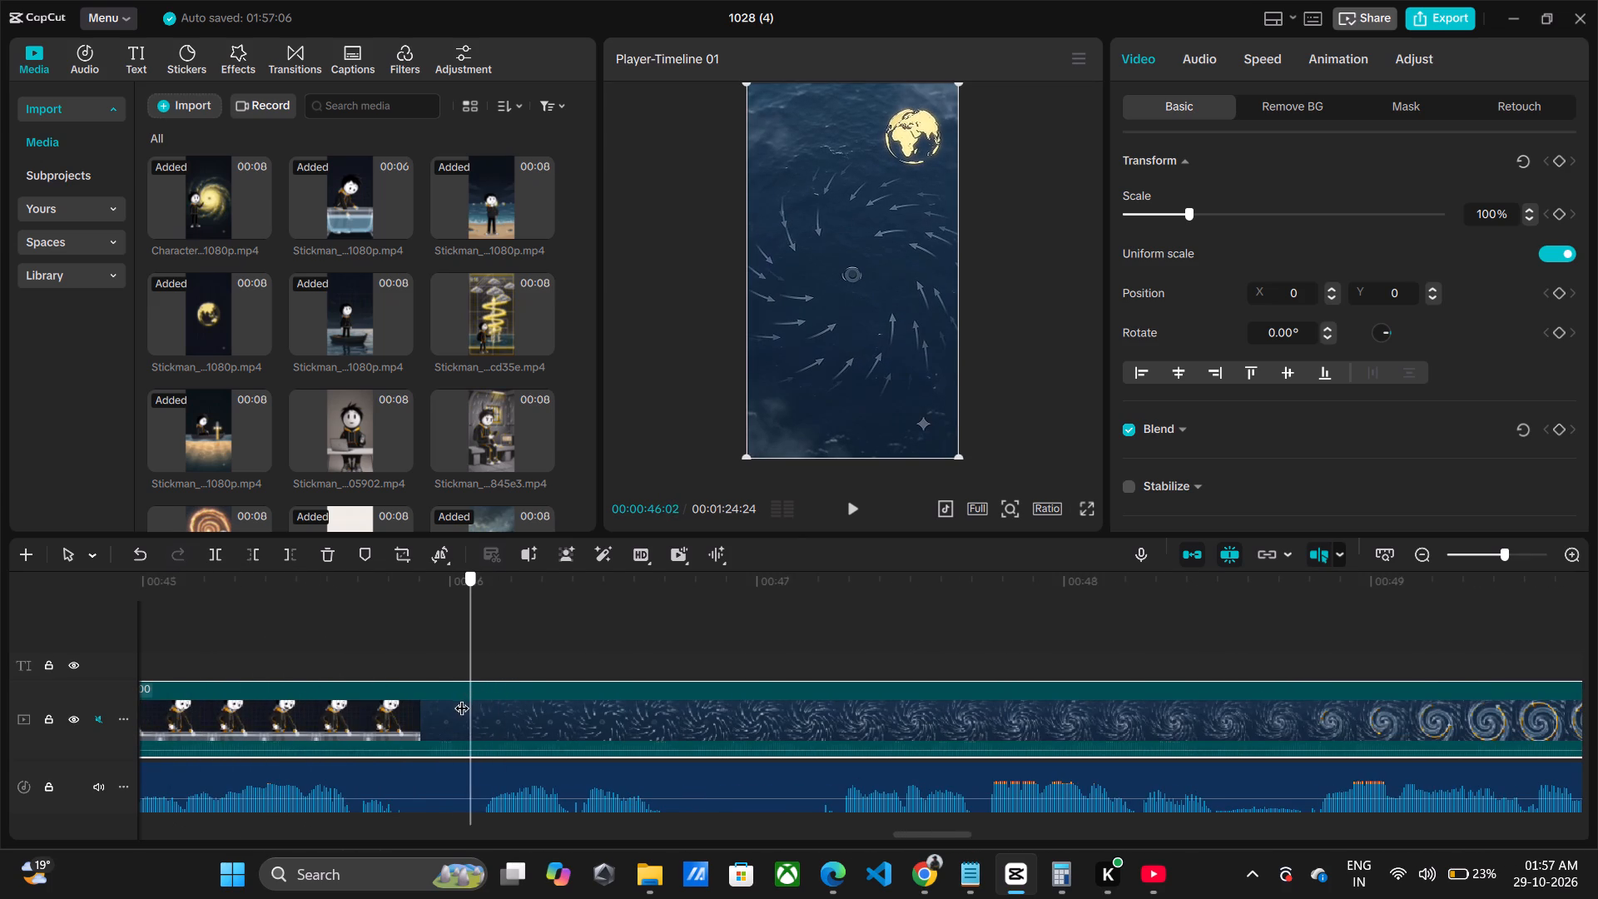
pyautogui.moveTo(462, 698); pyautogui.dragTo(420, 731)
pyautogui.click(420, 738)
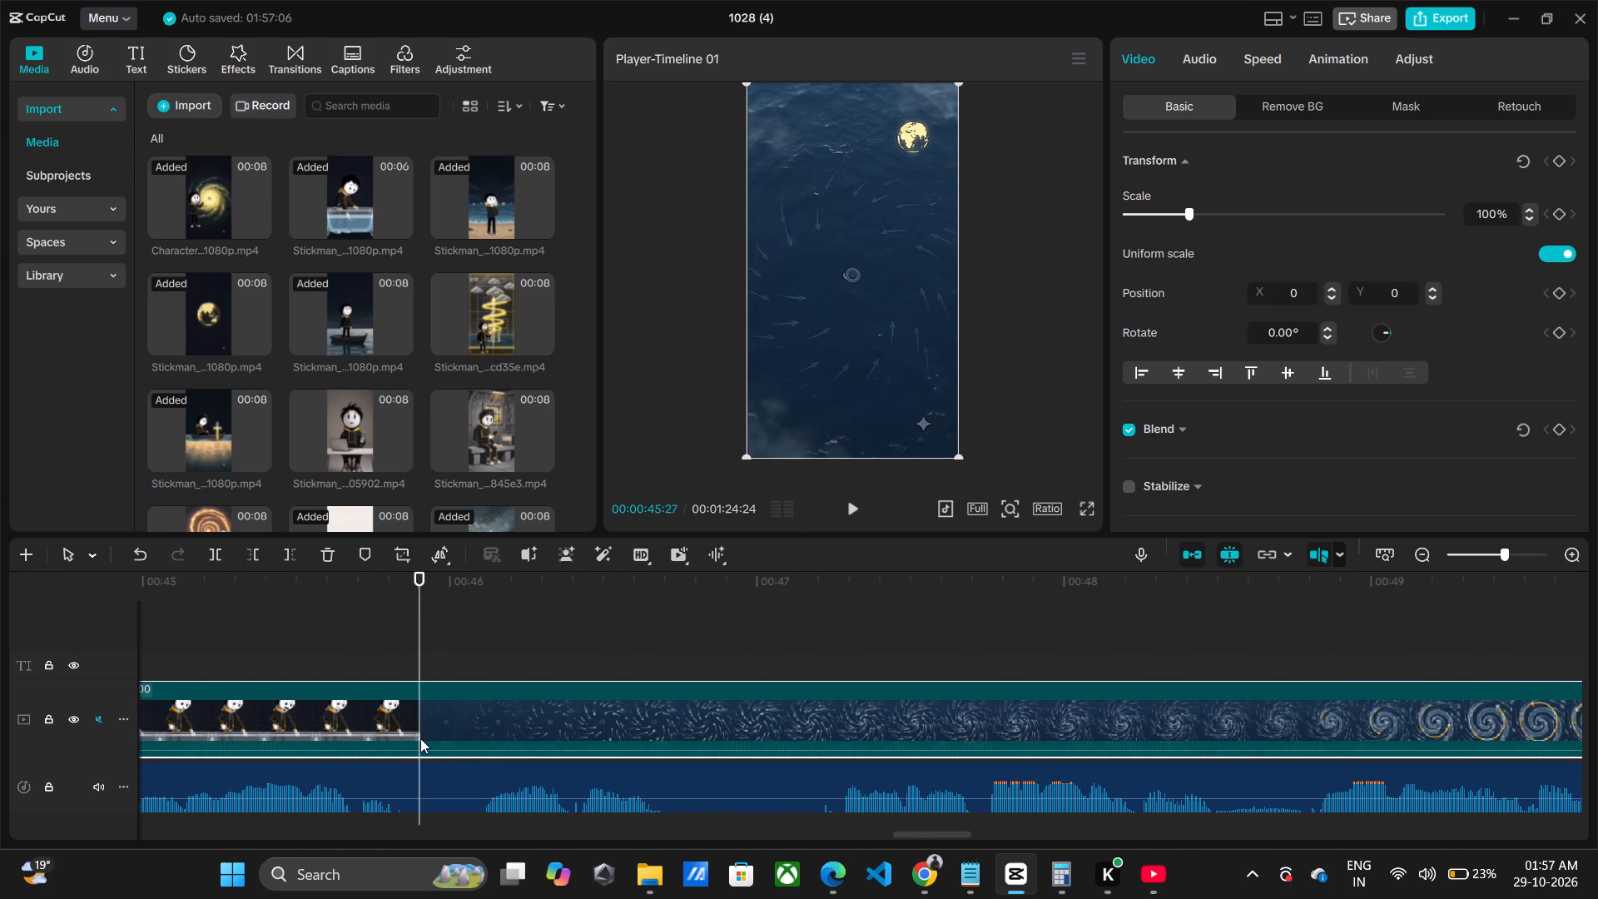
pyautogui.press('q')
# Play the low-pressure clip against the voiceover and trim its end back to 00:00:43:13, closing the gap before the Earth's rotation clip.
pyautogui.moveTo(284, 577); pyautogui.dragTo(88, 614)
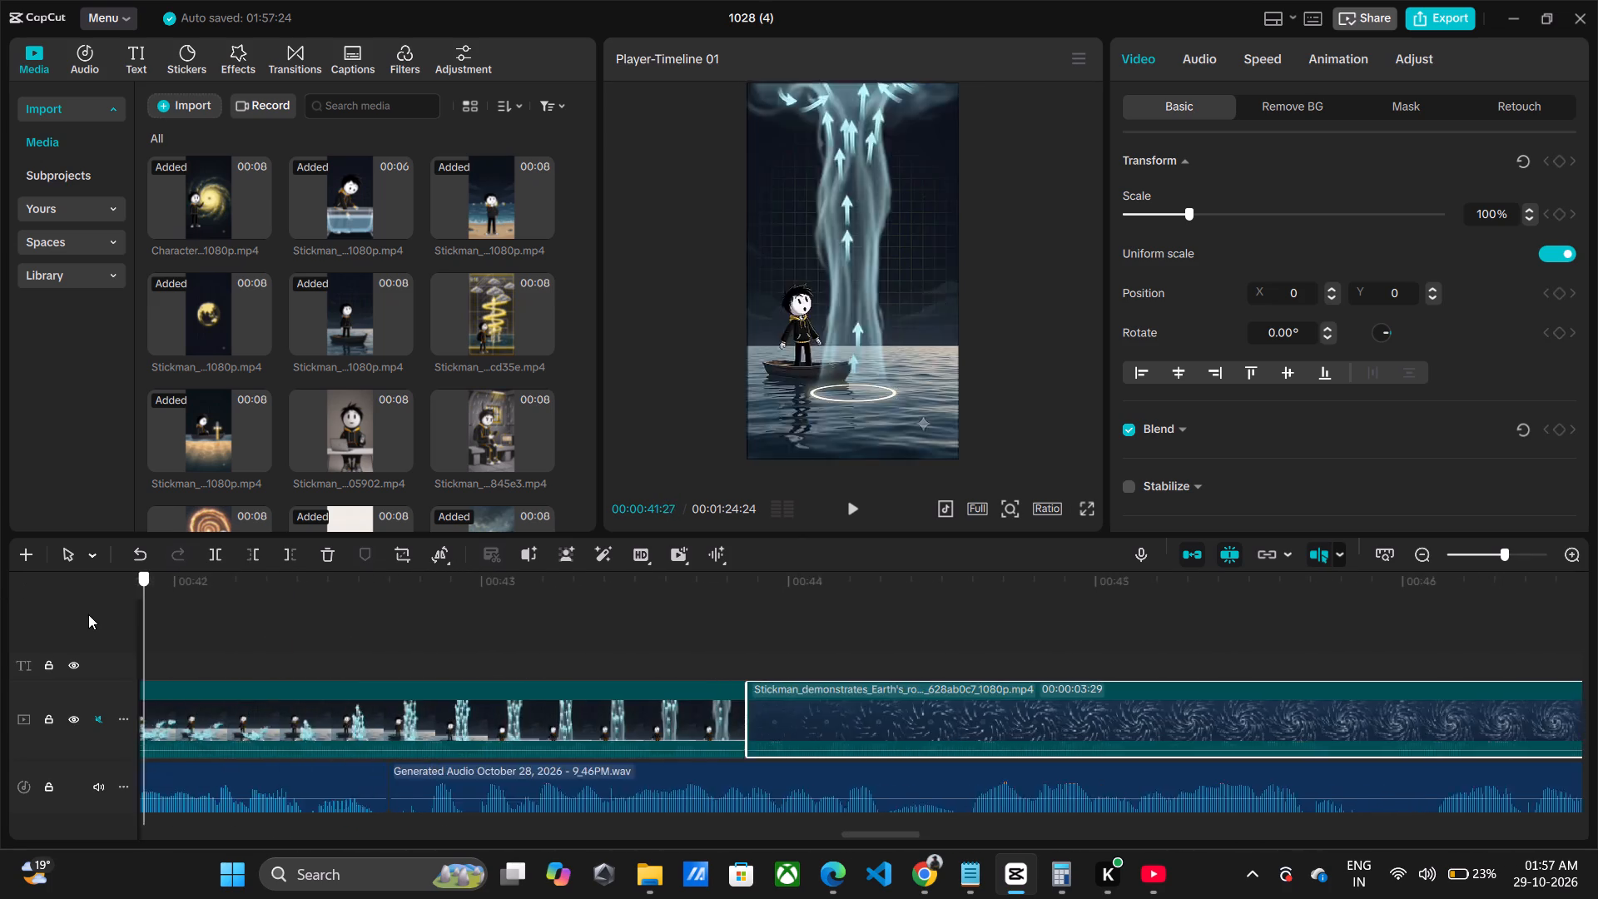
pyautogui.moveTo(88, 614); pyautogui.dragTo(88, 615)
pyautogui.press('space')
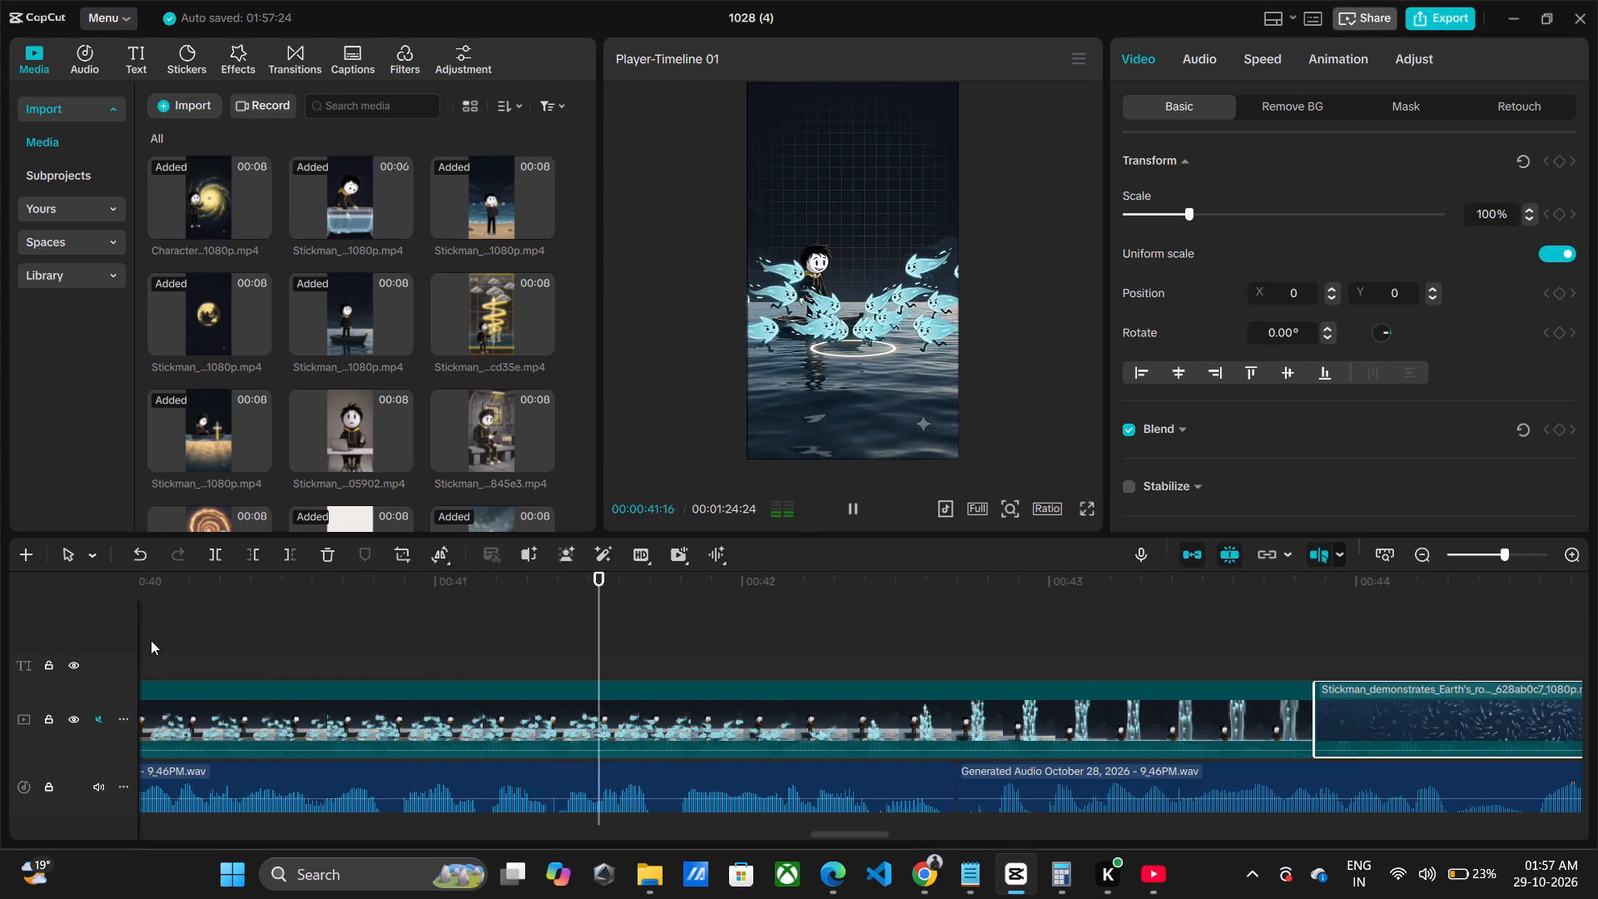
pyautogui.press('space')
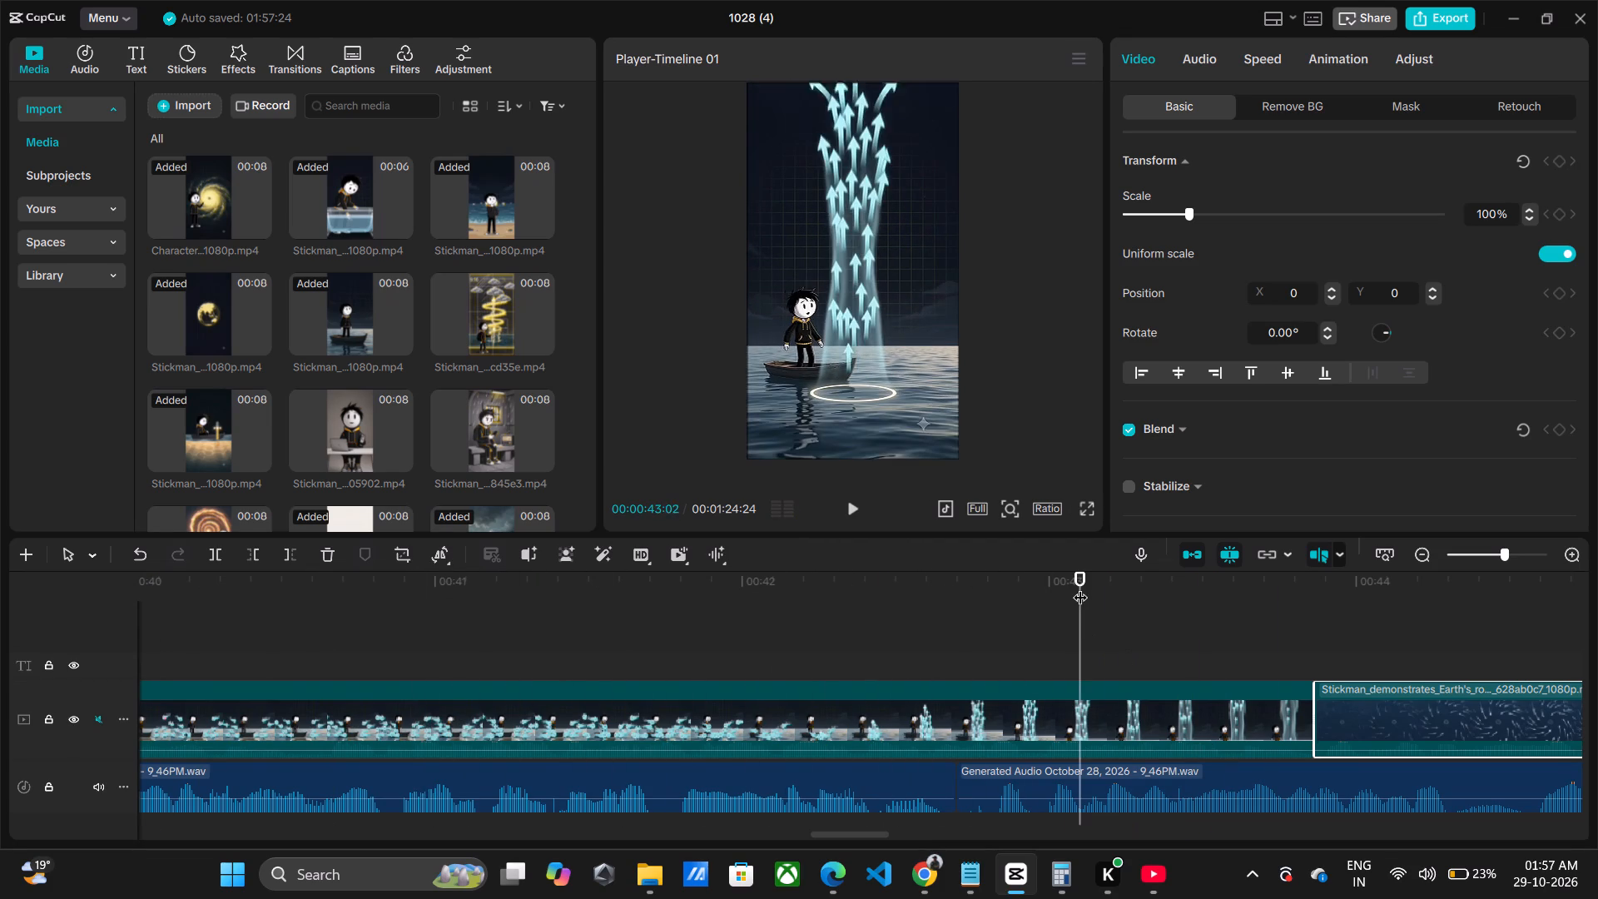
pyautogui.moveTo(1082, 579); pyautogui.dragTo(1051, 606)
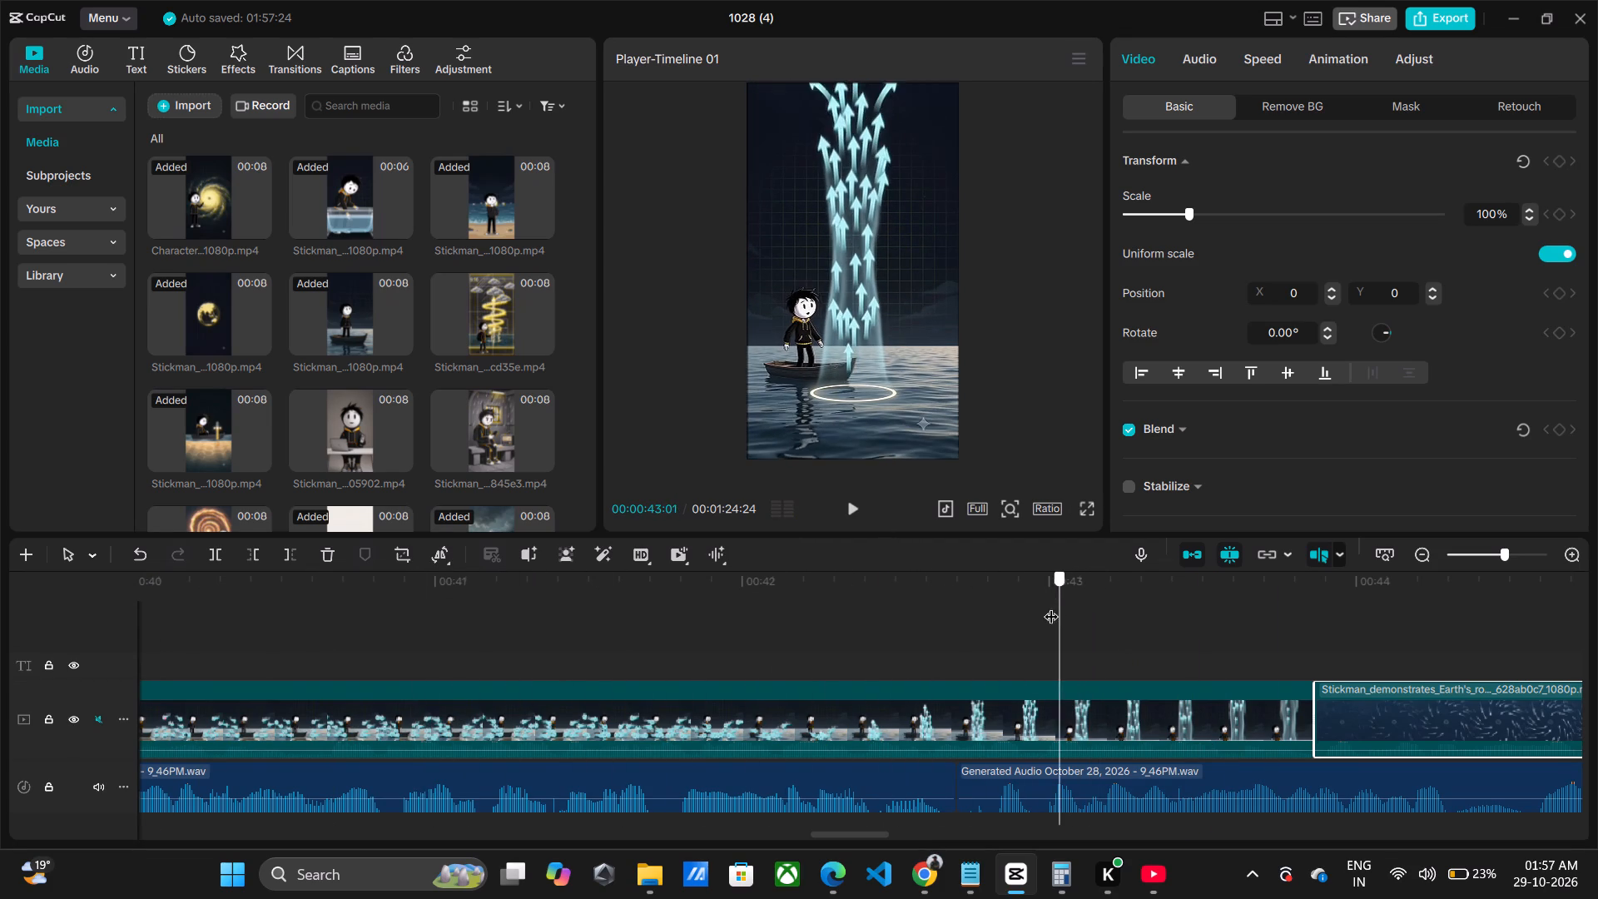
pyautogui.moveTo(1051, 606); pyautogui.dragTo(1086, 609)
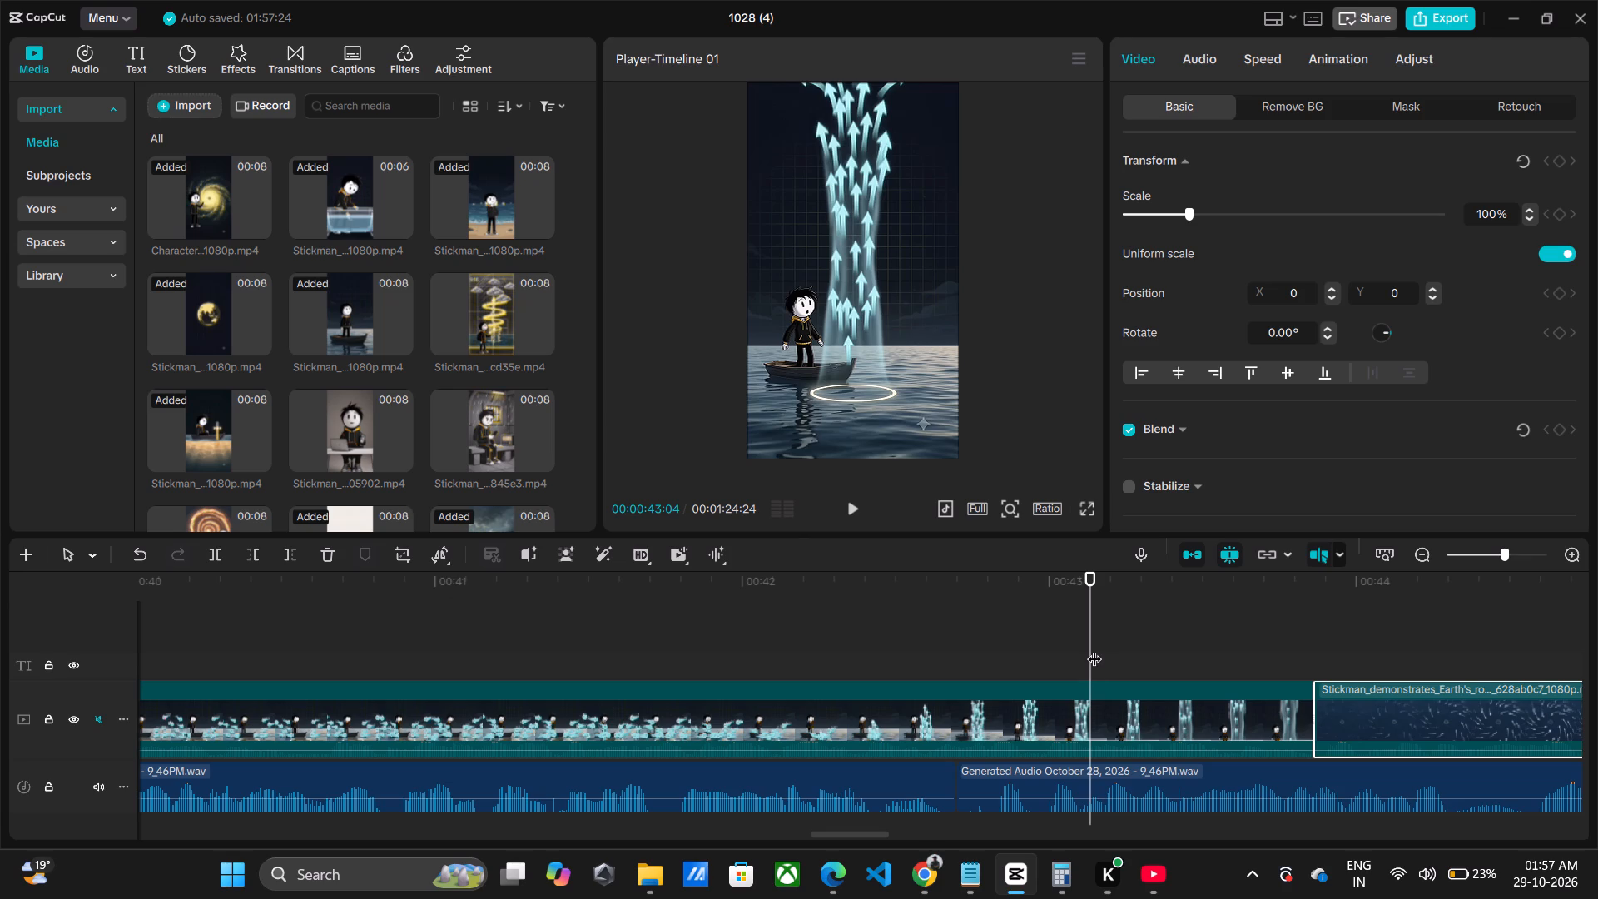
pyautogui.moveTo(1094, 648); pyautogui.dragTo(1161, 643)
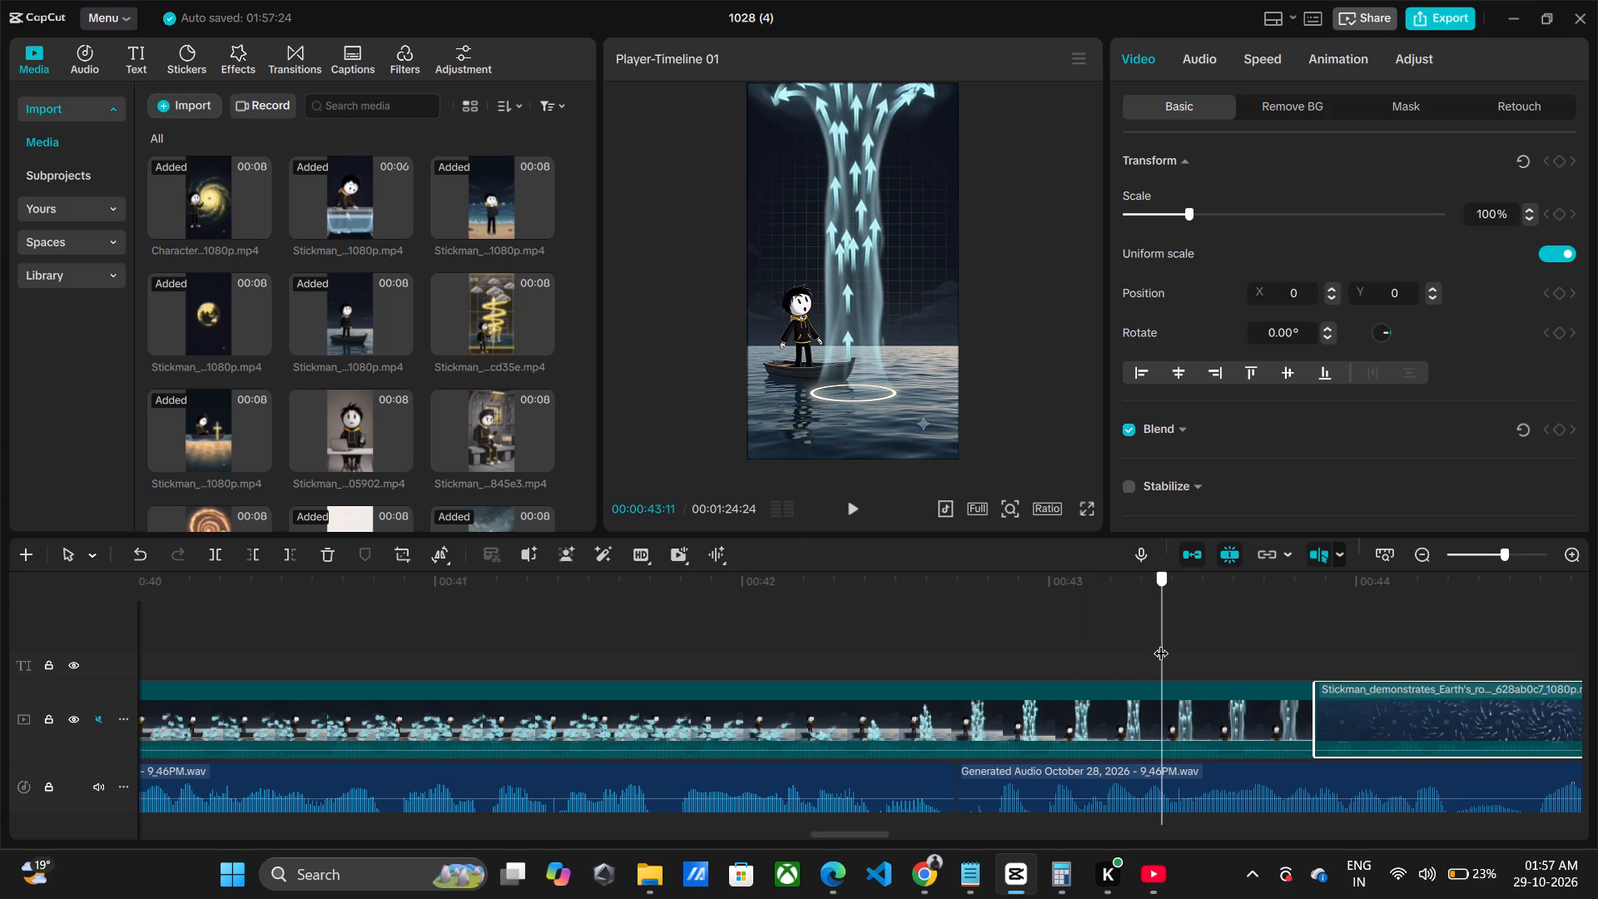
pyautogui.moveTo(1161, 643); pyautogui.dragTo(1179, 642)
pyautogui.click(1179, 704)
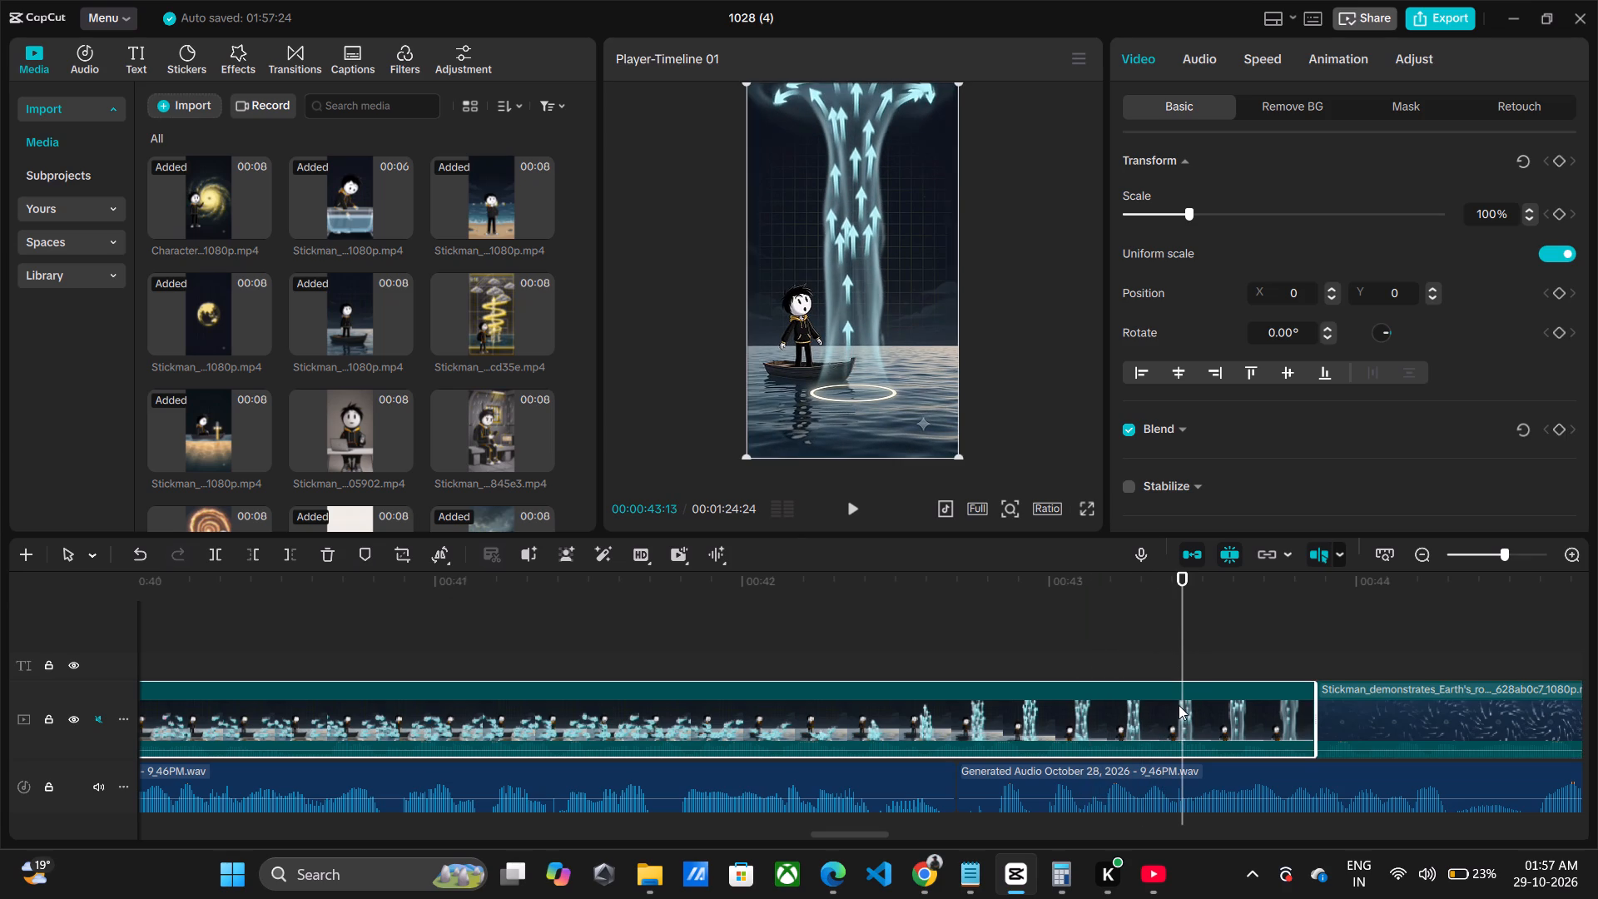
pyautogui.press('w')
pyautogui.press('space')
pyautogui.press('space')
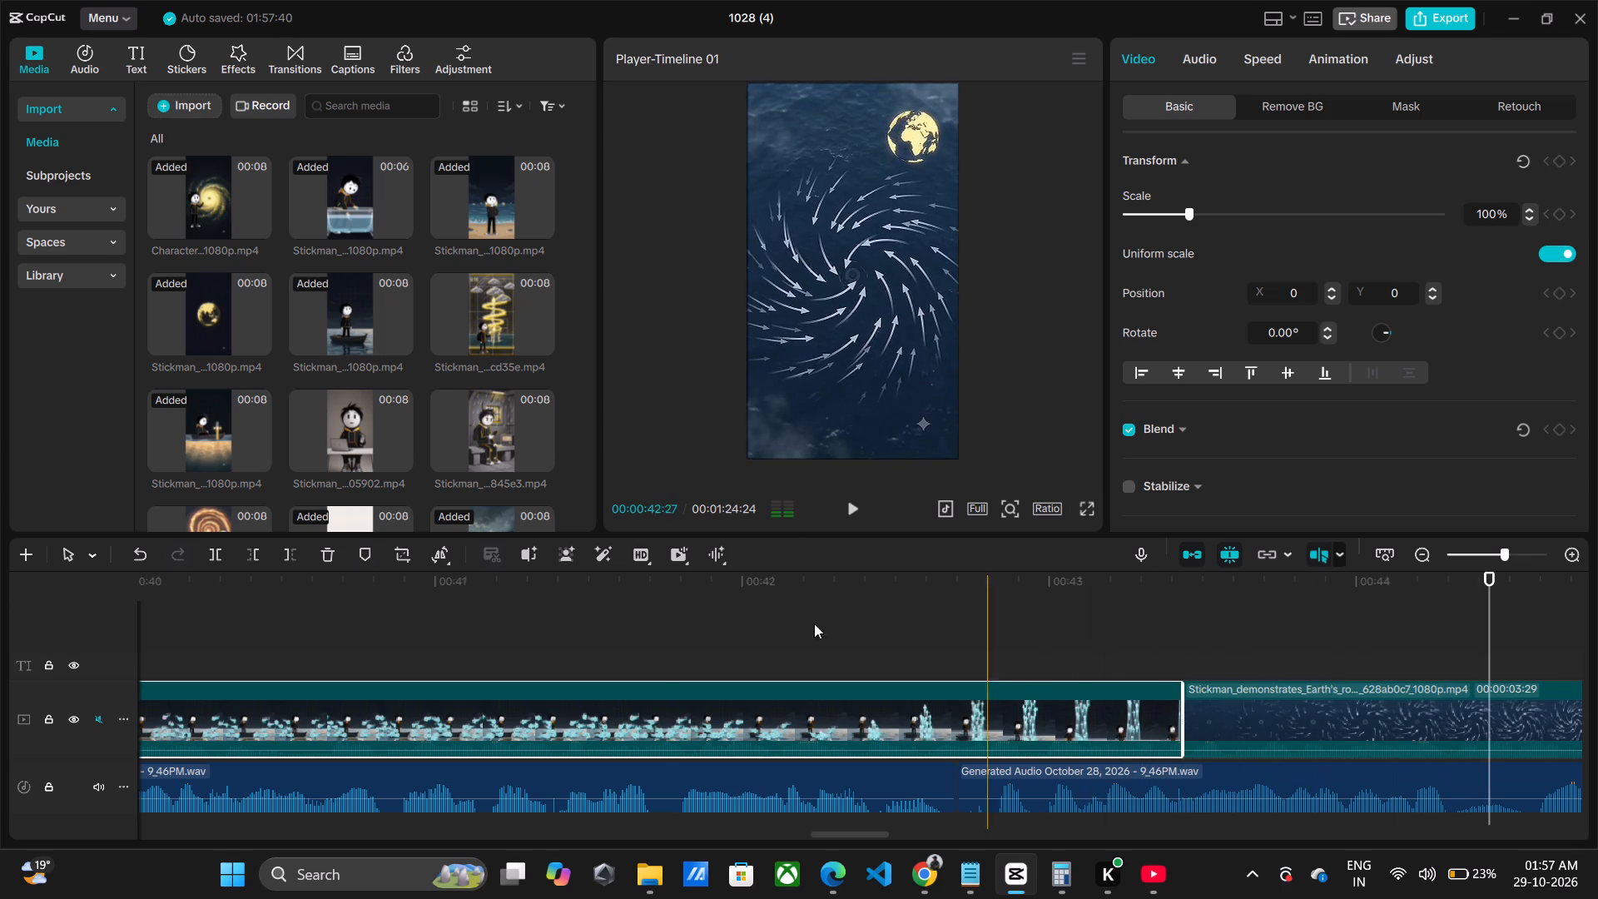
# Play the Earth's rotation clip past its end to compare its timing with the voiceover.
pyautogui.click(667, 603)
pyautogui.press('space')
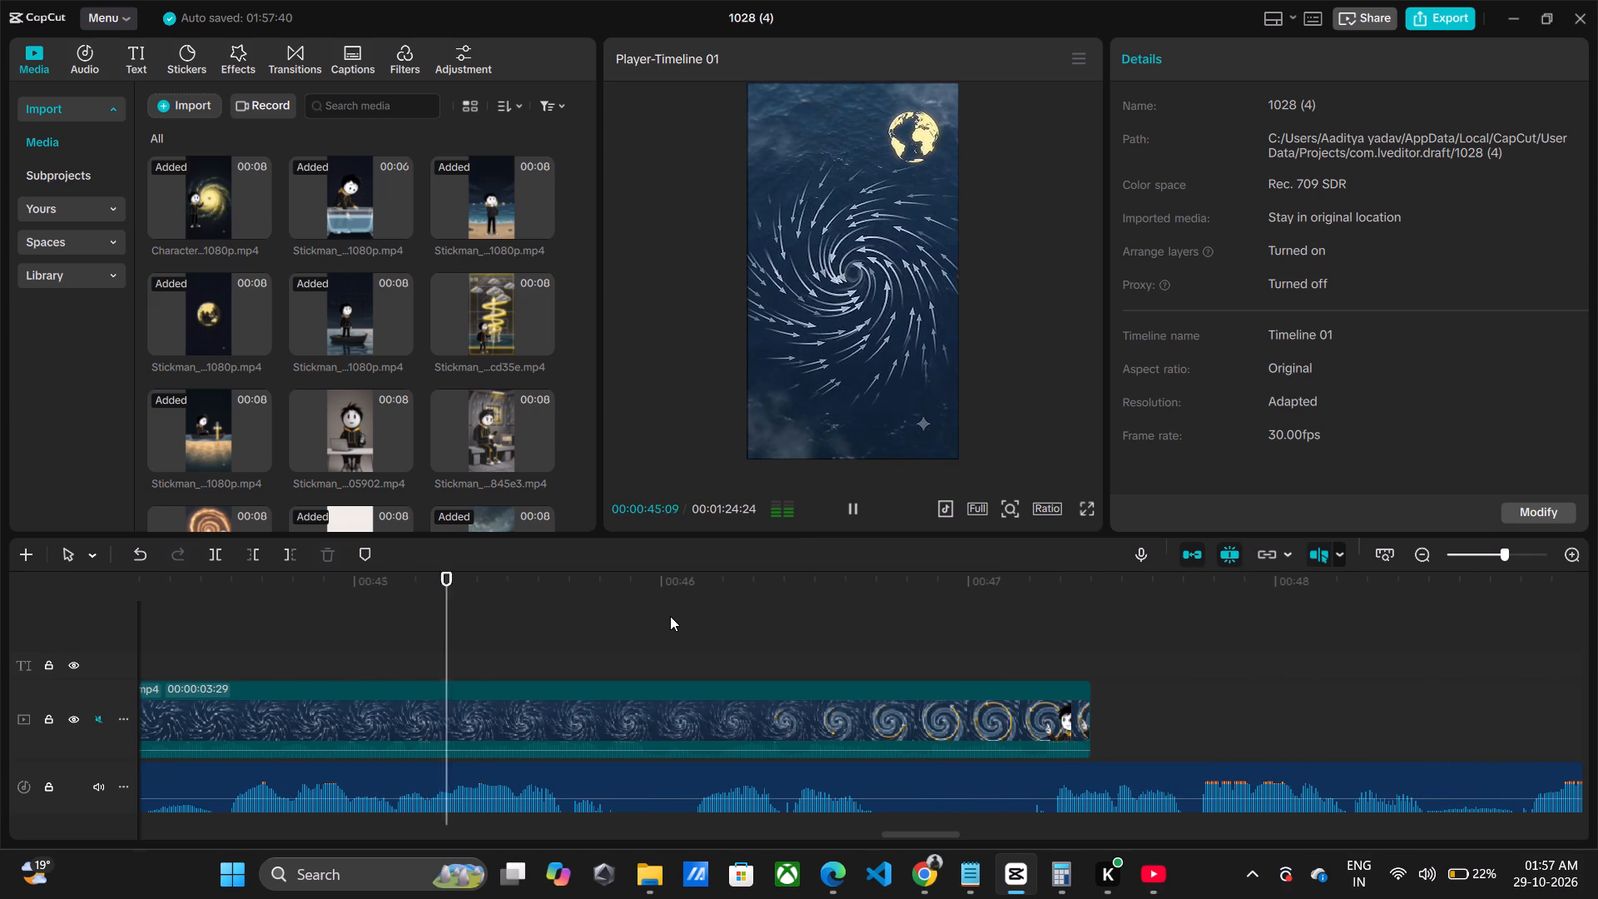
pyautogui.press('space')
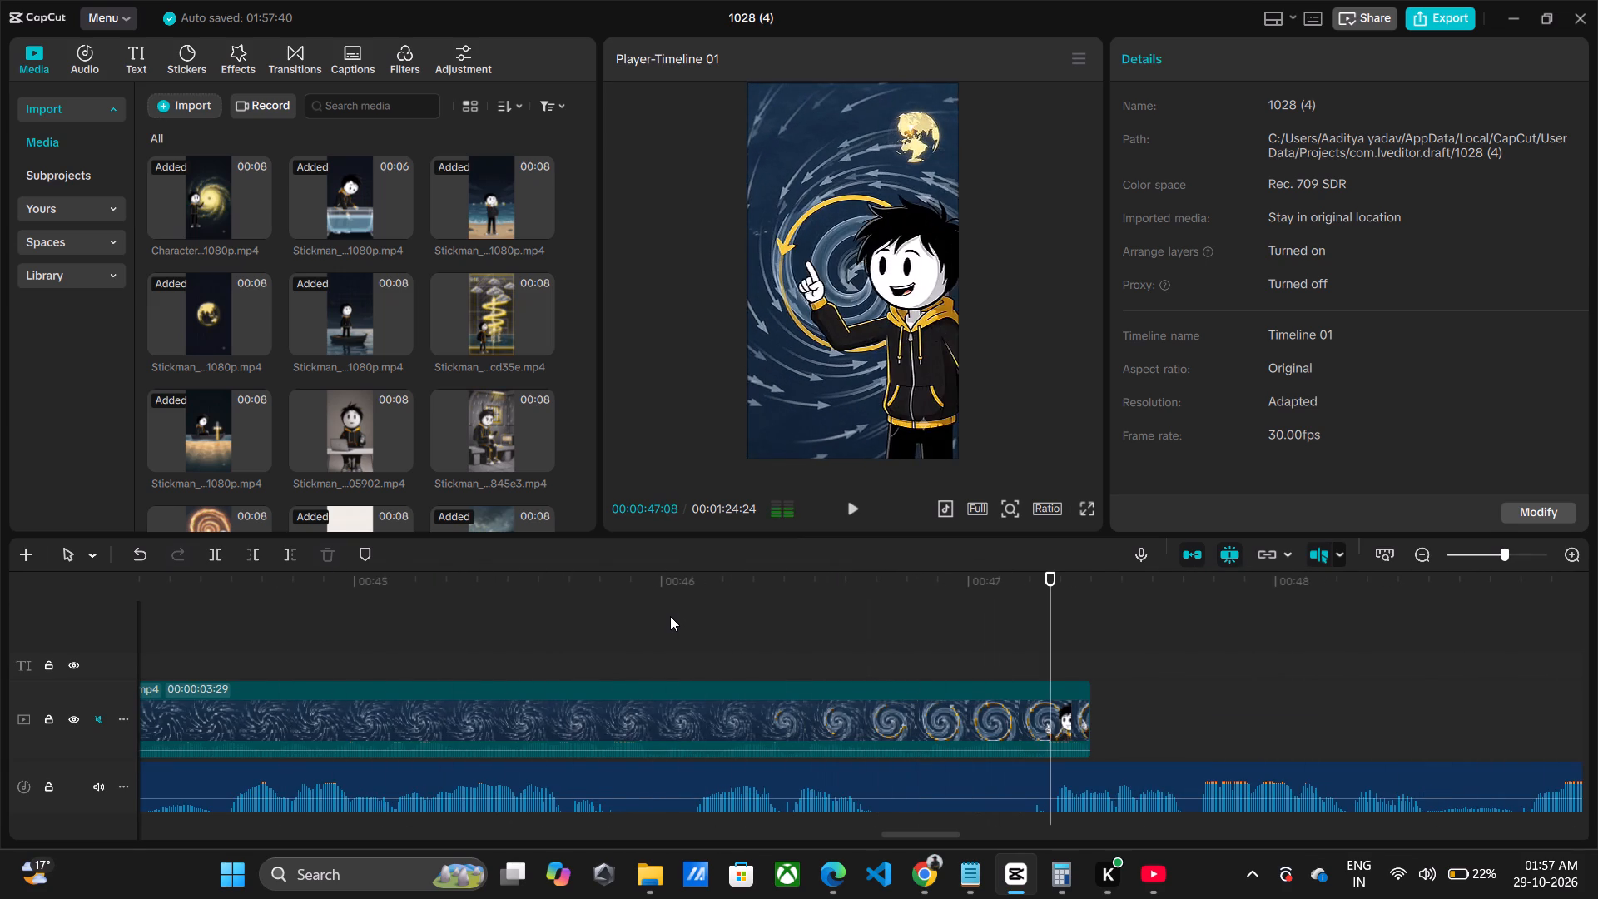
pyautogui.press('space')
pyautogui.press('space')
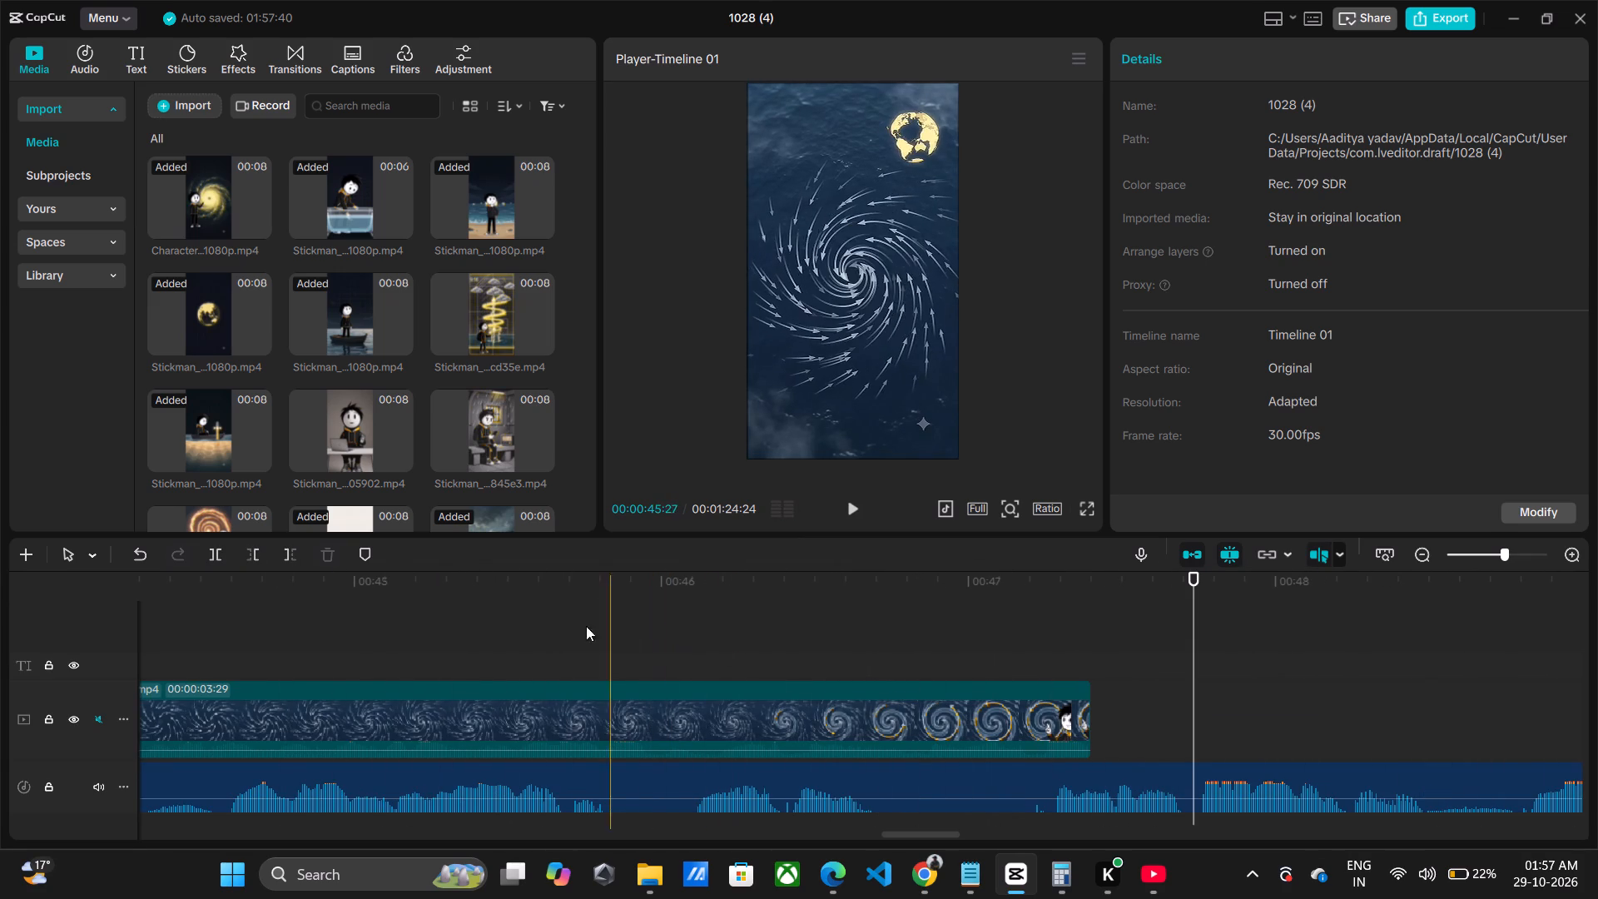
pyautogui.click(149, 609)
pyautogui.press('space')
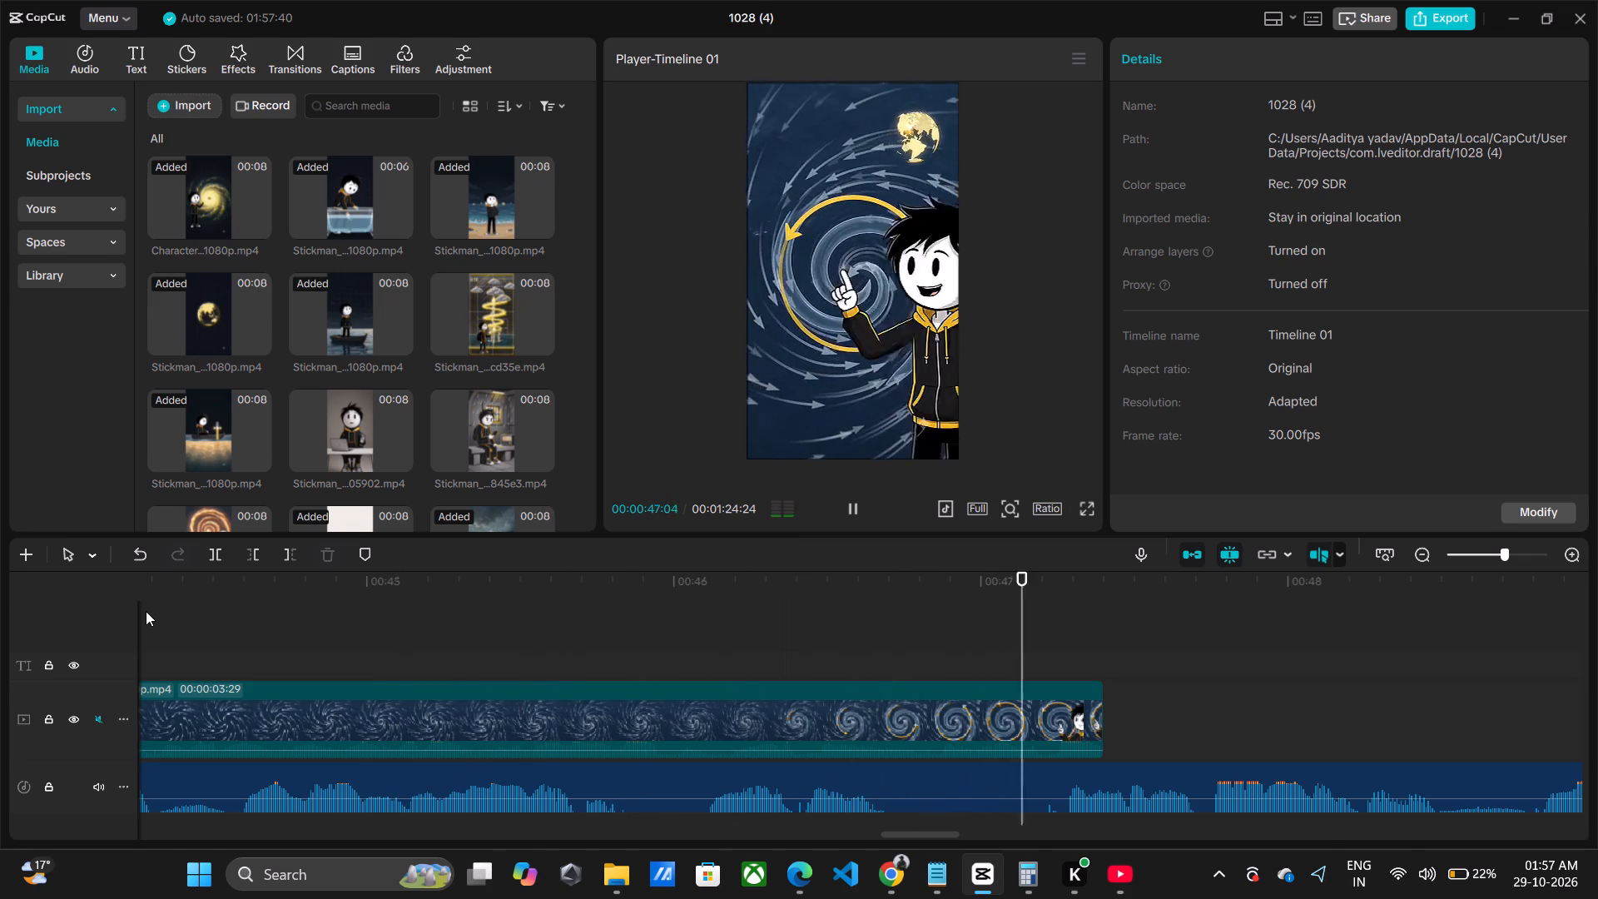
pyautogui.press('space')
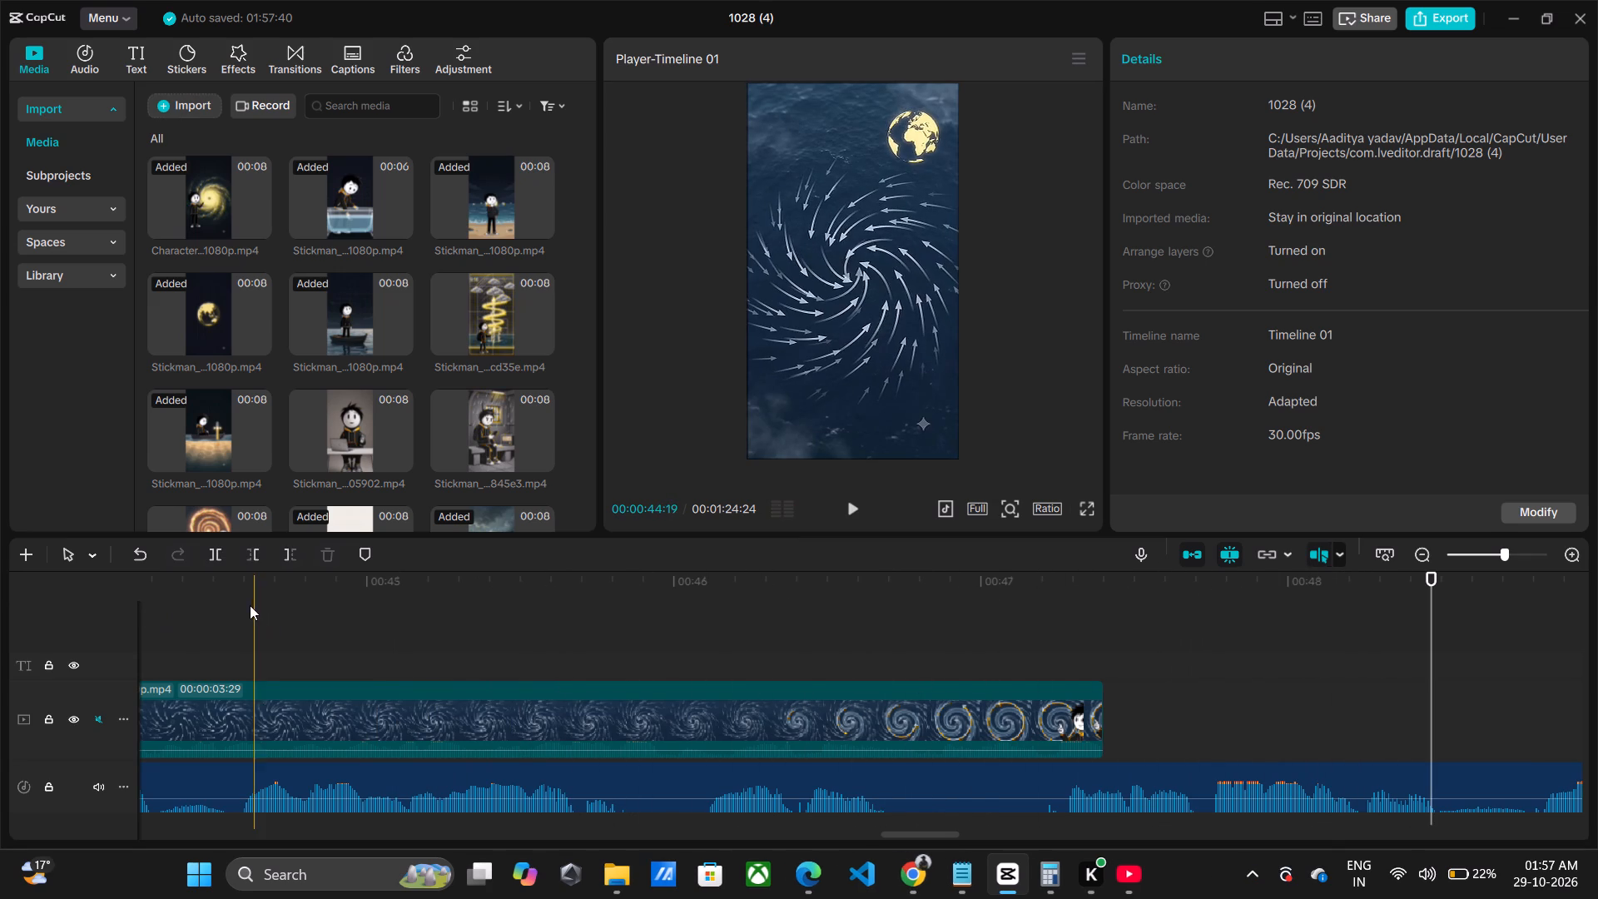
# Split the voiceover at 00:00:45:25, trim the silent start of the following part and move it against the cut.
pyautogui.moveTo(244, 596); pyautogui.dragTo(151, 588)
pyautogui.press('space')
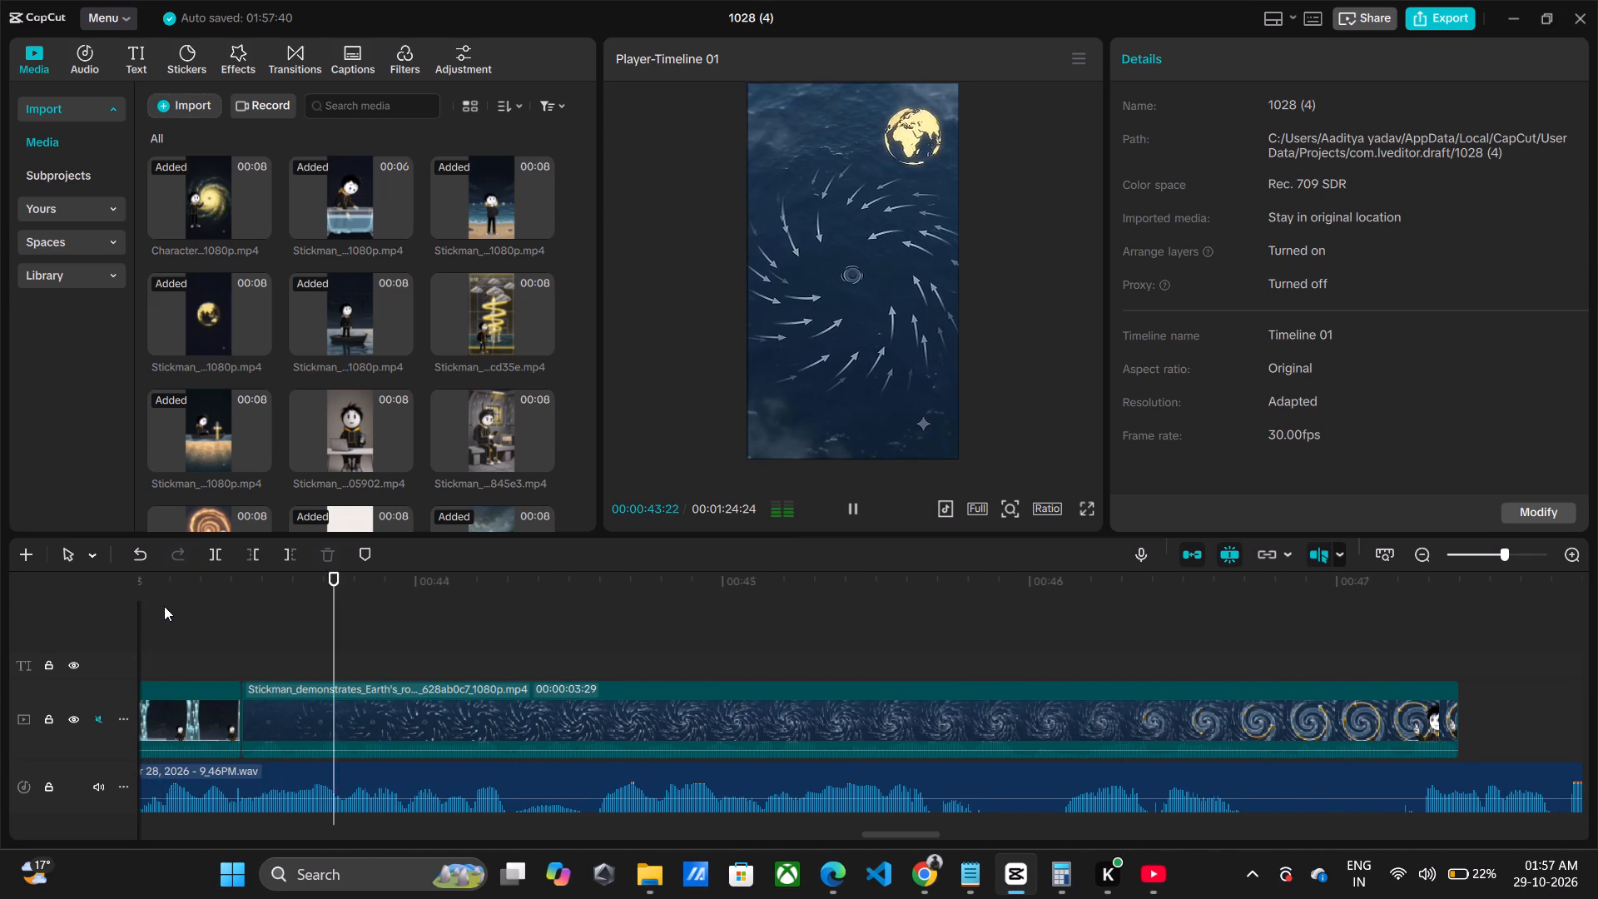
pyautogui.press('space')
pyautogui.click(990, 792)
pyautogui.hotkey('ctrl', 'b')
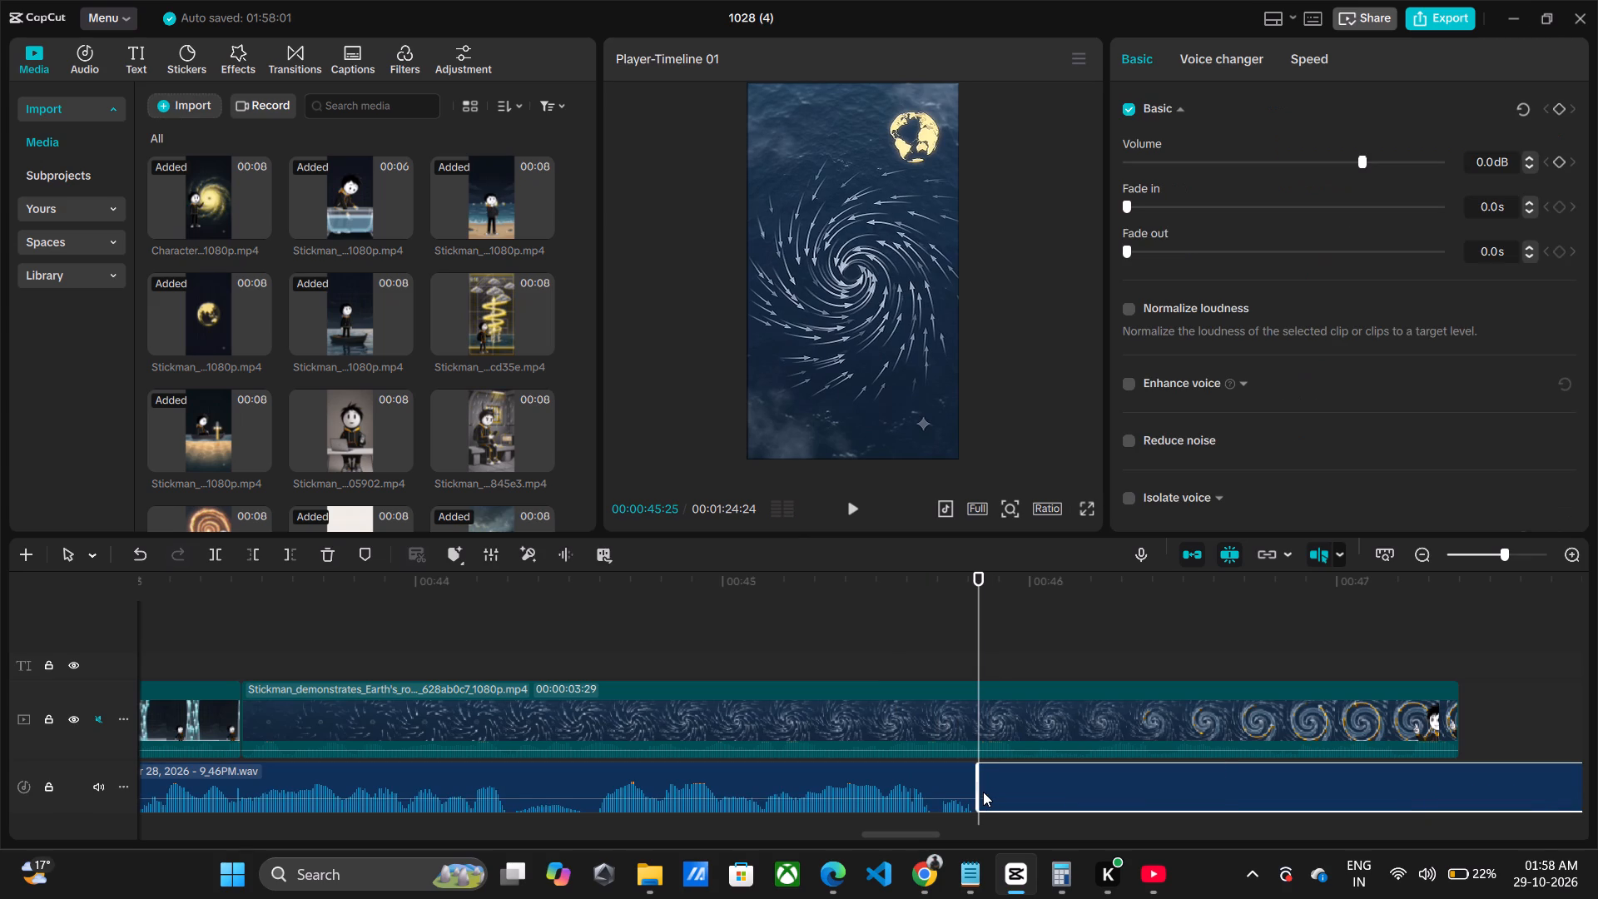
pyautogui.moveTo(976, 779); pyautogui.dragTo(1041, 793)
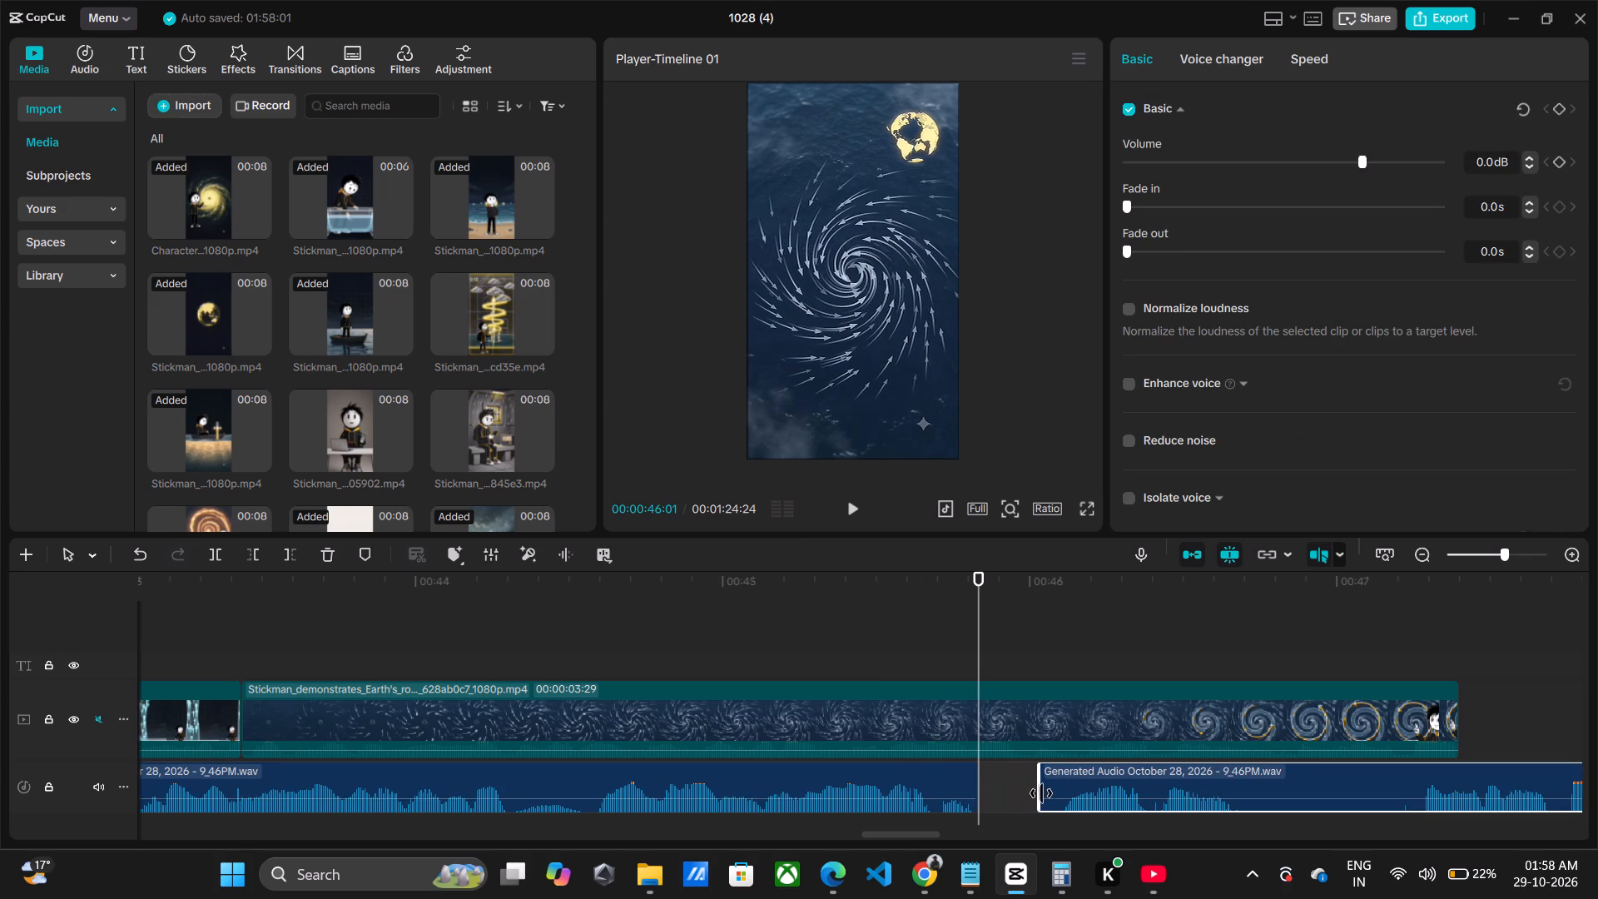
pyautogui.moveTo(1041, 793); pyautogui.dragTo(1057, 800)
pyautogui.moveTo(1086, 767); pyautogui.dragTo(1000, 781)
# Split the voiceover at 00:00:46:12, trim the pause of about 17 frames after it and close the gap.
pyautogui.press('space')
pyautogui.press('space')
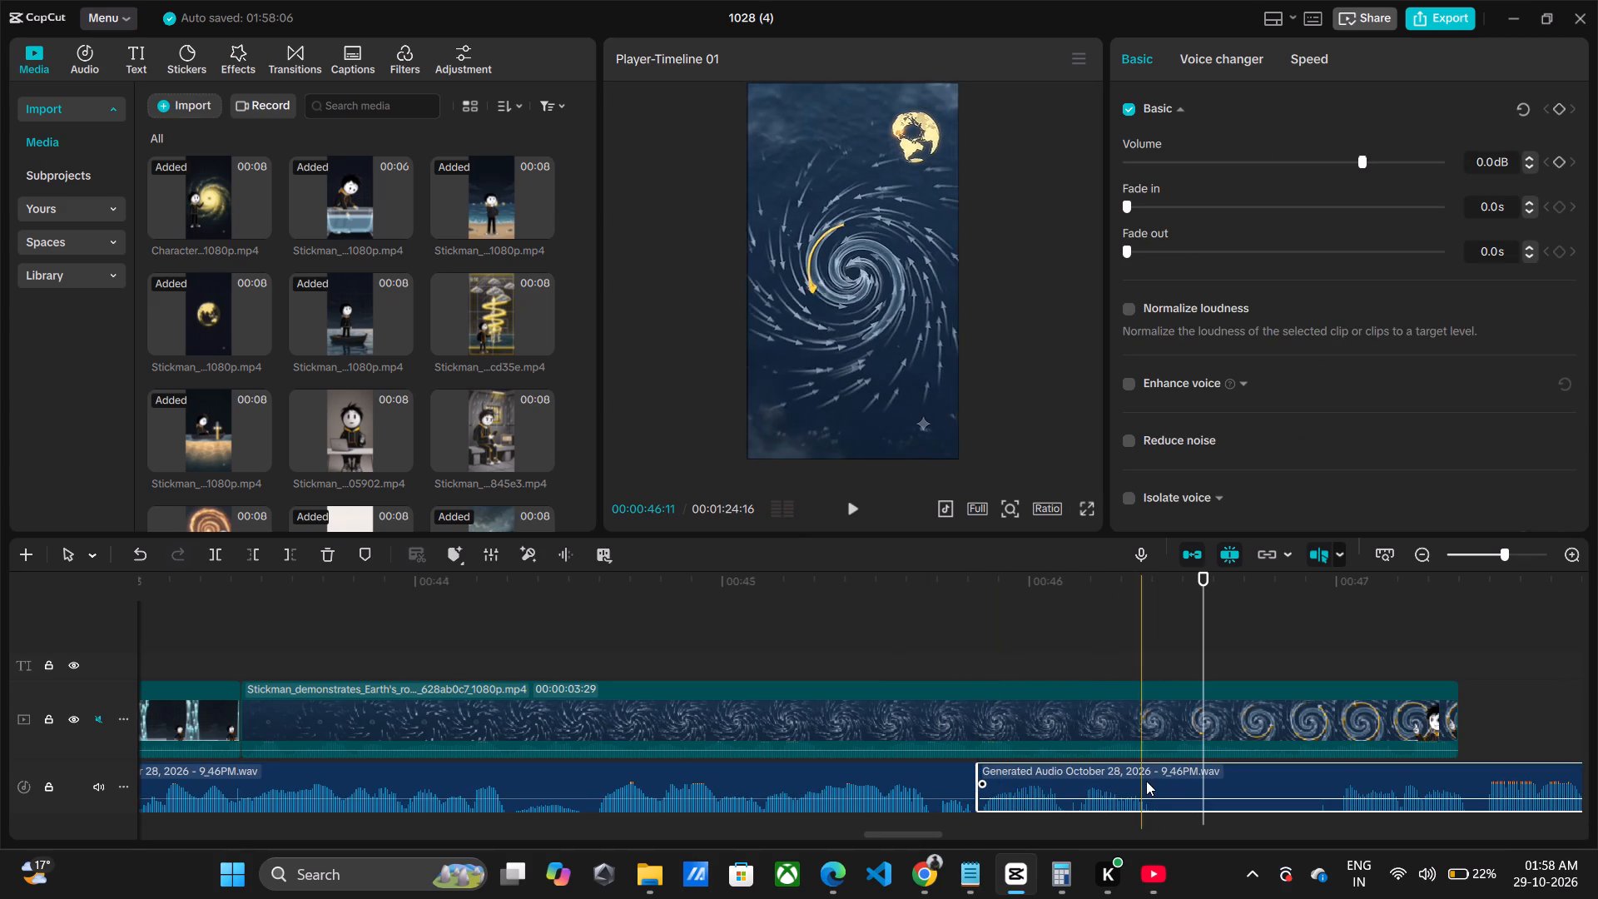
pyautogui.click(1150, 781)
pyautogui.hotkey('ctrl', 'b')
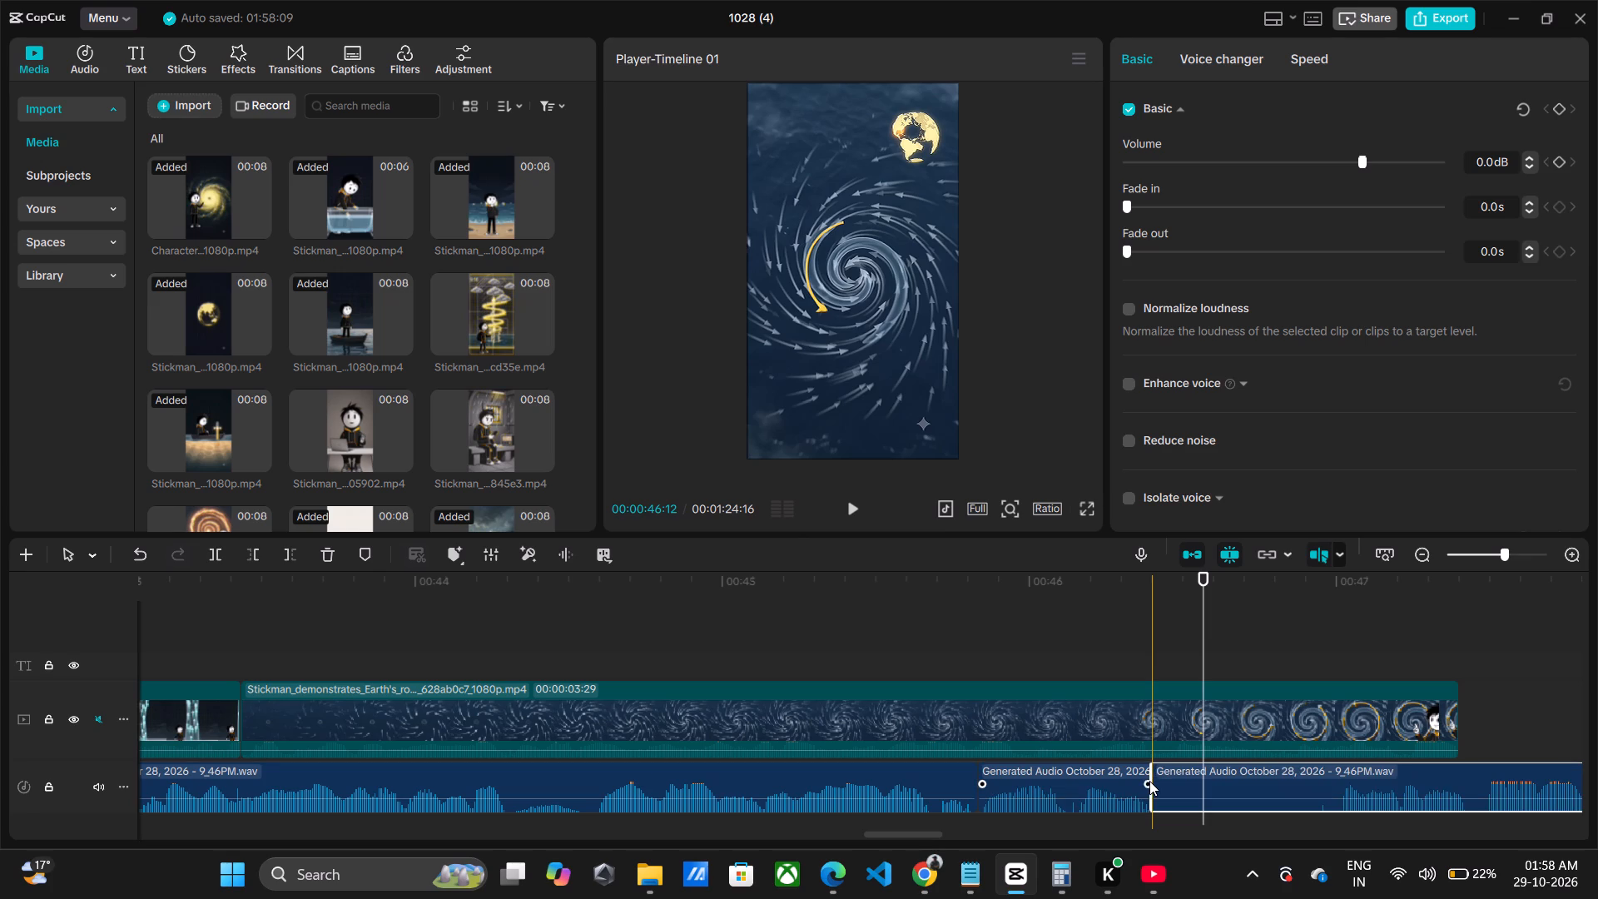
pyautogui.moveTo(1146, 778); pyautogui.dragTo(1154, 778)
pyautogui.moveTo(1154, 775); pyautogui.dragTo(1318, 809)
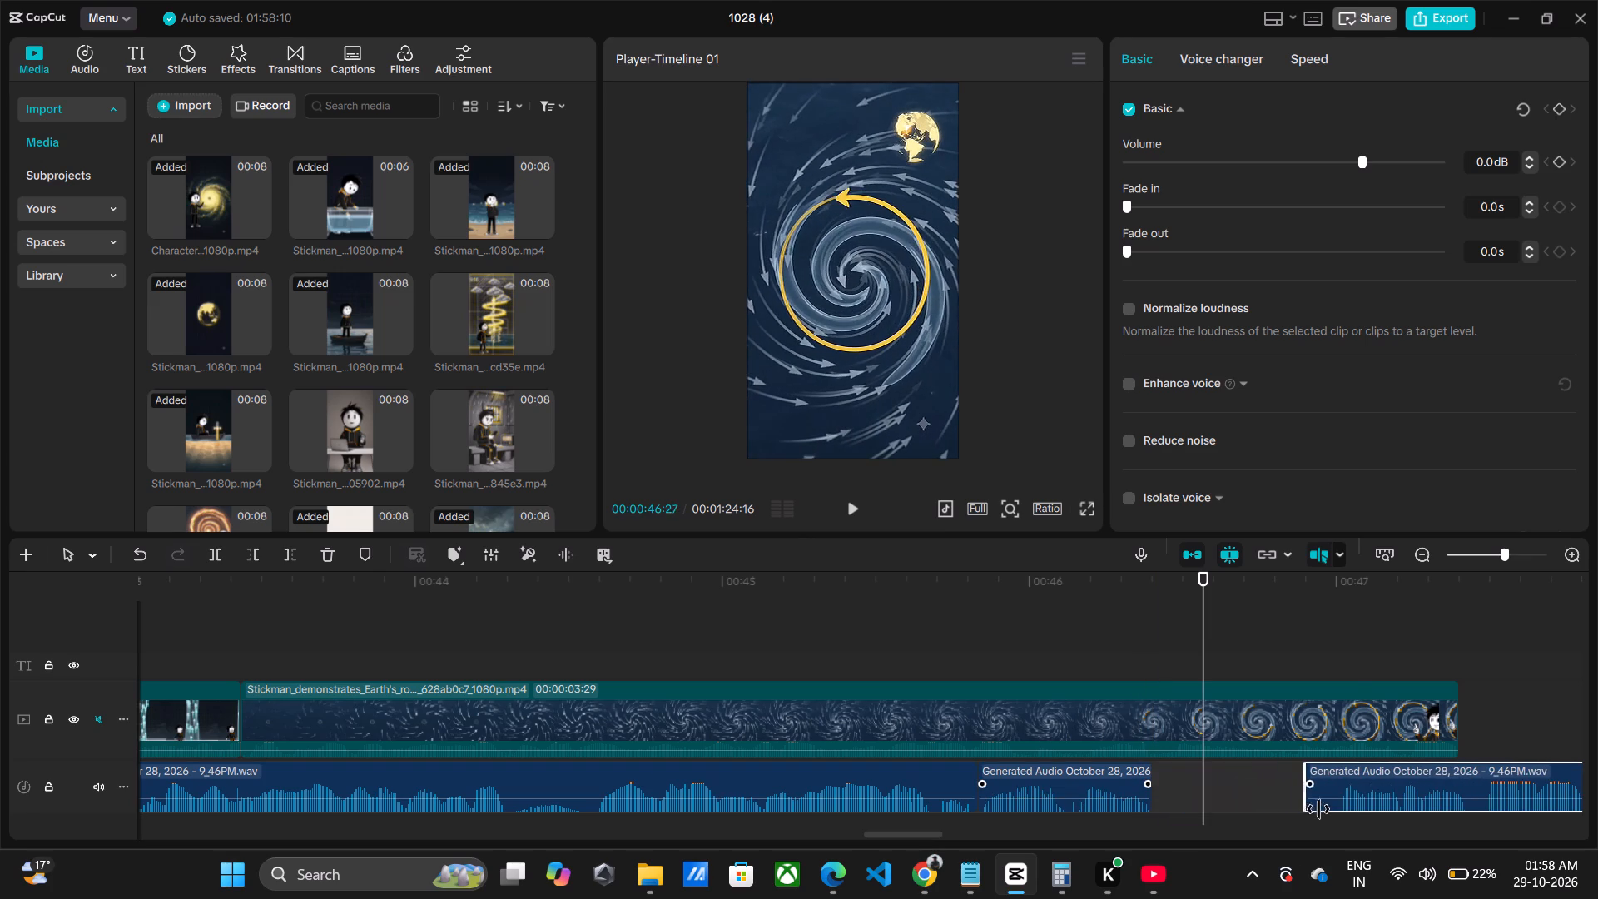
pyautogui.moveTo(1318, 809); pyautogui.dragTo(1323, 806)
pyautogui.moveTo(1354, 777); pyautogui.dragTo(1189, 787)
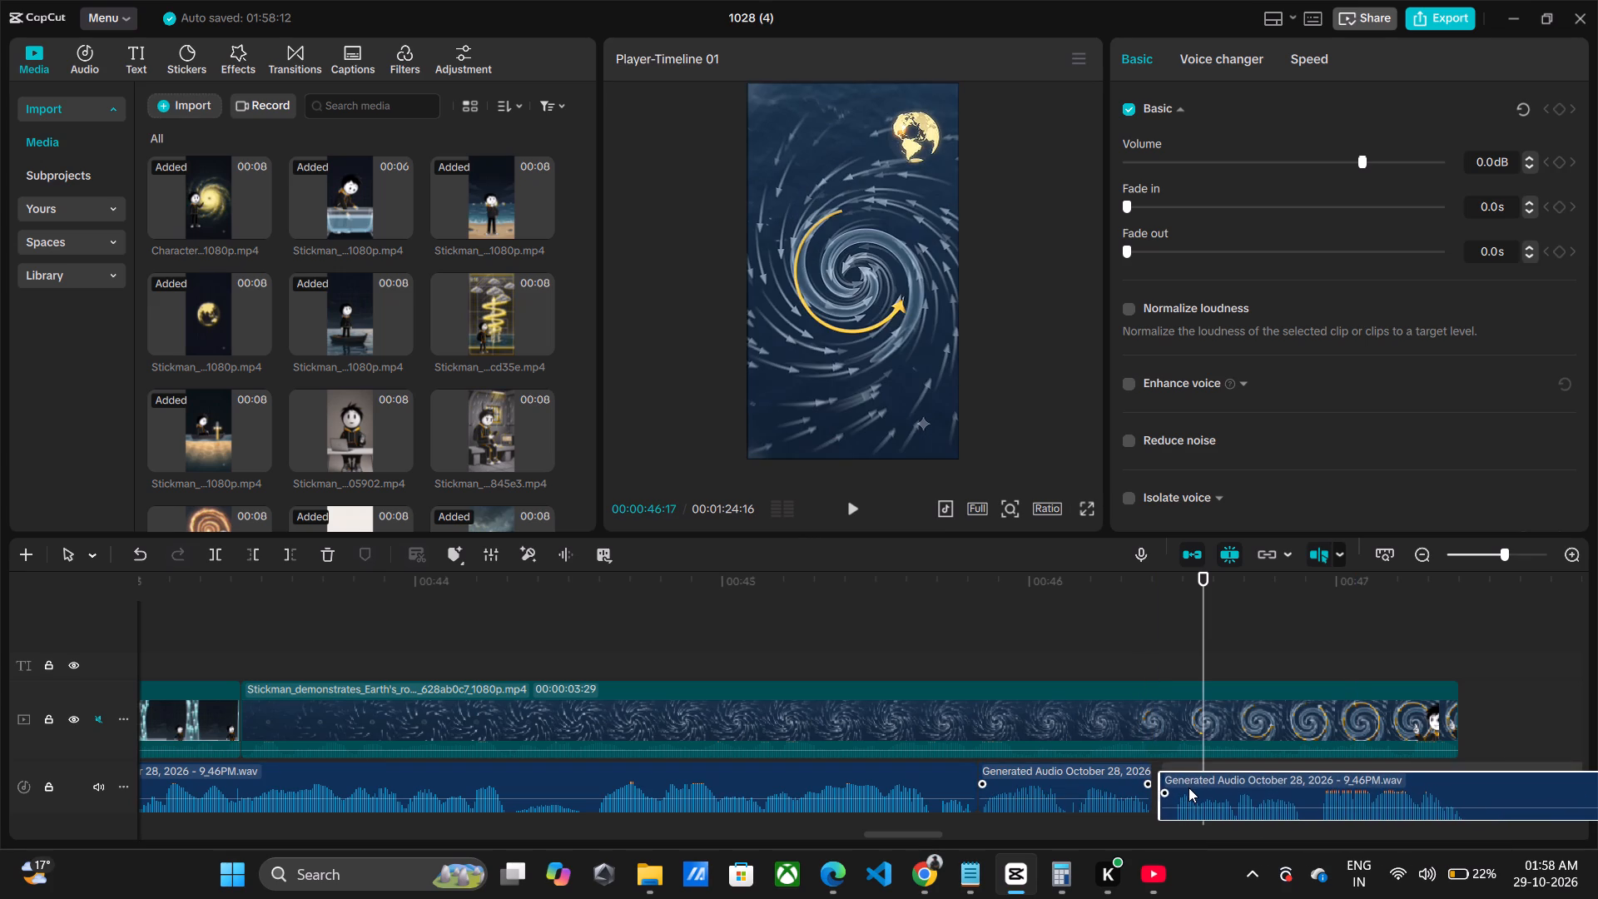
pyautogui.moveTo(1189, 787); pyautogui.dragTo(1184, 787)
# Split the Earth's rotation clip at about 00:00:46:16 and slow its second part to 0.80x speed.
pyautogui.click(842, 664)
pyautogui.press('space')
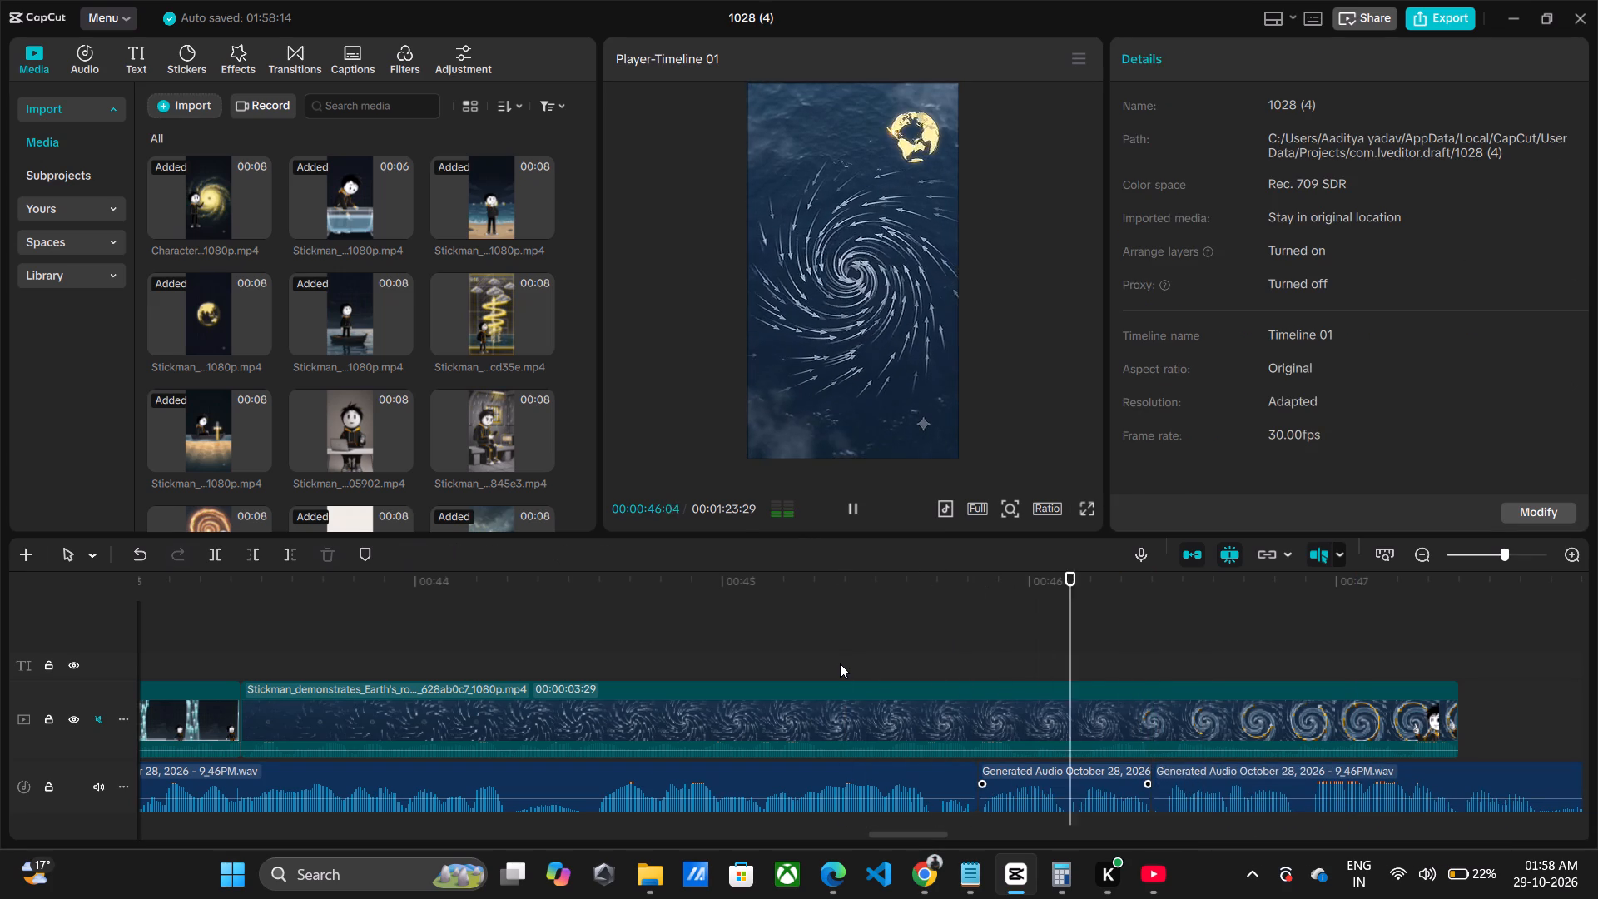
pyautogui.press('space')
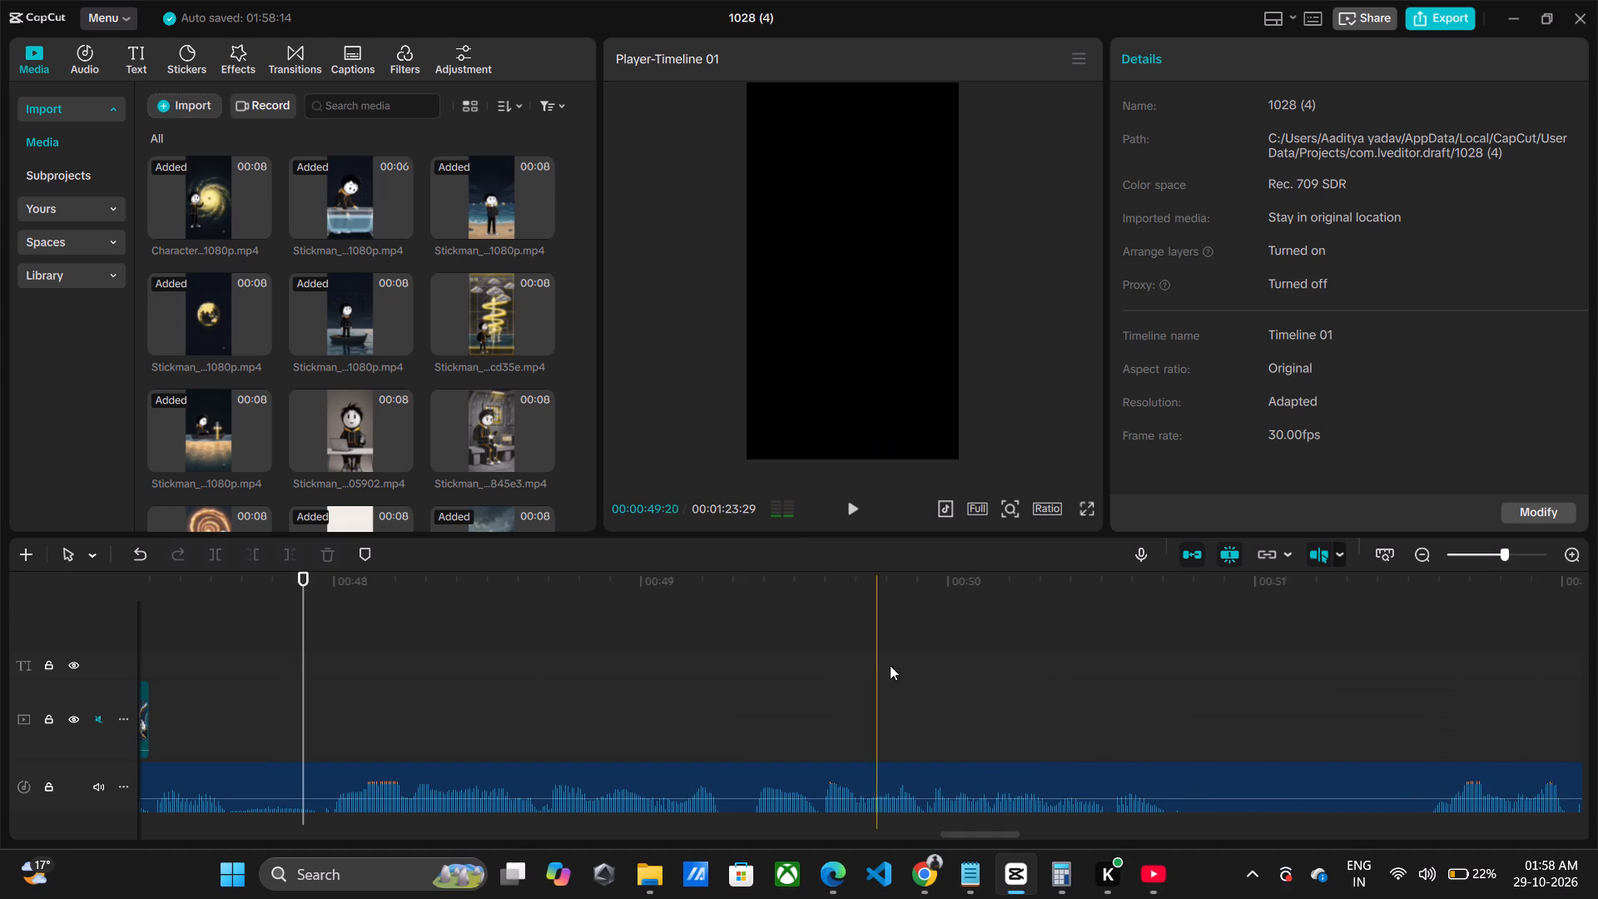
pyautogui.moveTo(198, 589); pyautogui.dragTo(177, 588)
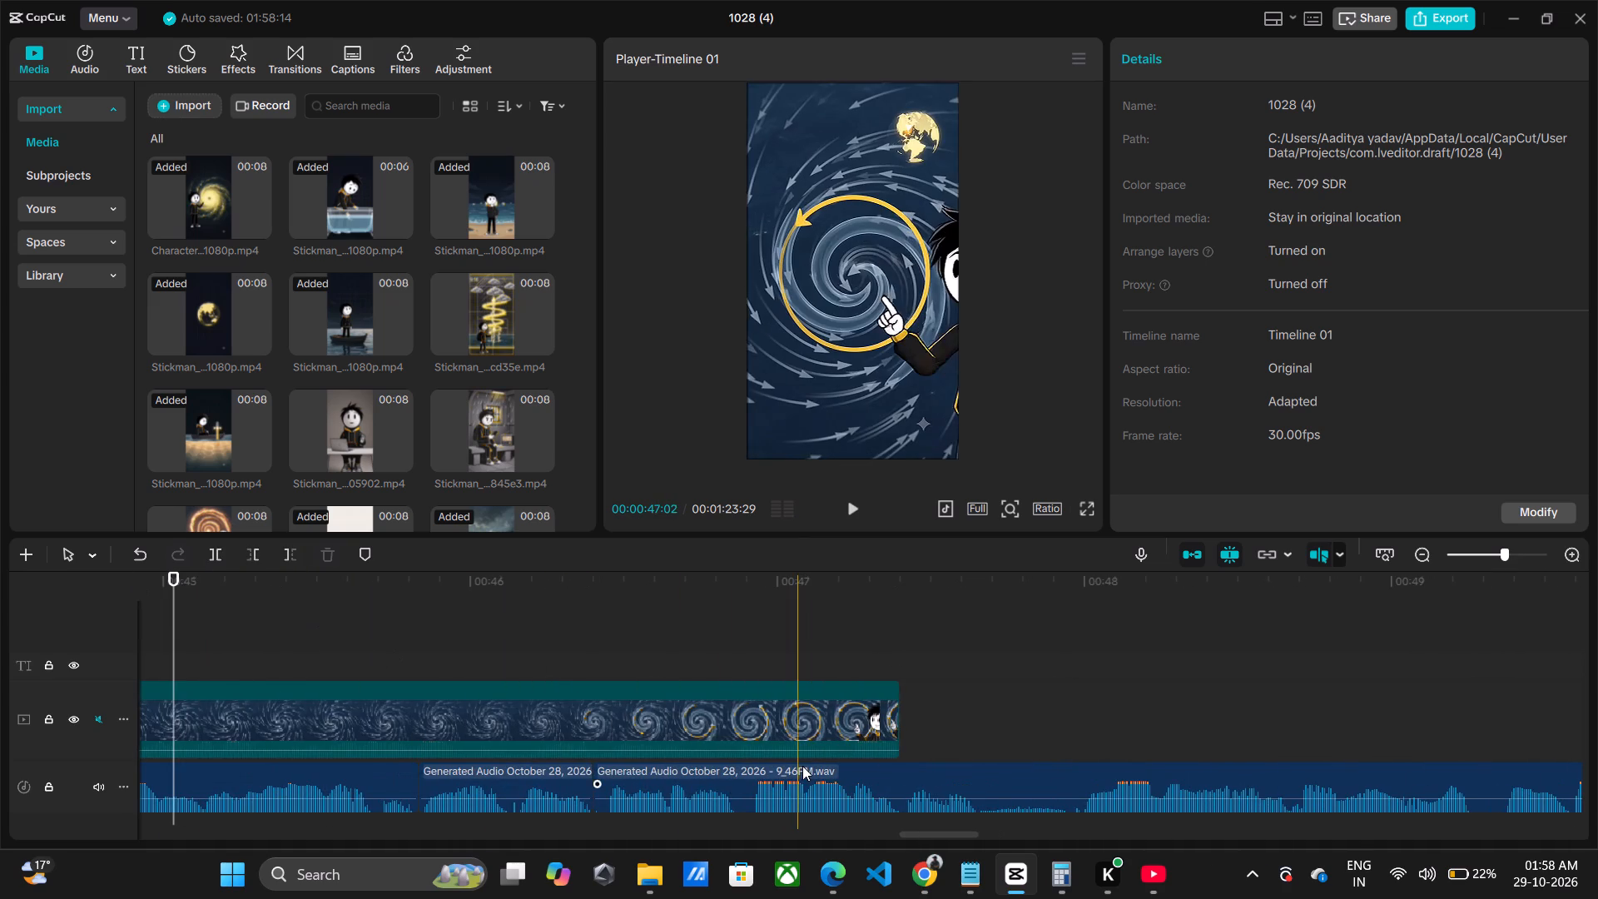
pyautogui.click(811, 748)
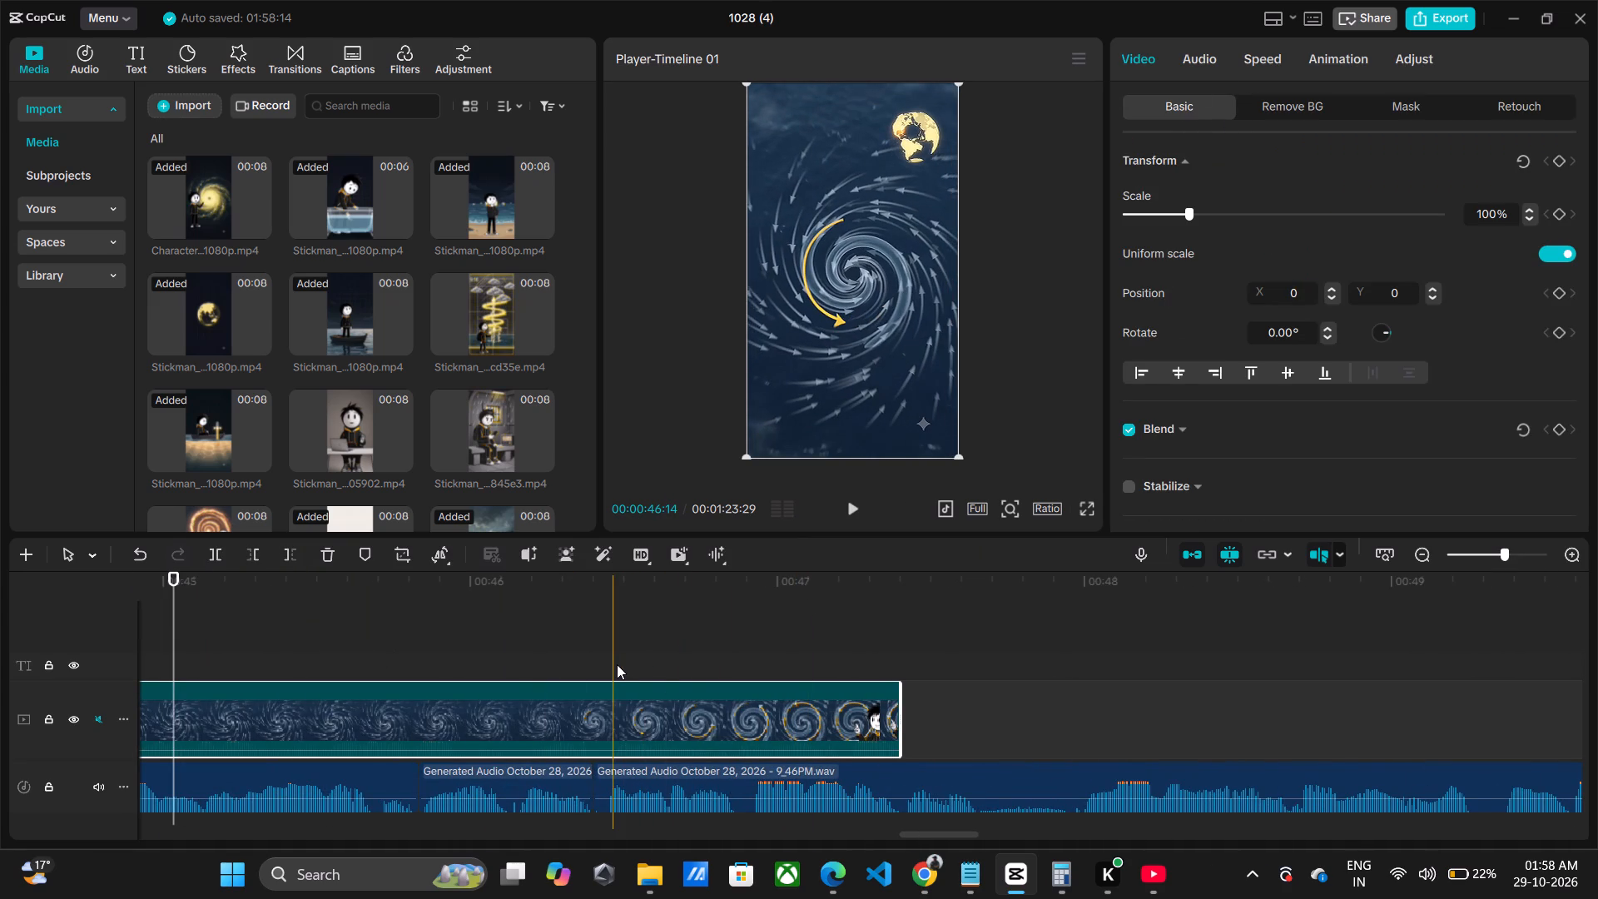
pyautogui.click(638, 738)
pyautogui.hotkey('ctrl', 'b')
pyautogui.click(669, 720)
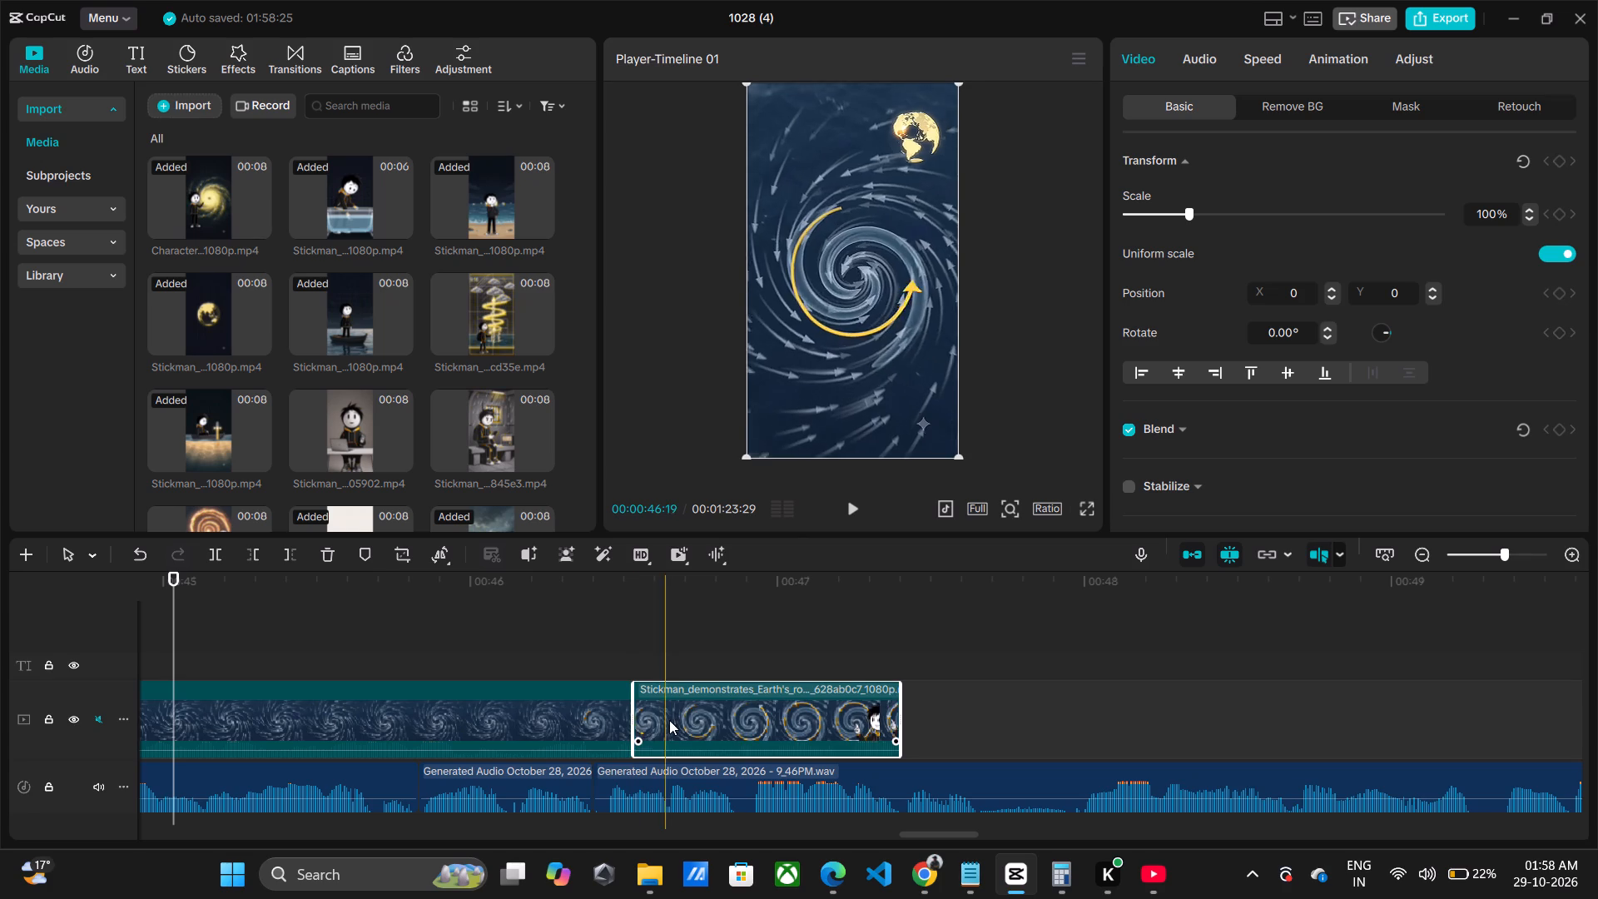
pyautogui.click(1253, 62)
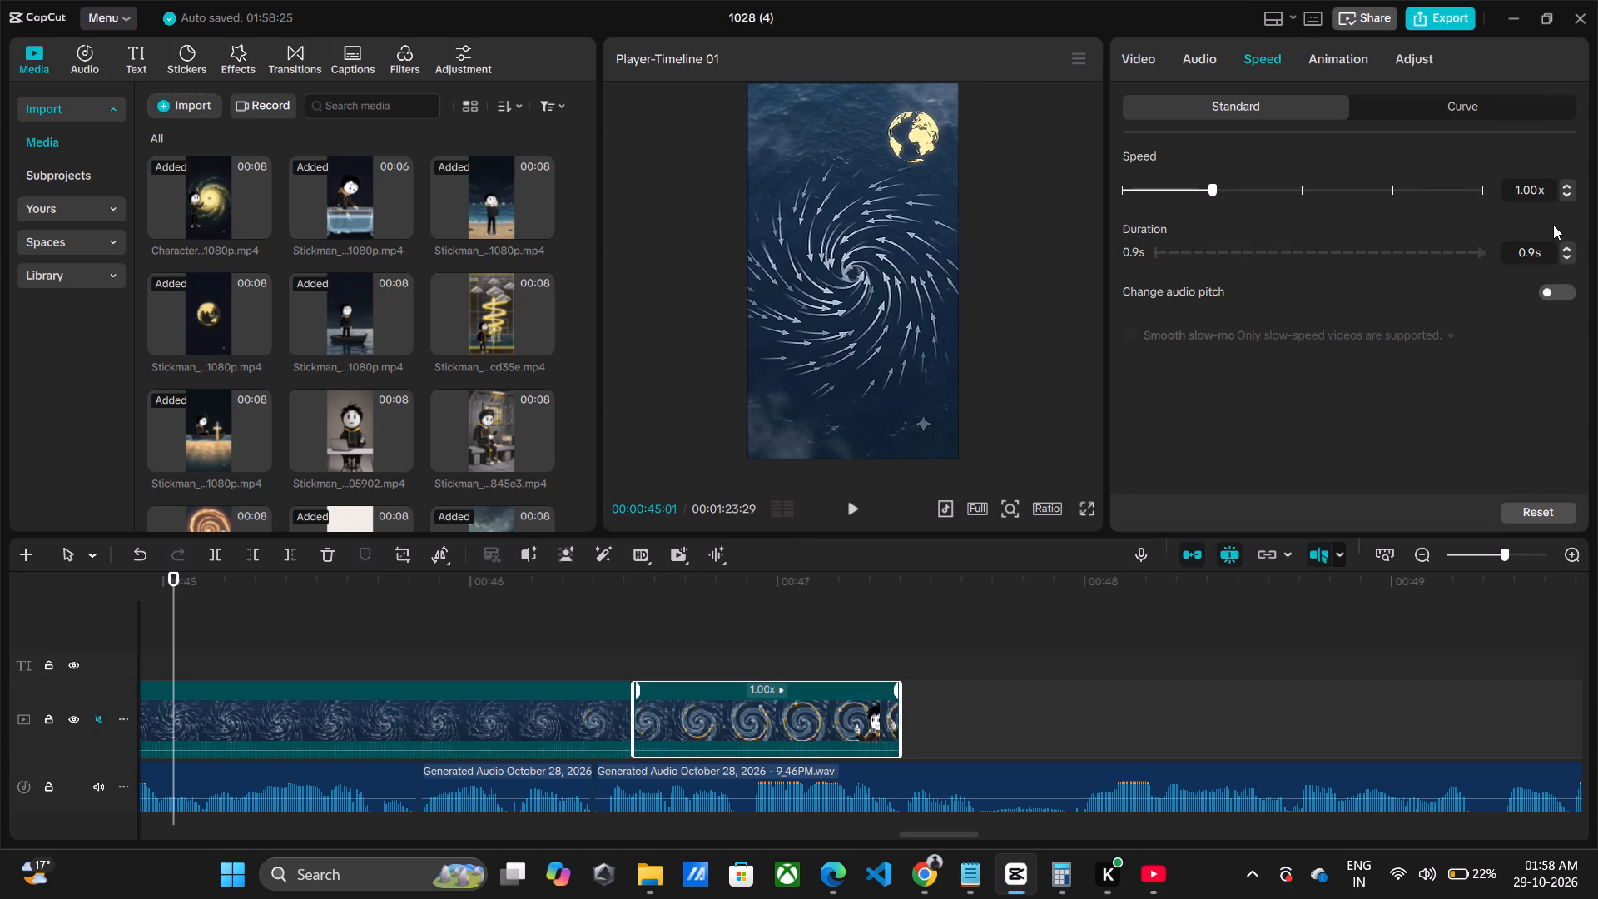
pyautogui.click(1563, 193)
pyautogui.click(1562, 192)
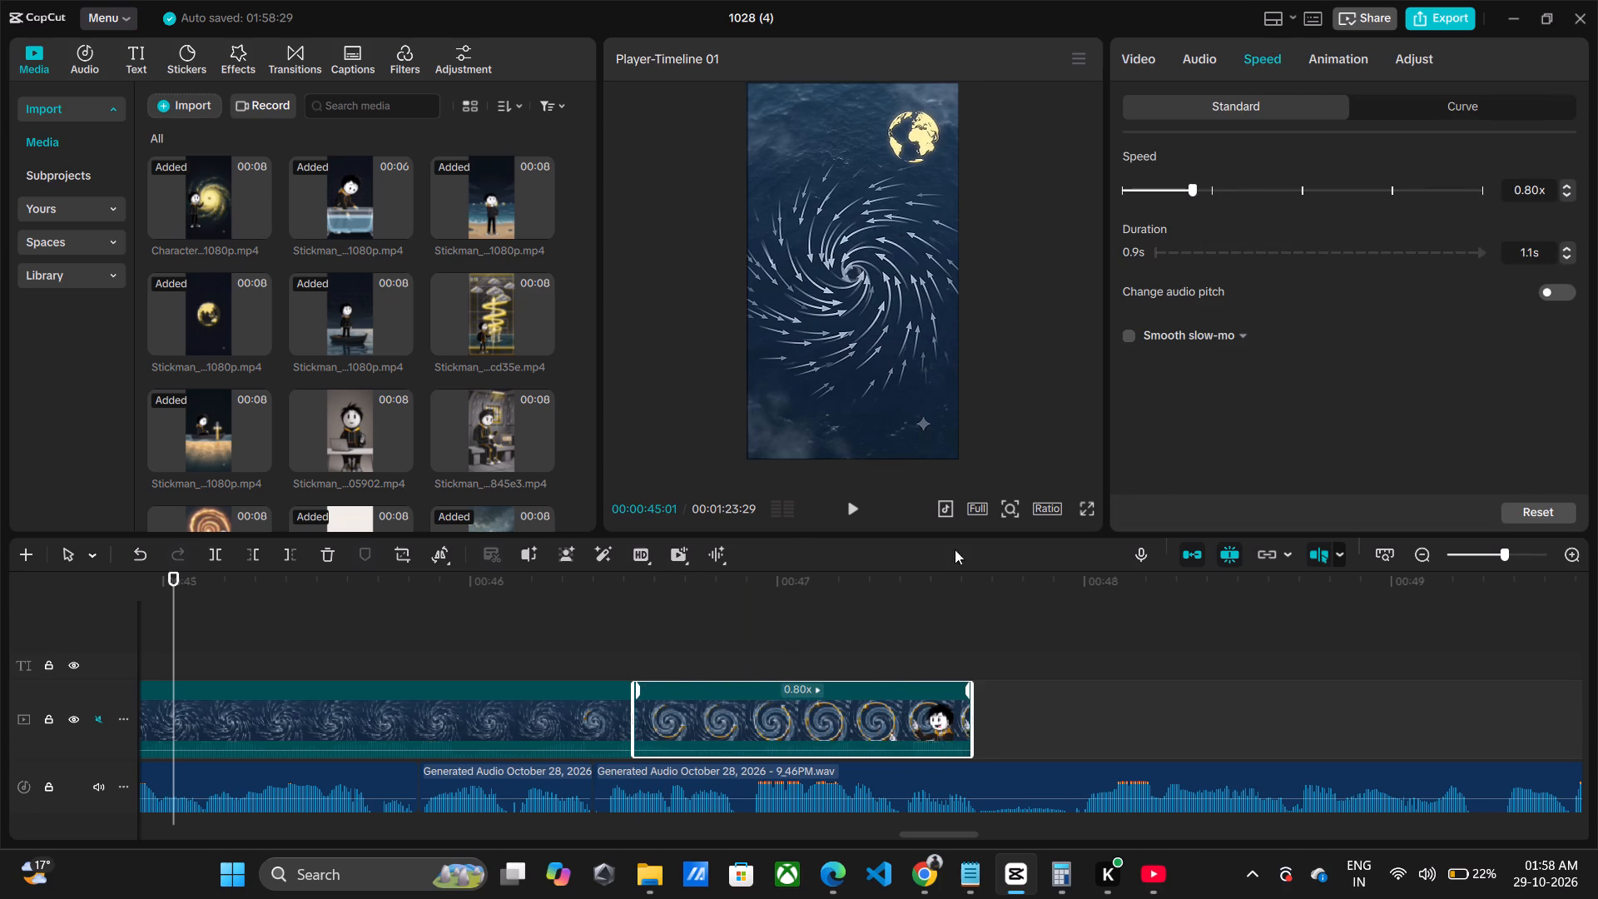
# Play the slowed part, then split the voiceover near its end at about 00:00:47:18, trim the following pause and close the gap.
pyautogui.click(546, 662)
pyautogui.press('space')
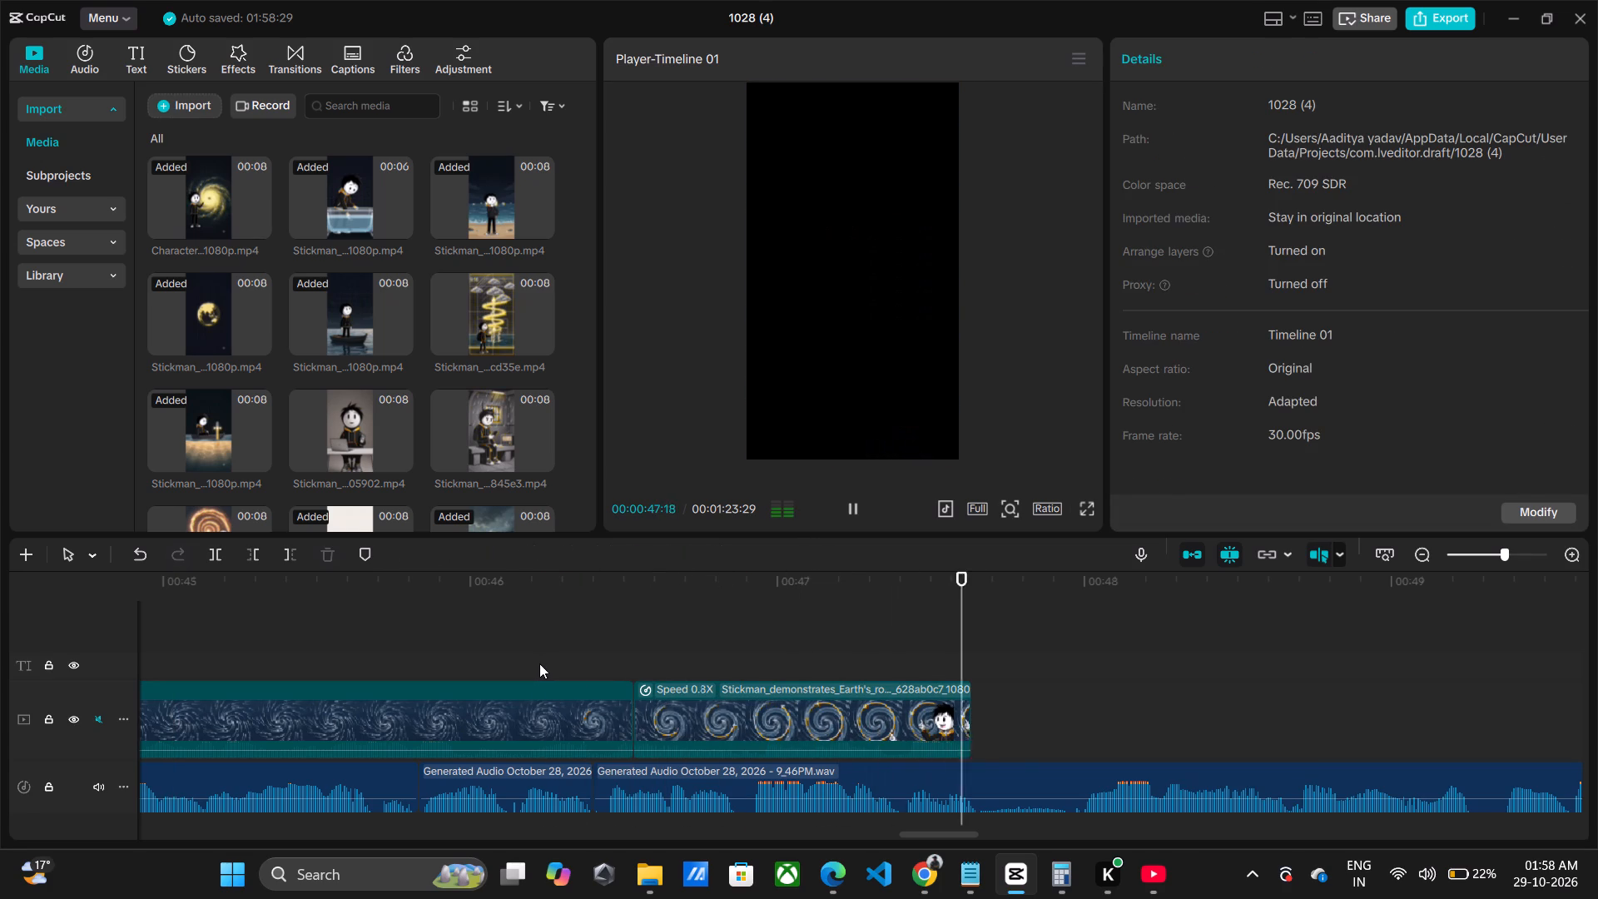
pyautogui.press('space')
pyautogui.click(573, 672)
pyautogui.press('space')
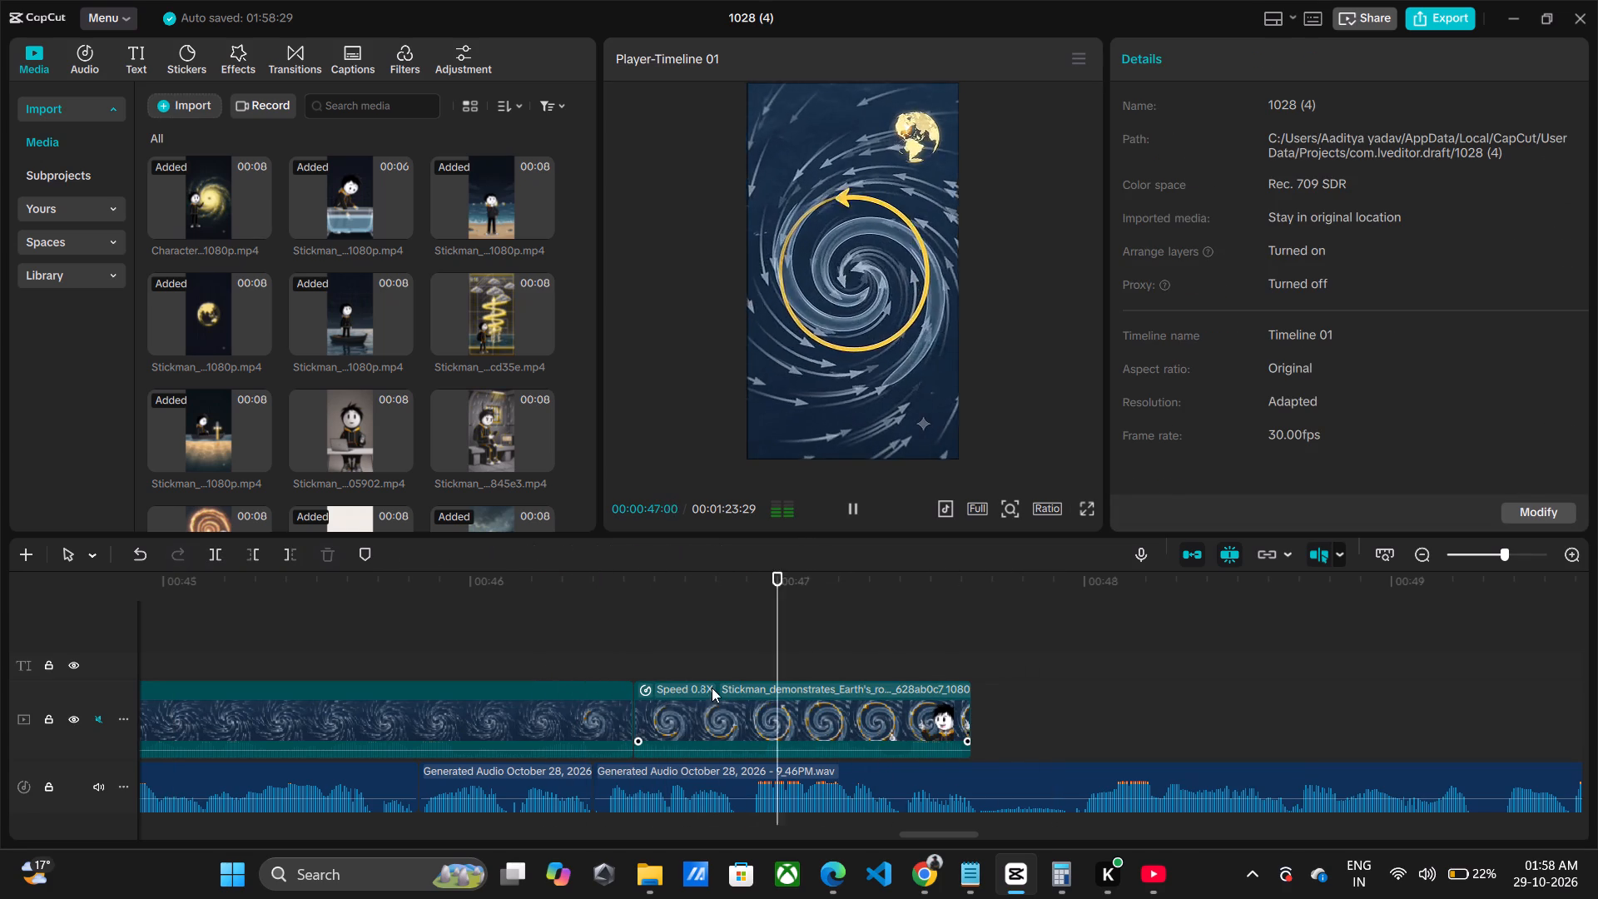
pyautogui.press('space')
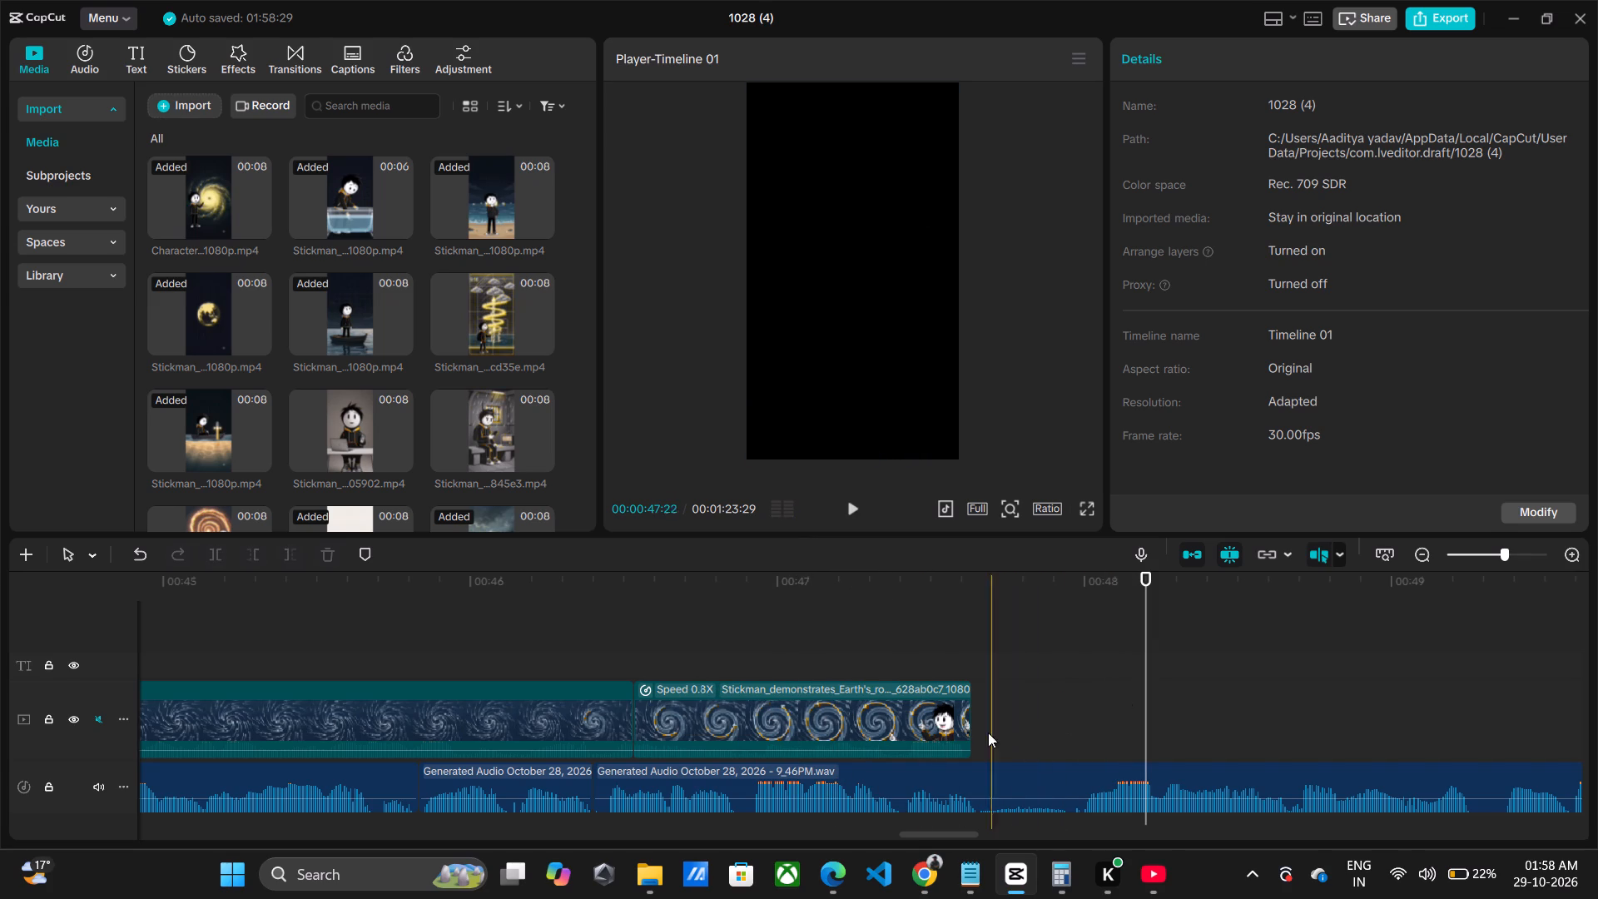
pyautogui.click(975, 771)
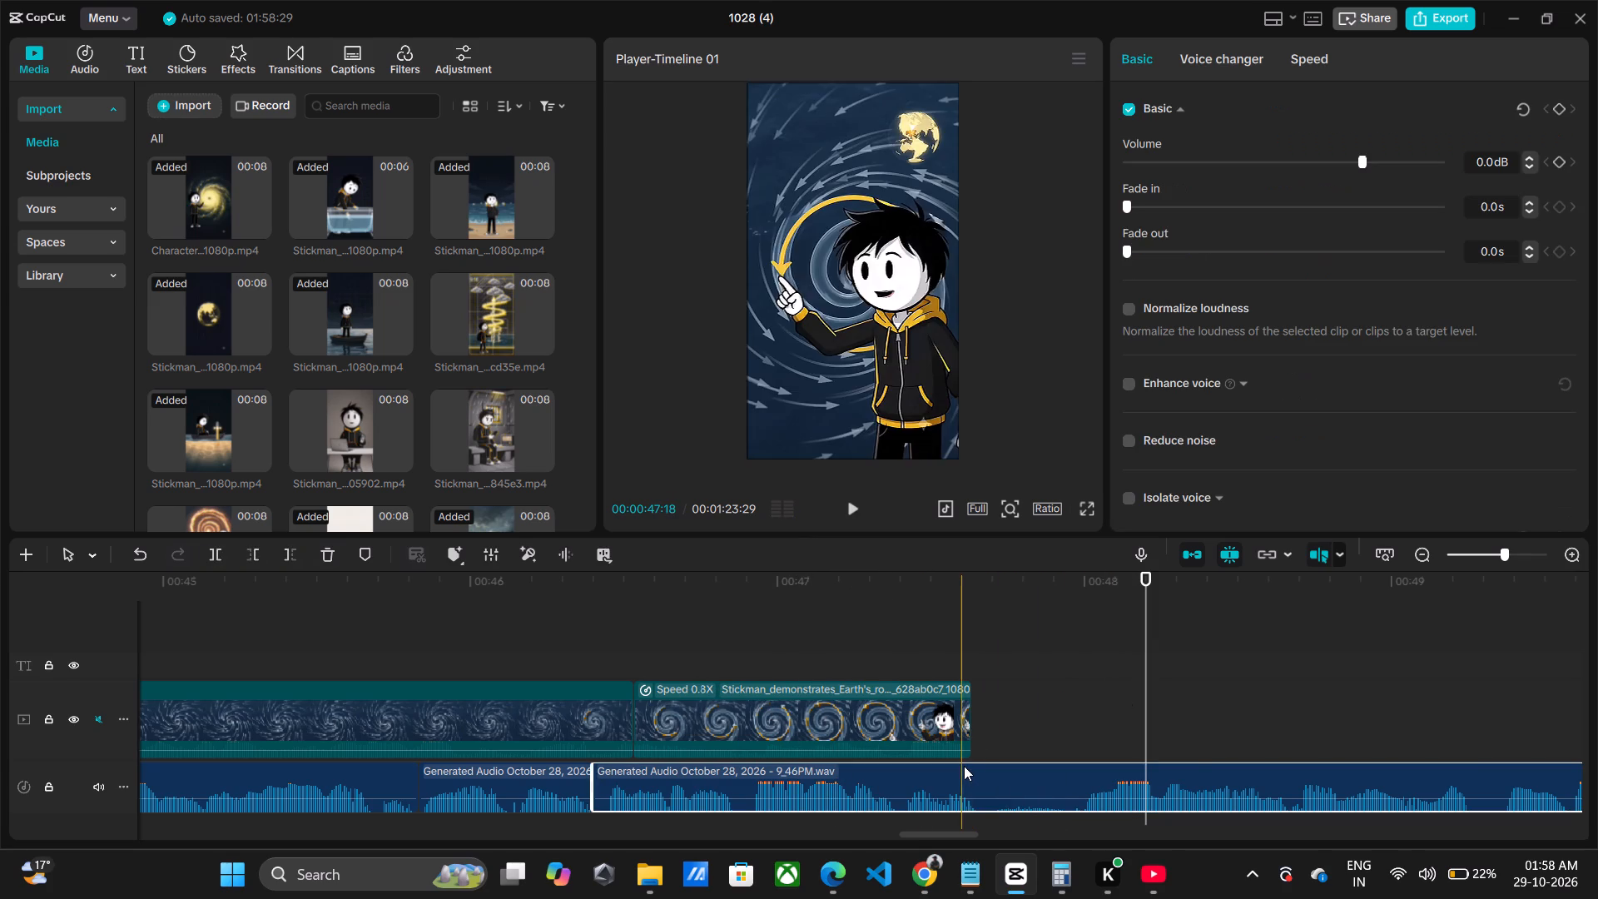
pyautogui.hotkey('ctrl', 'b')
pyautogui.moveTo(964, 767); pyautogui.dragTo(1077, 807)
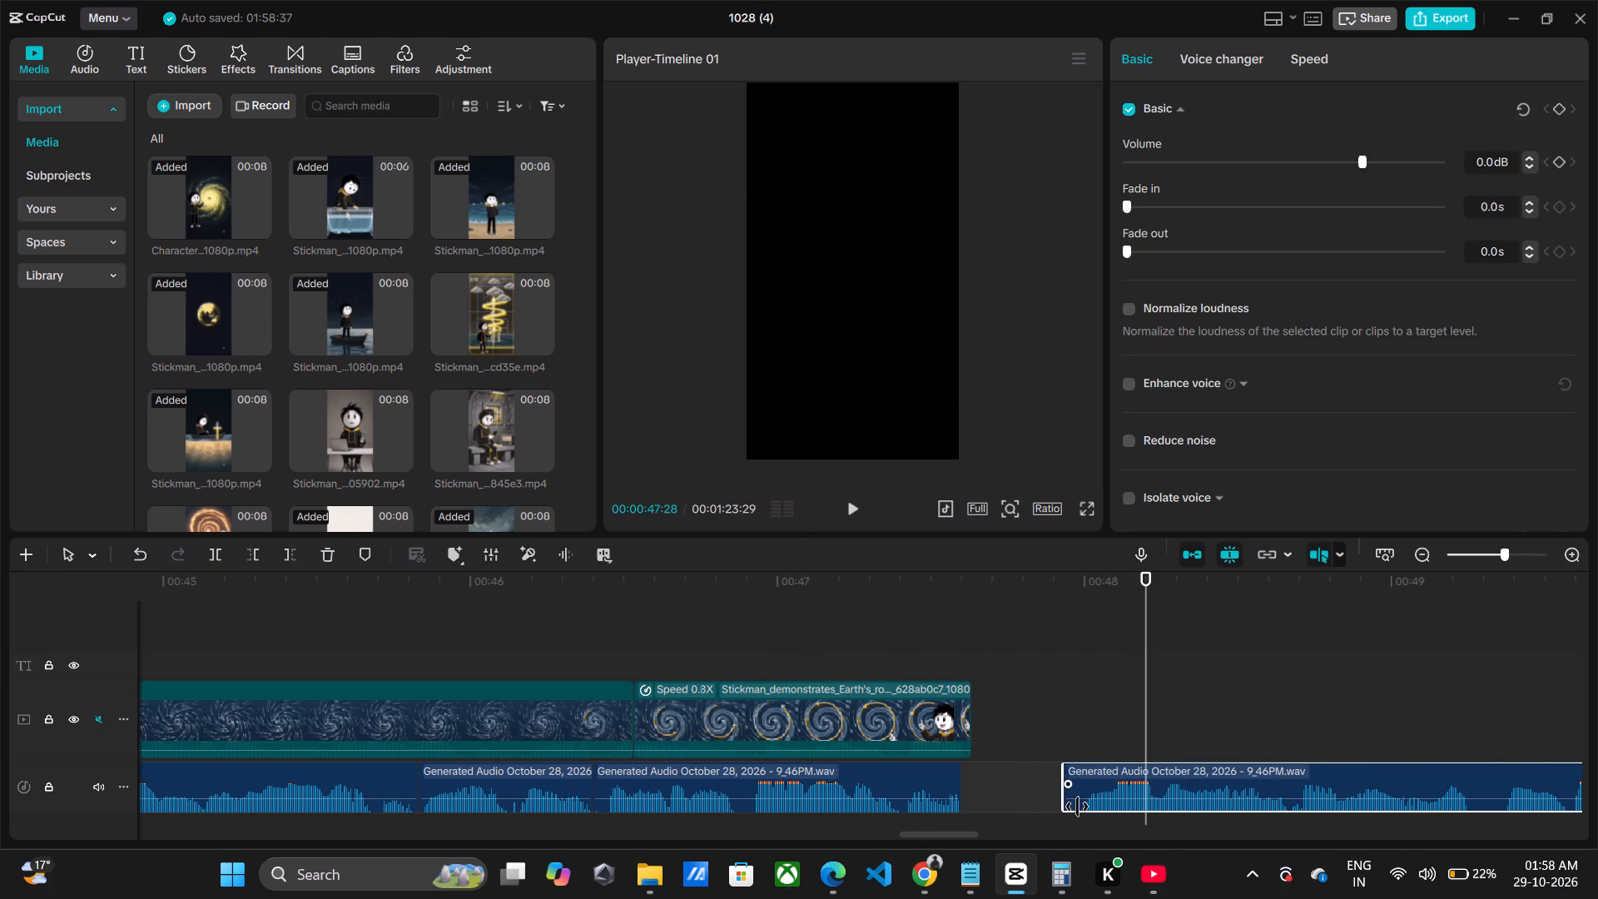
pyautogui.moveTo(1077, 807); pyautogui.dragTo(1072, 807)
pyautogui.moveTo(1104, 772); pyautogui.dragTo(986, 782)
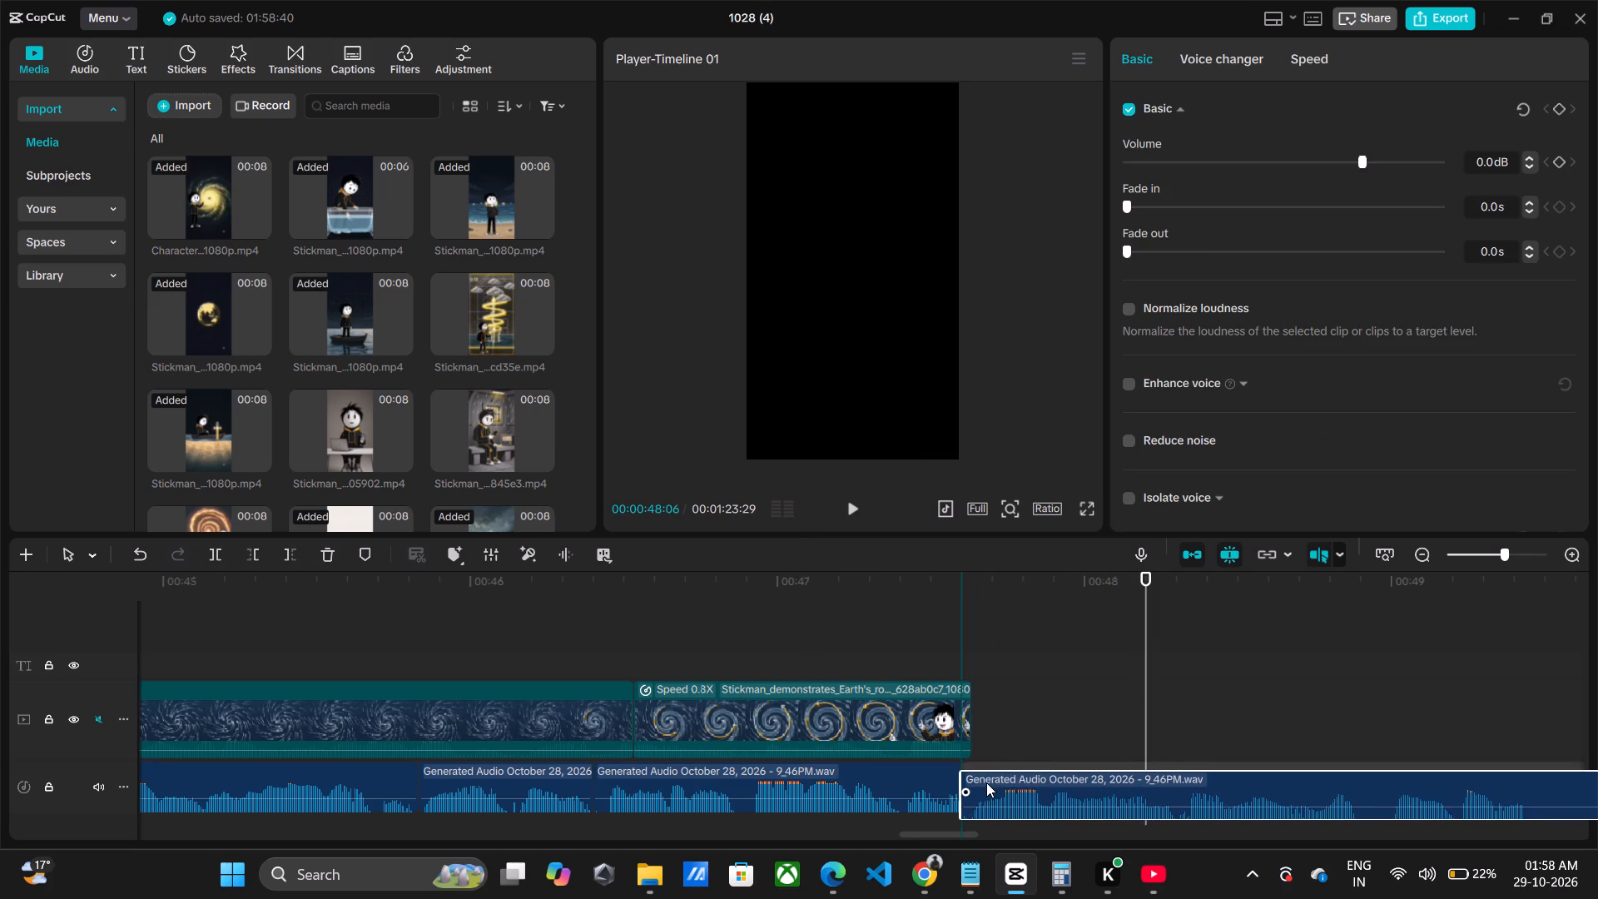
pyautogui.moveTo(986, 782); pyautogui.dragTo(986, 784)
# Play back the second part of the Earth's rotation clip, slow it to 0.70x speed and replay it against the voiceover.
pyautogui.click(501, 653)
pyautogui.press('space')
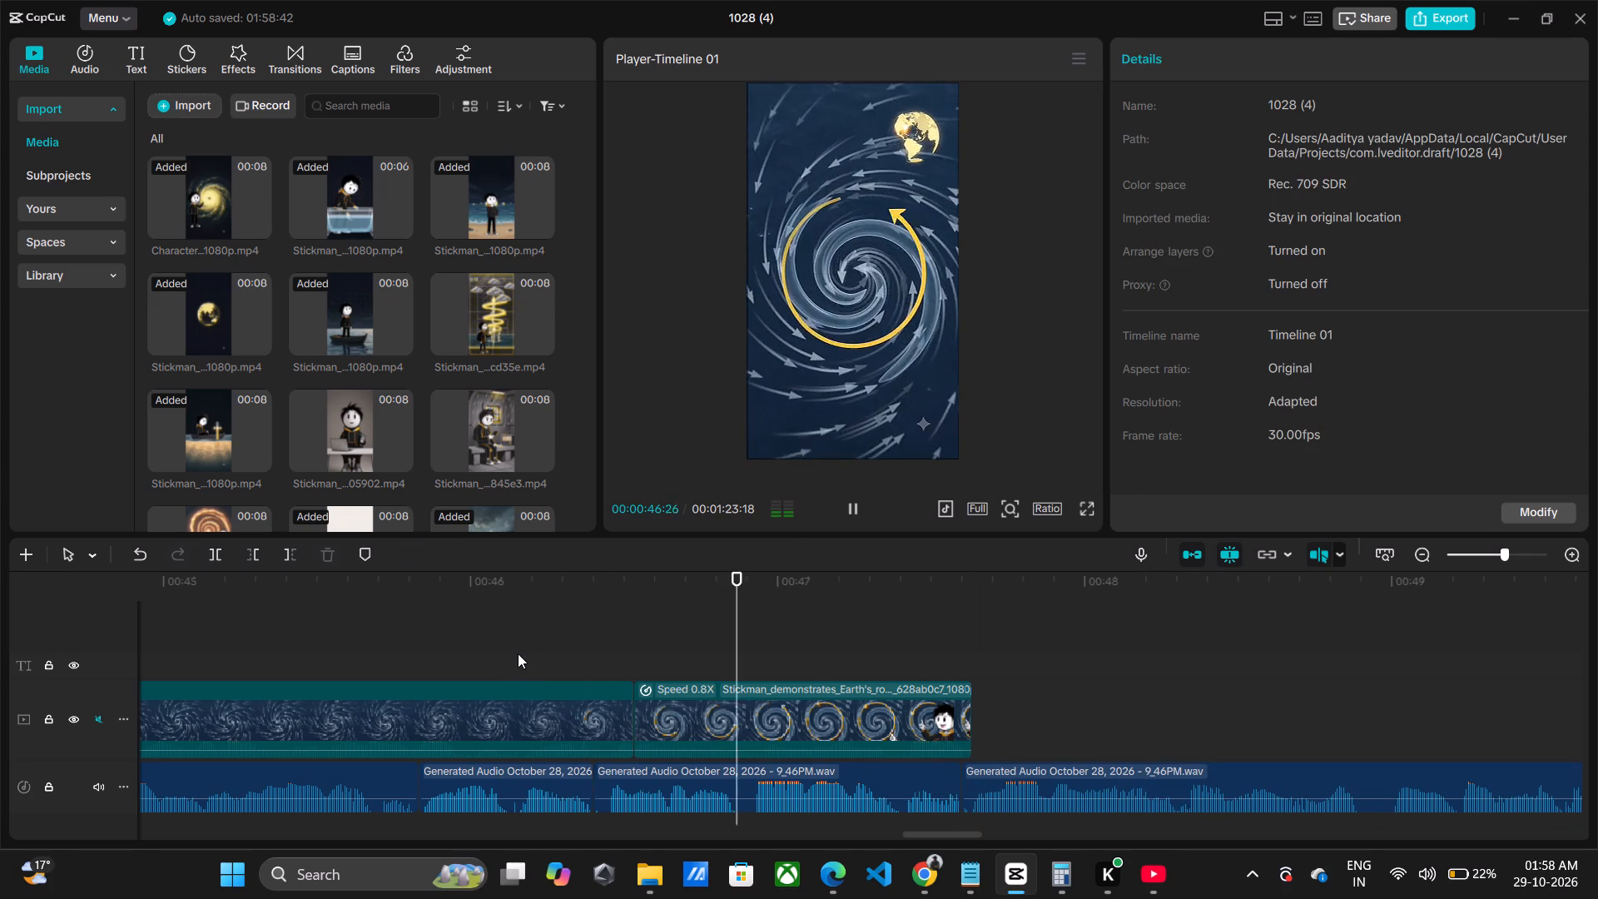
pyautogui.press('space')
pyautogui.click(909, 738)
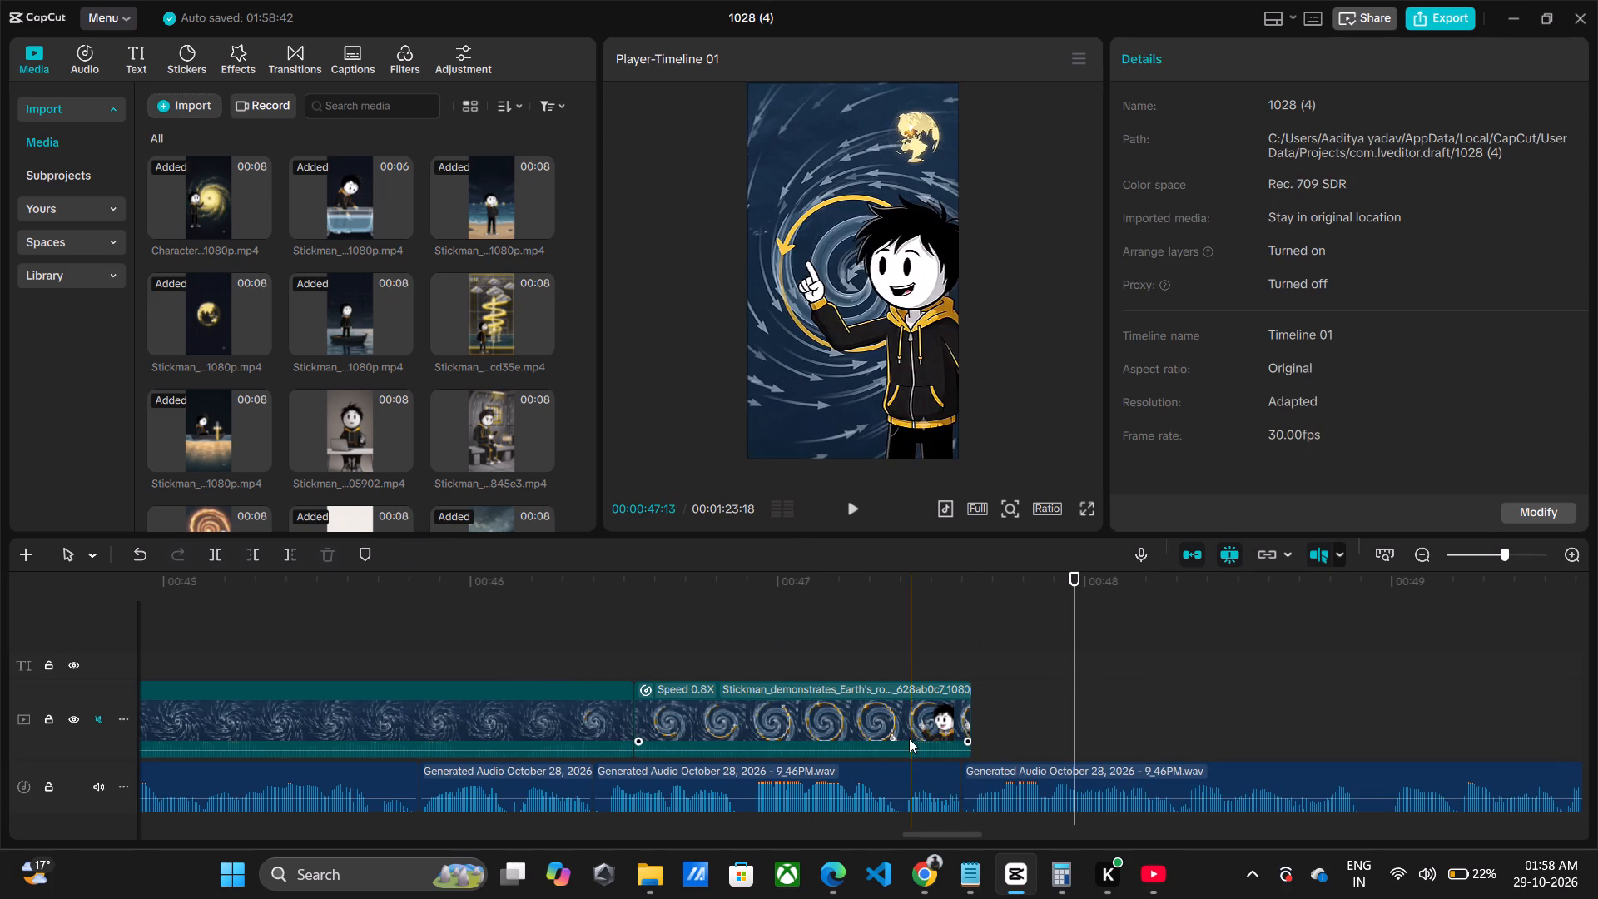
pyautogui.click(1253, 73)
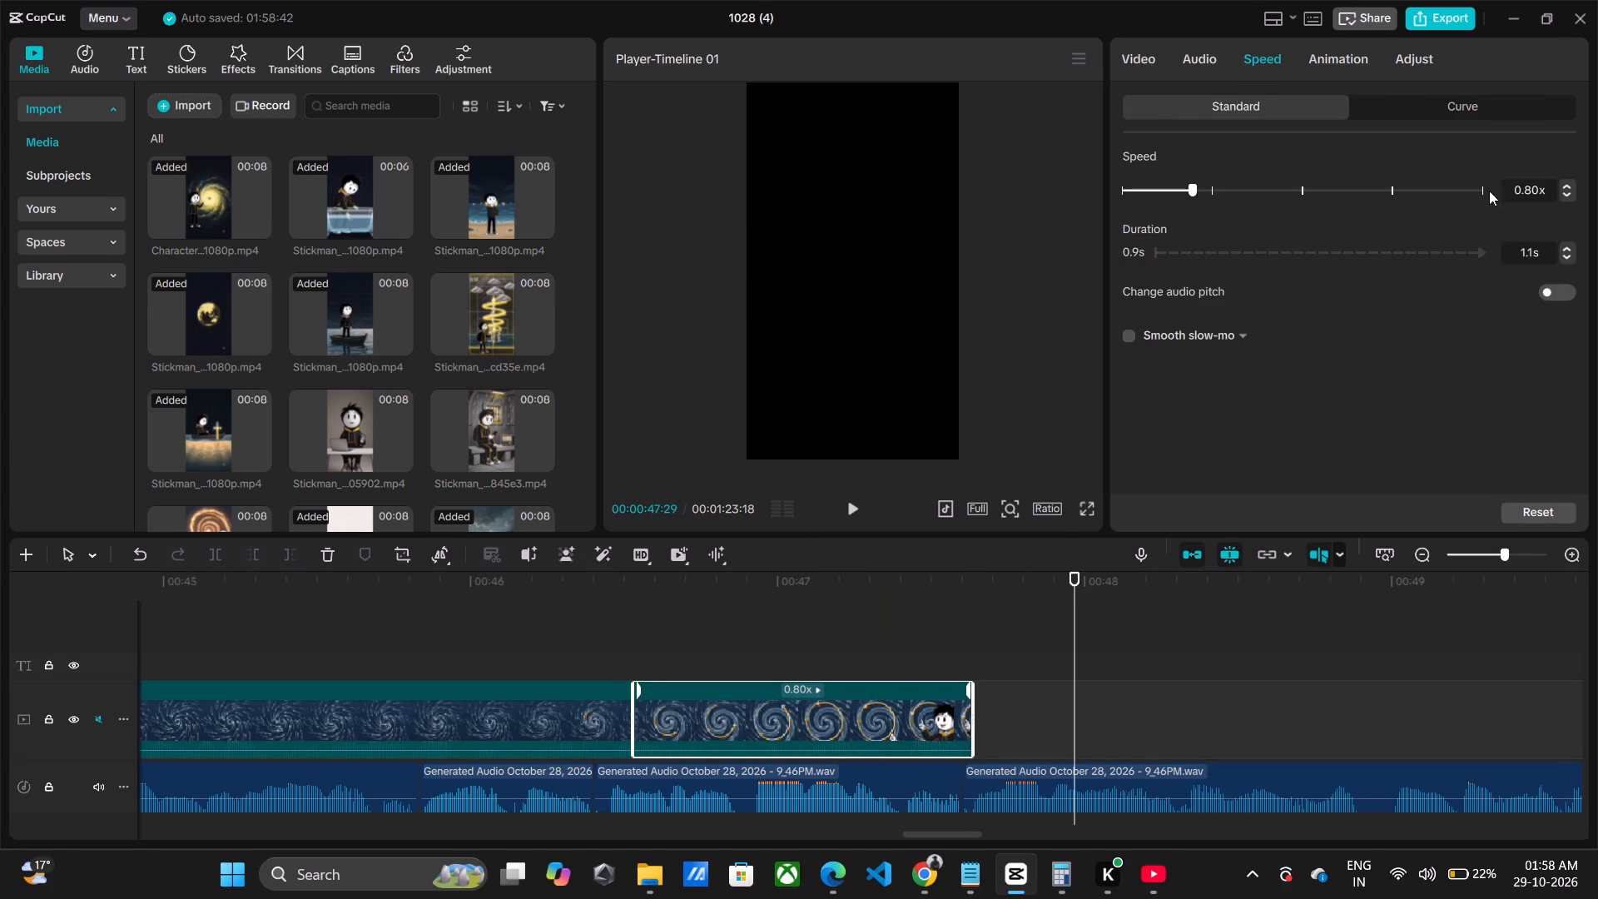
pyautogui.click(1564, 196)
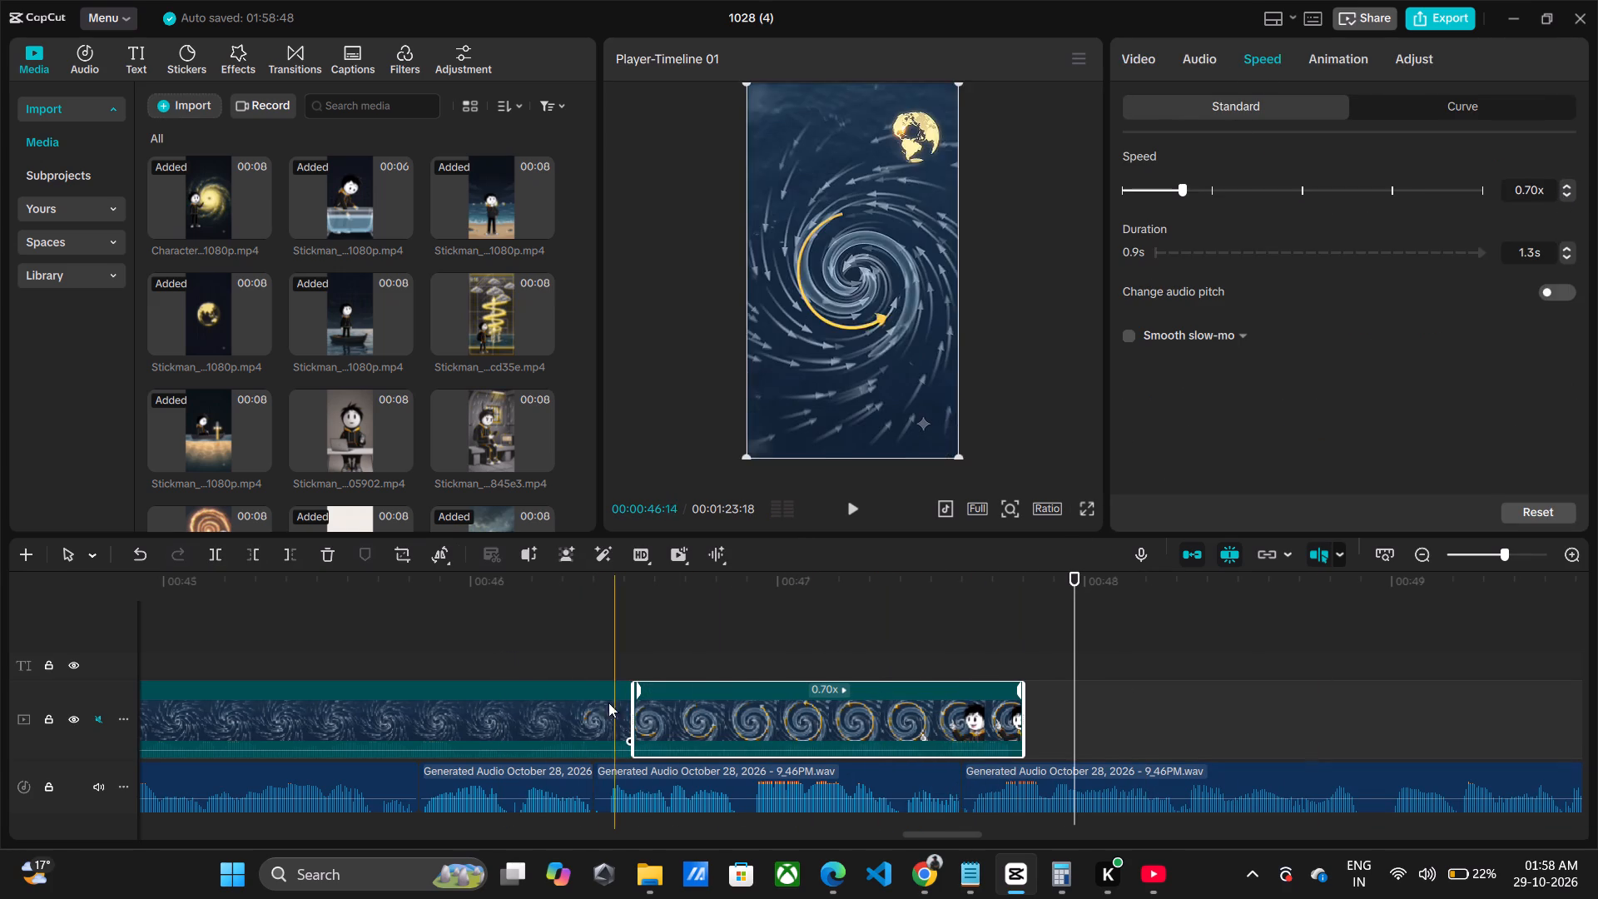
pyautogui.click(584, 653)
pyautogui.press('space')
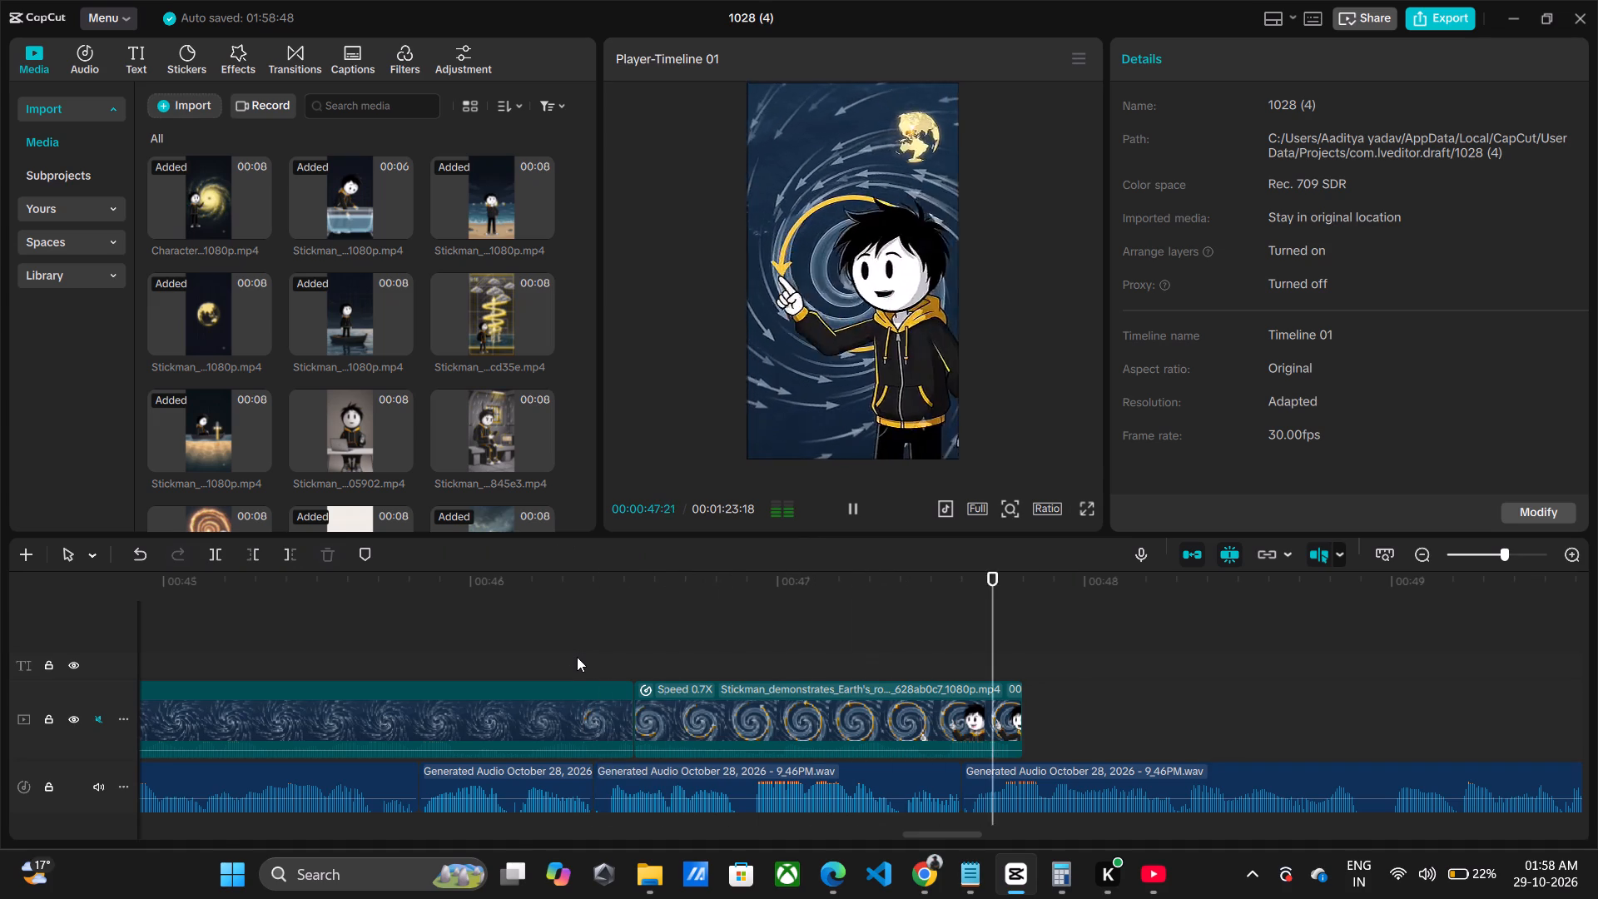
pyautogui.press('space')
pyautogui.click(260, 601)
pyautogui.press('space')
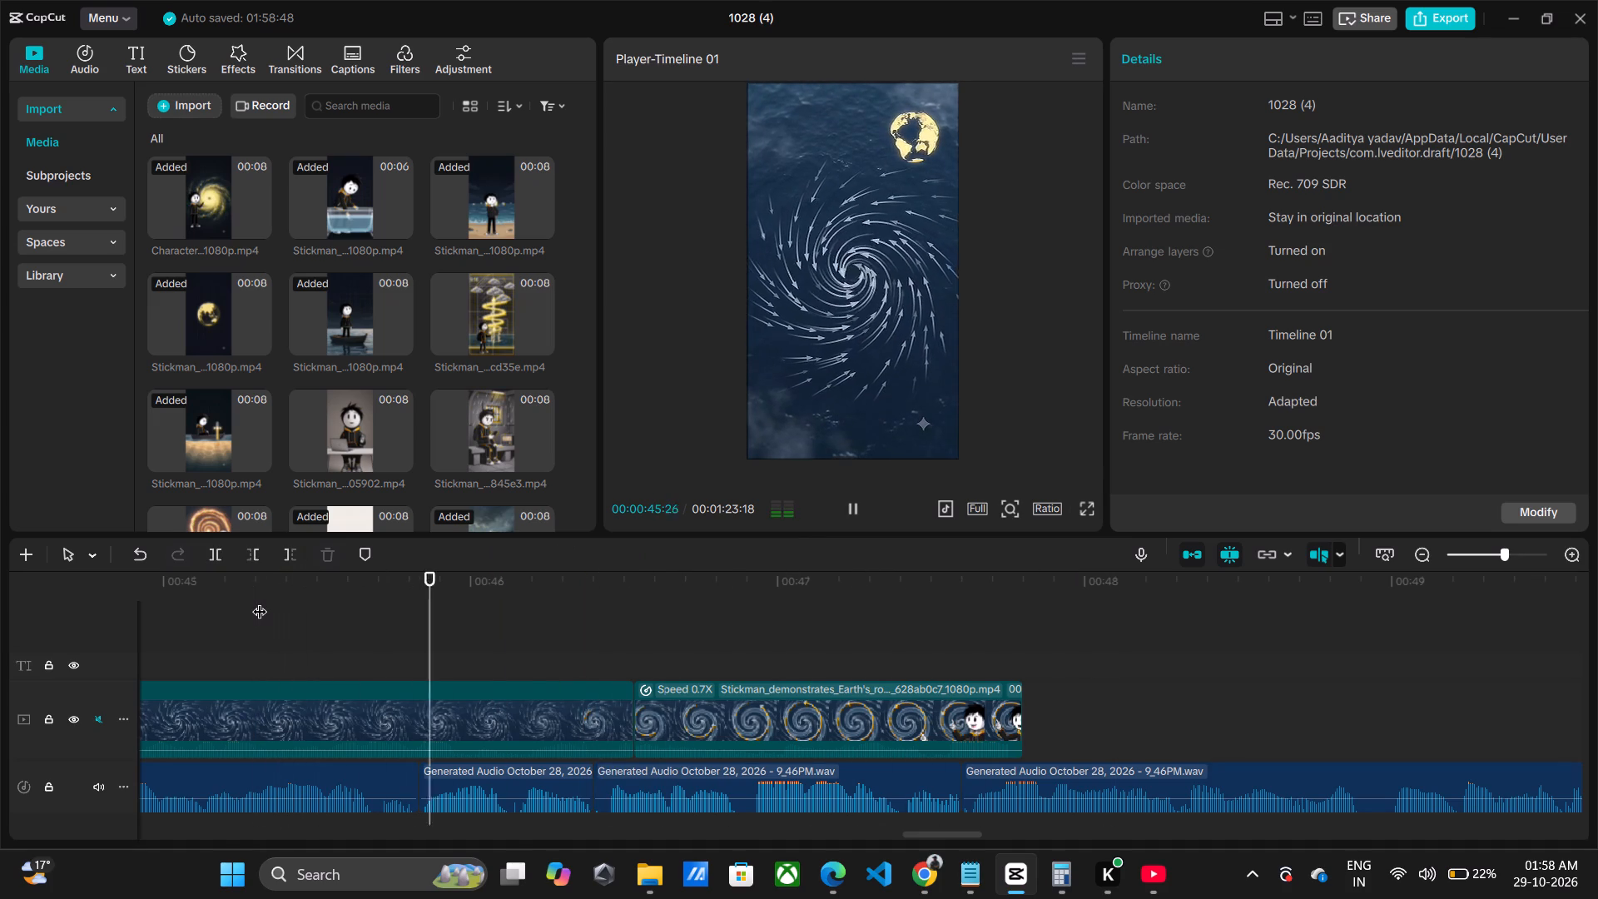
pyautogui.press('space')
# Slow the last part of the Earth's rotation clip to 0.60x speed and play it back.
pyautogui.click(735, 720)
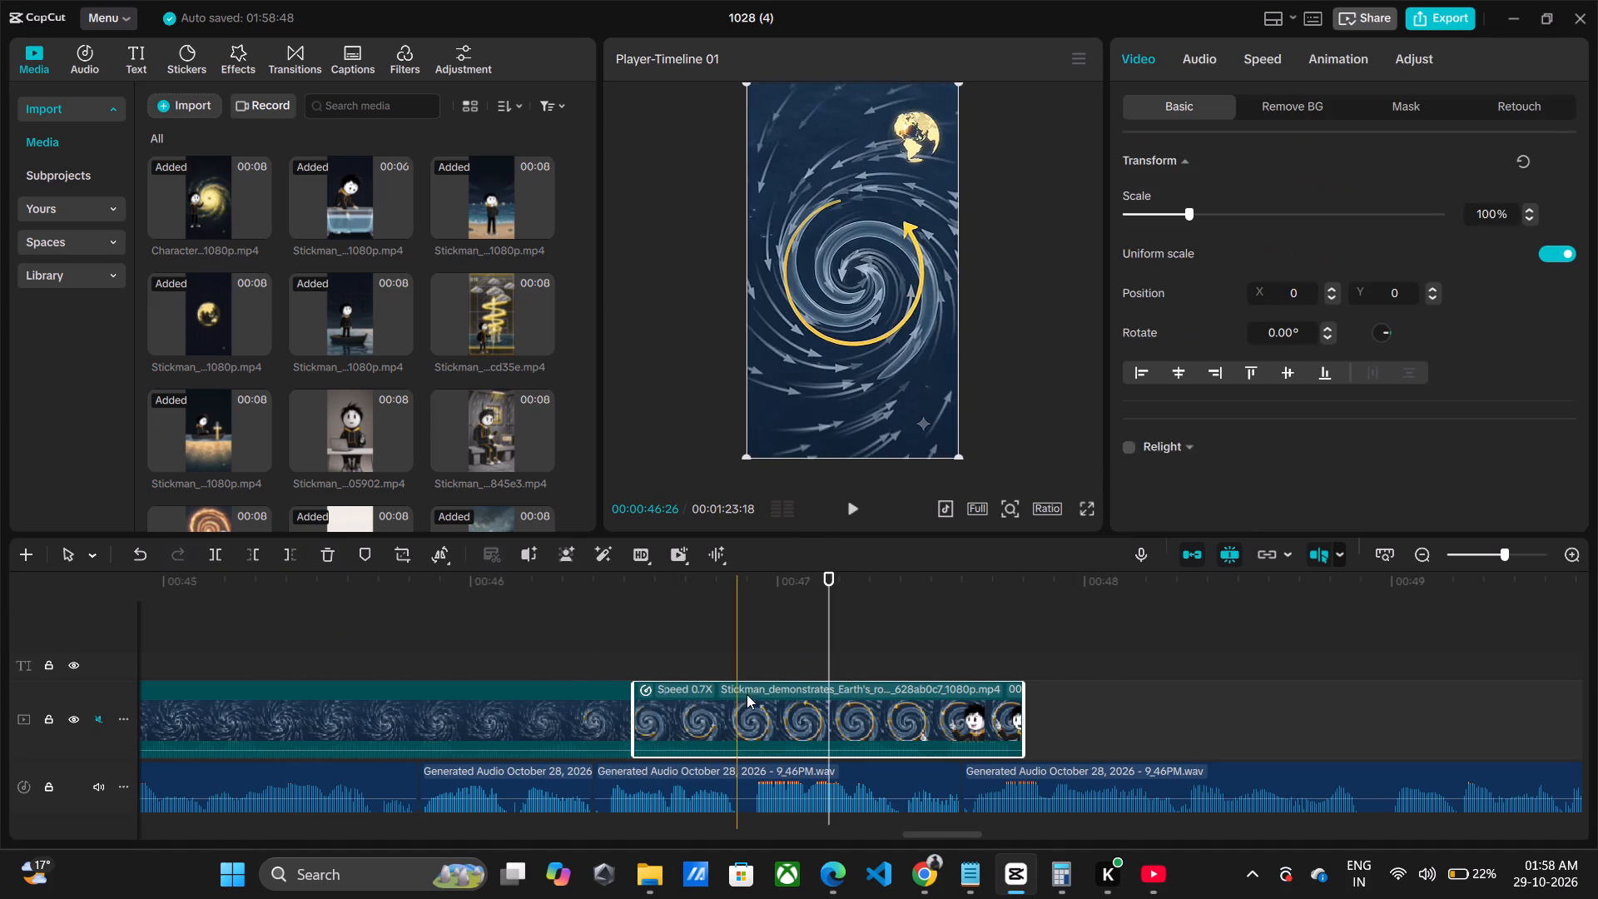
pyautogui.click(1271, 60)
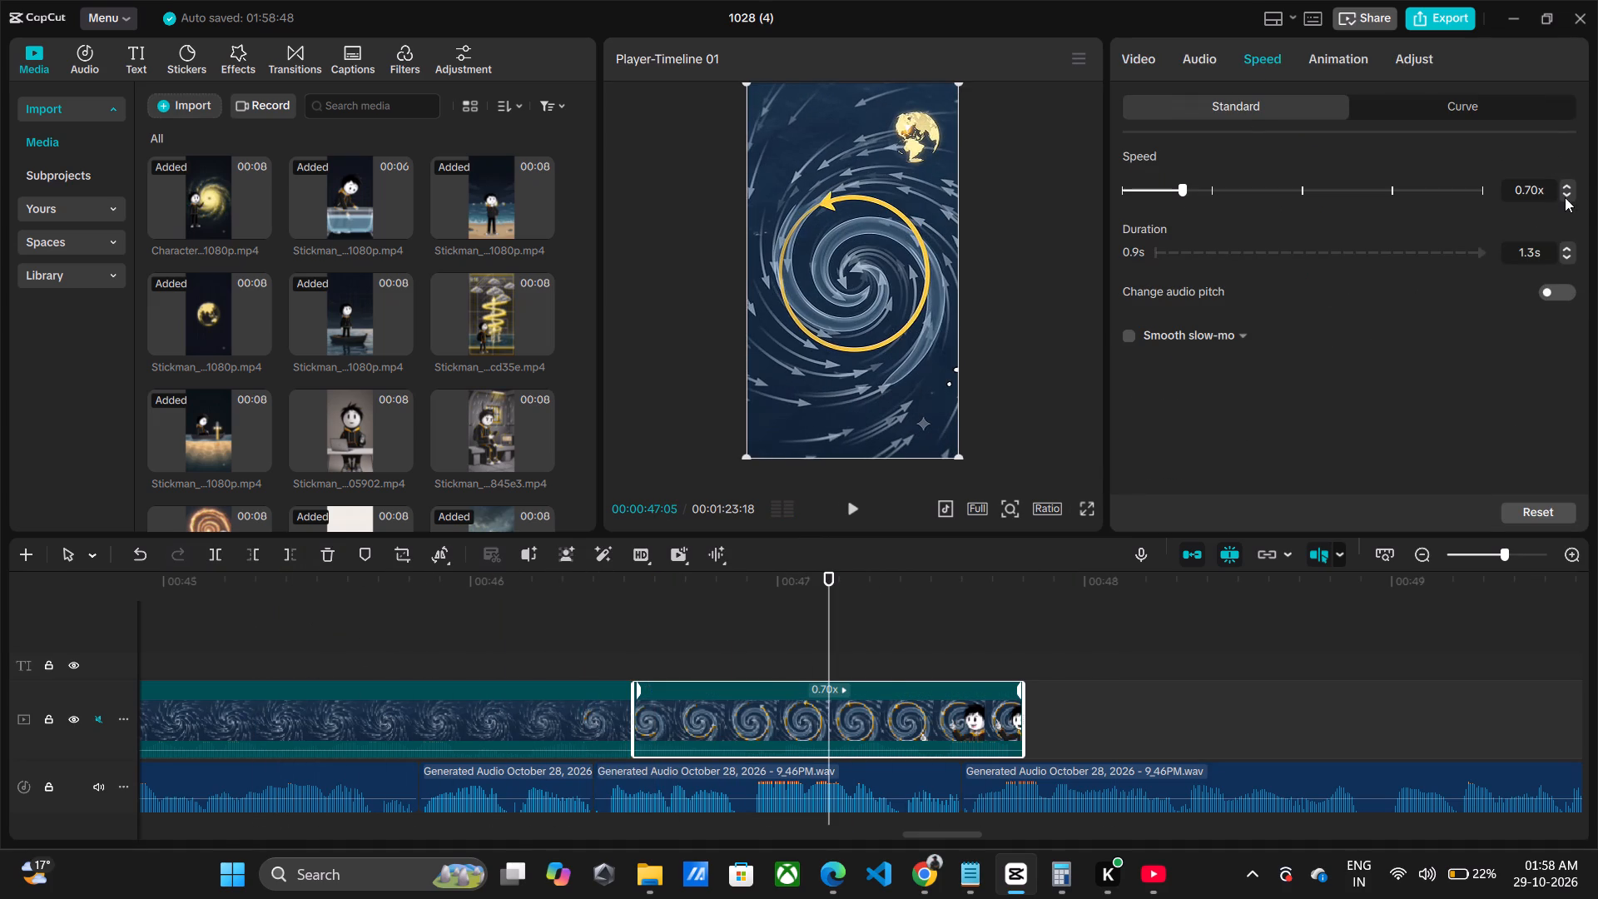
pyautogui.click(1565, 196)
pyautogui.click(512, 692)
pyautogui.press('space')
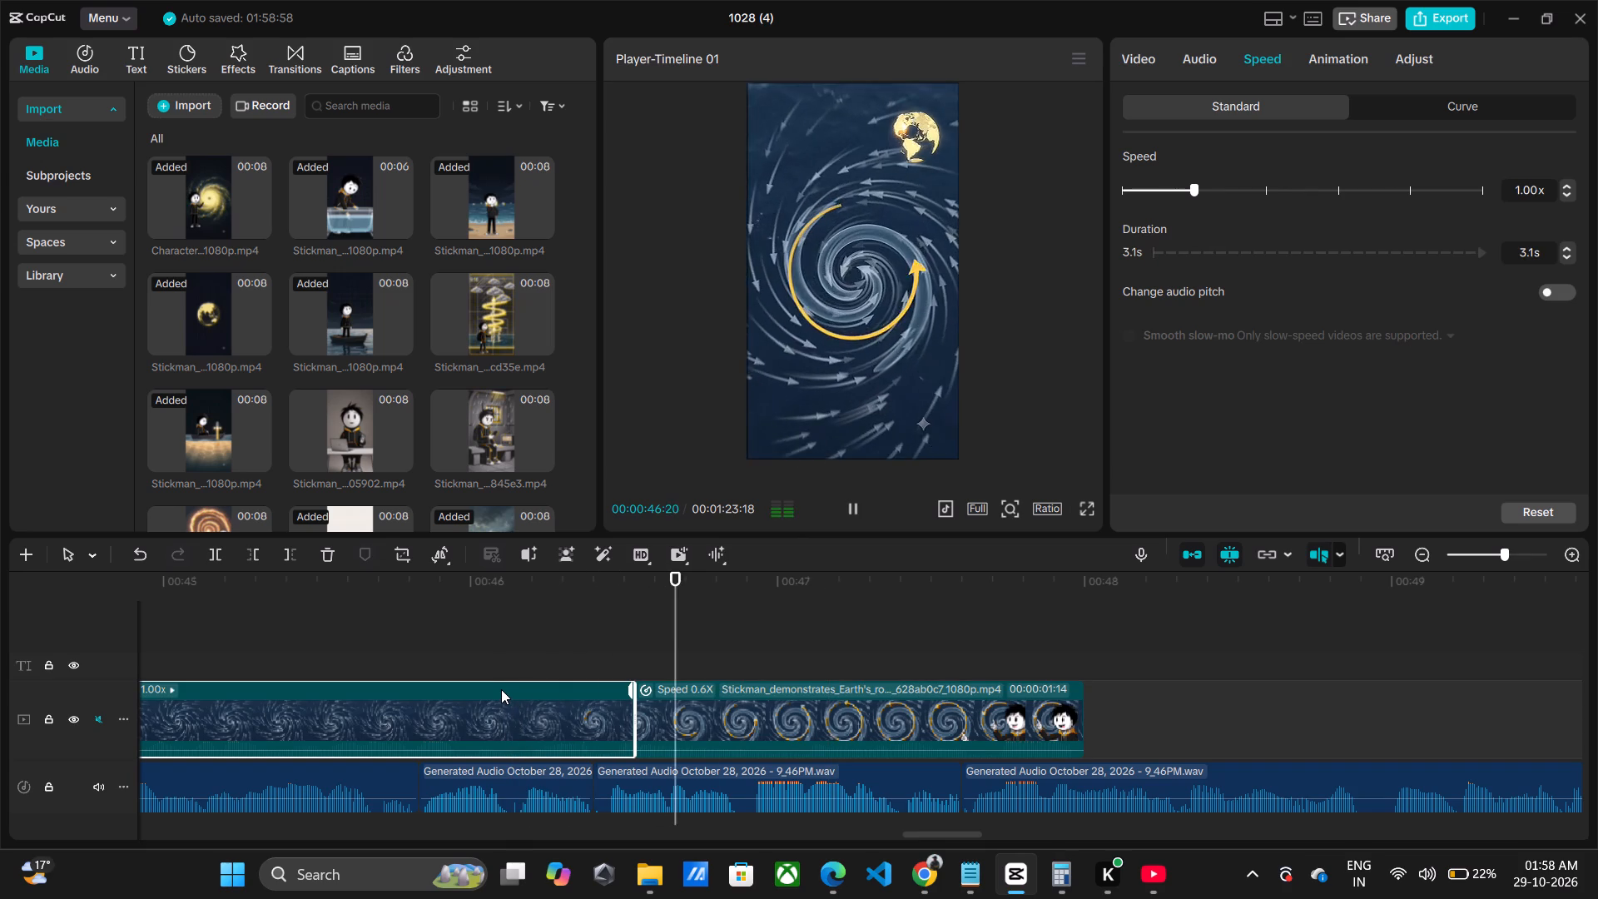
pyautogui.press('space')
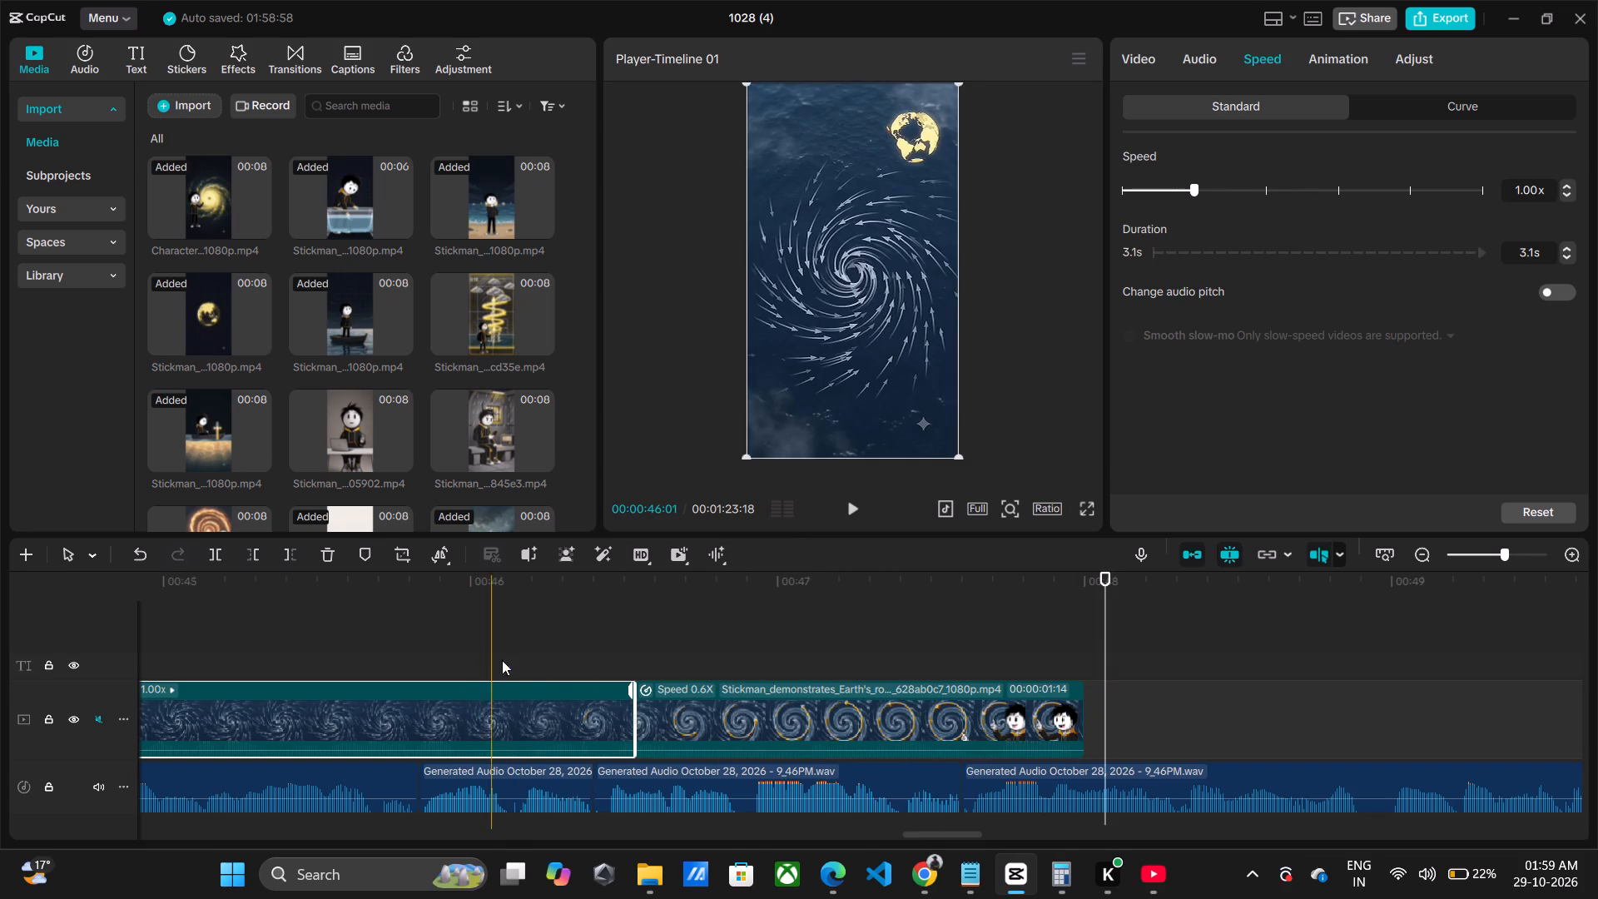
# Split the normal-speed part of the Earth's rotation clip at 00:00:46:09, slow the short piece after the cut to 0.80x and replay.
pyautogui.click(563, 700)
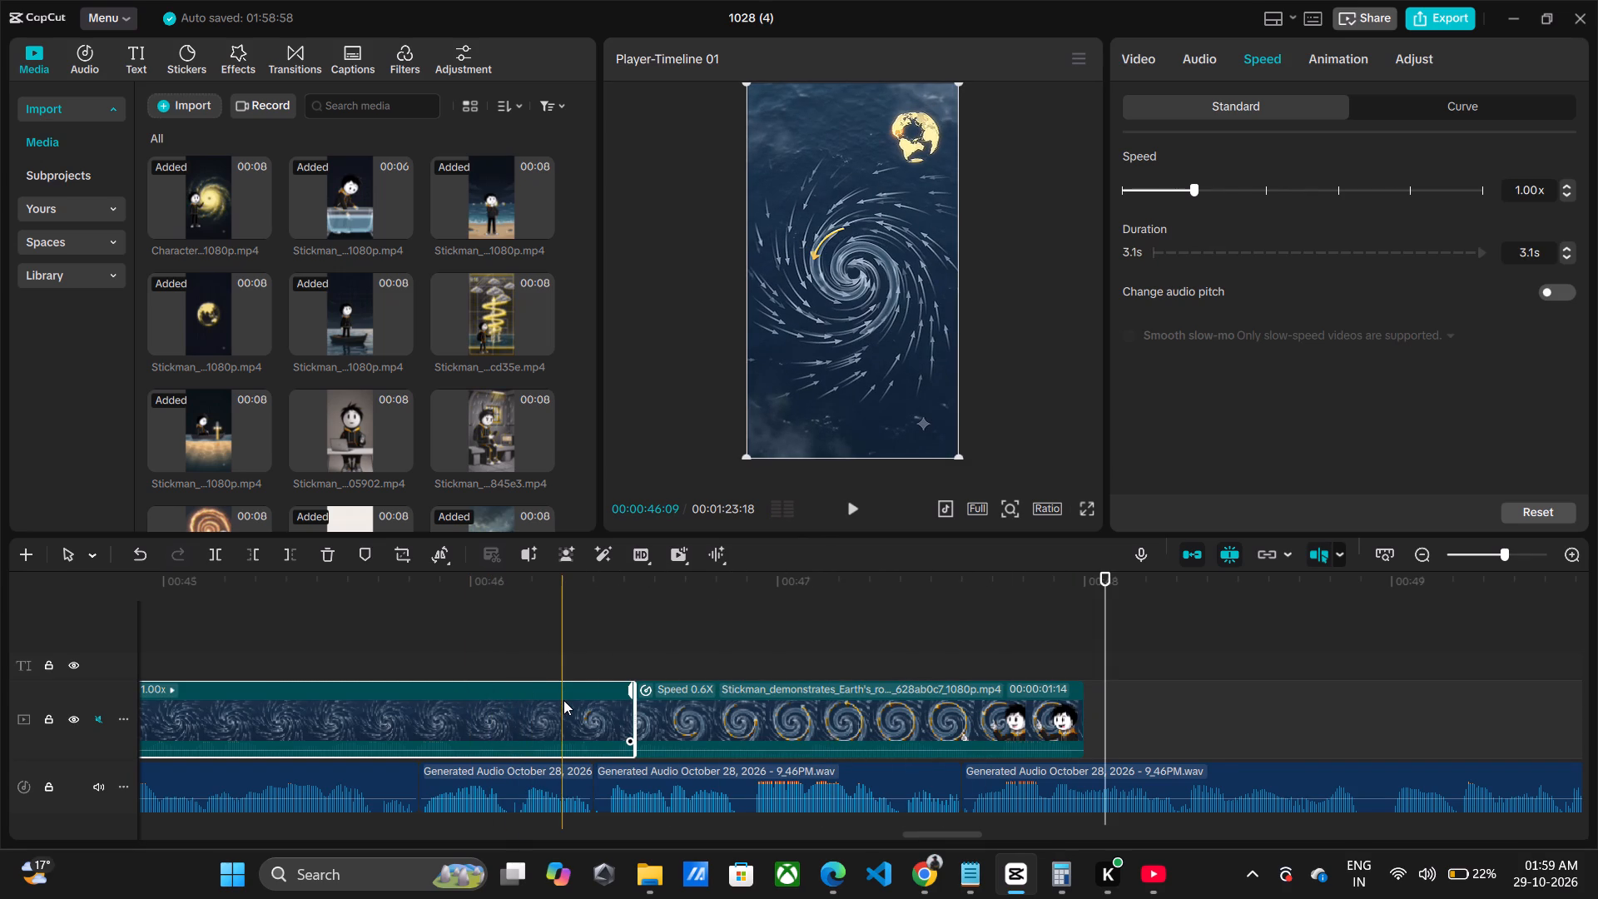
pyautogui.hotkey('ctrl', 'b')
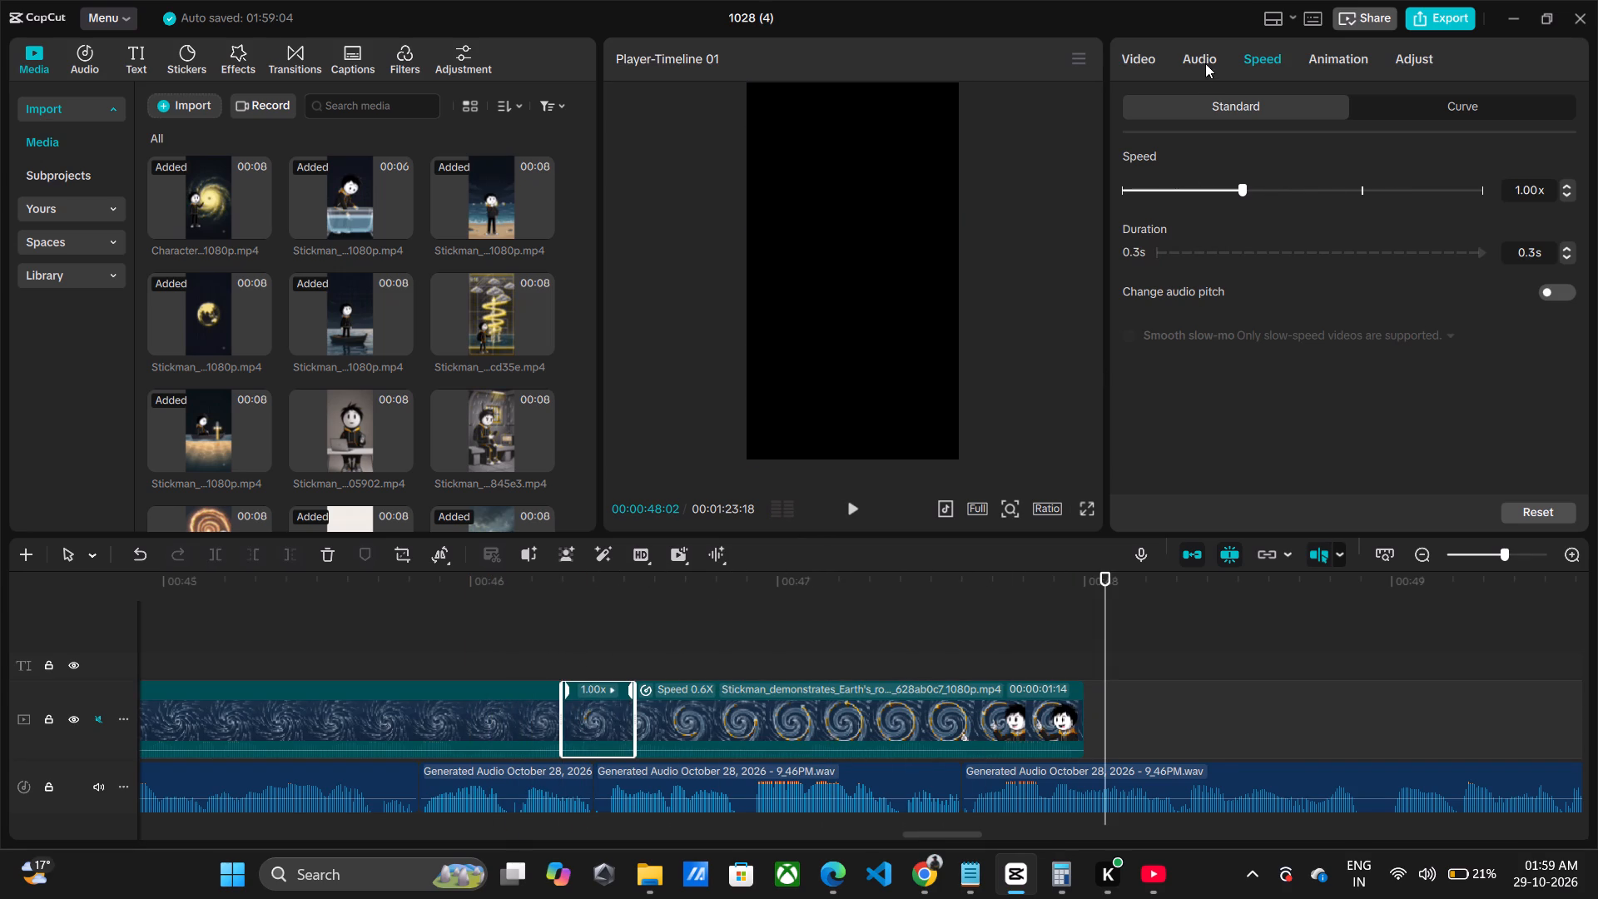
pyautogui.click(1566, 192)
pyautogui.click(1561, 191)
pyautogui.click(301, 703)
pyautogui.press('space')
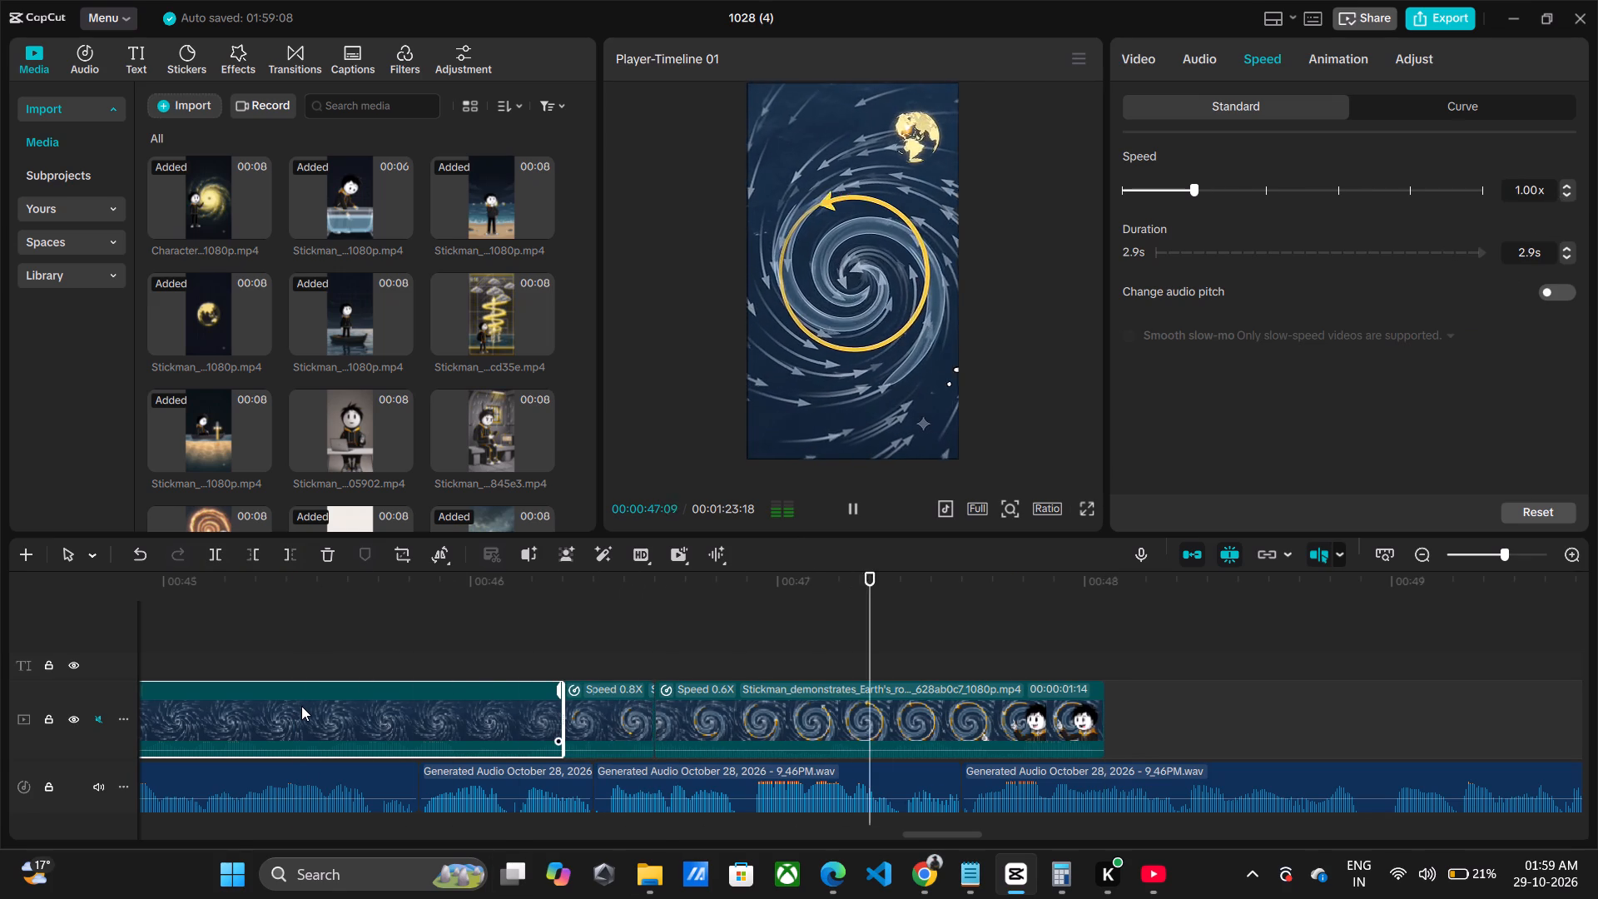
pyautogui.press('space')
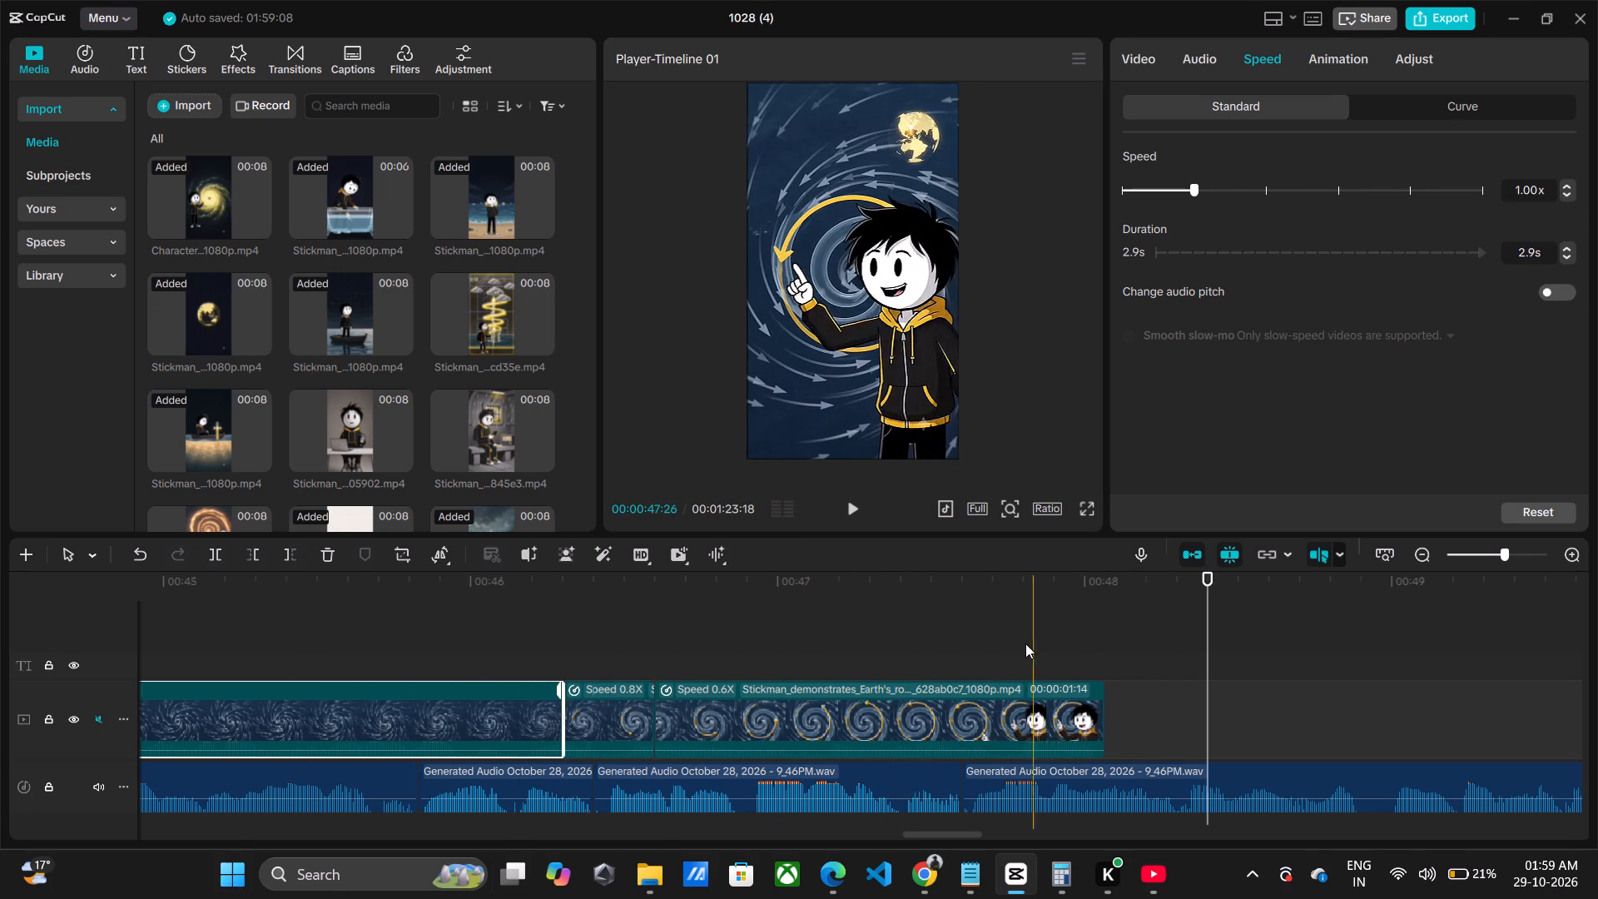
# Extend the voiceover part ending at 00:00:47:18 by about two frames, move the following part against it and listen through the join.
pyautogui.click(957, 661)
pyautogui.press('space')
pyautogui.press('space')
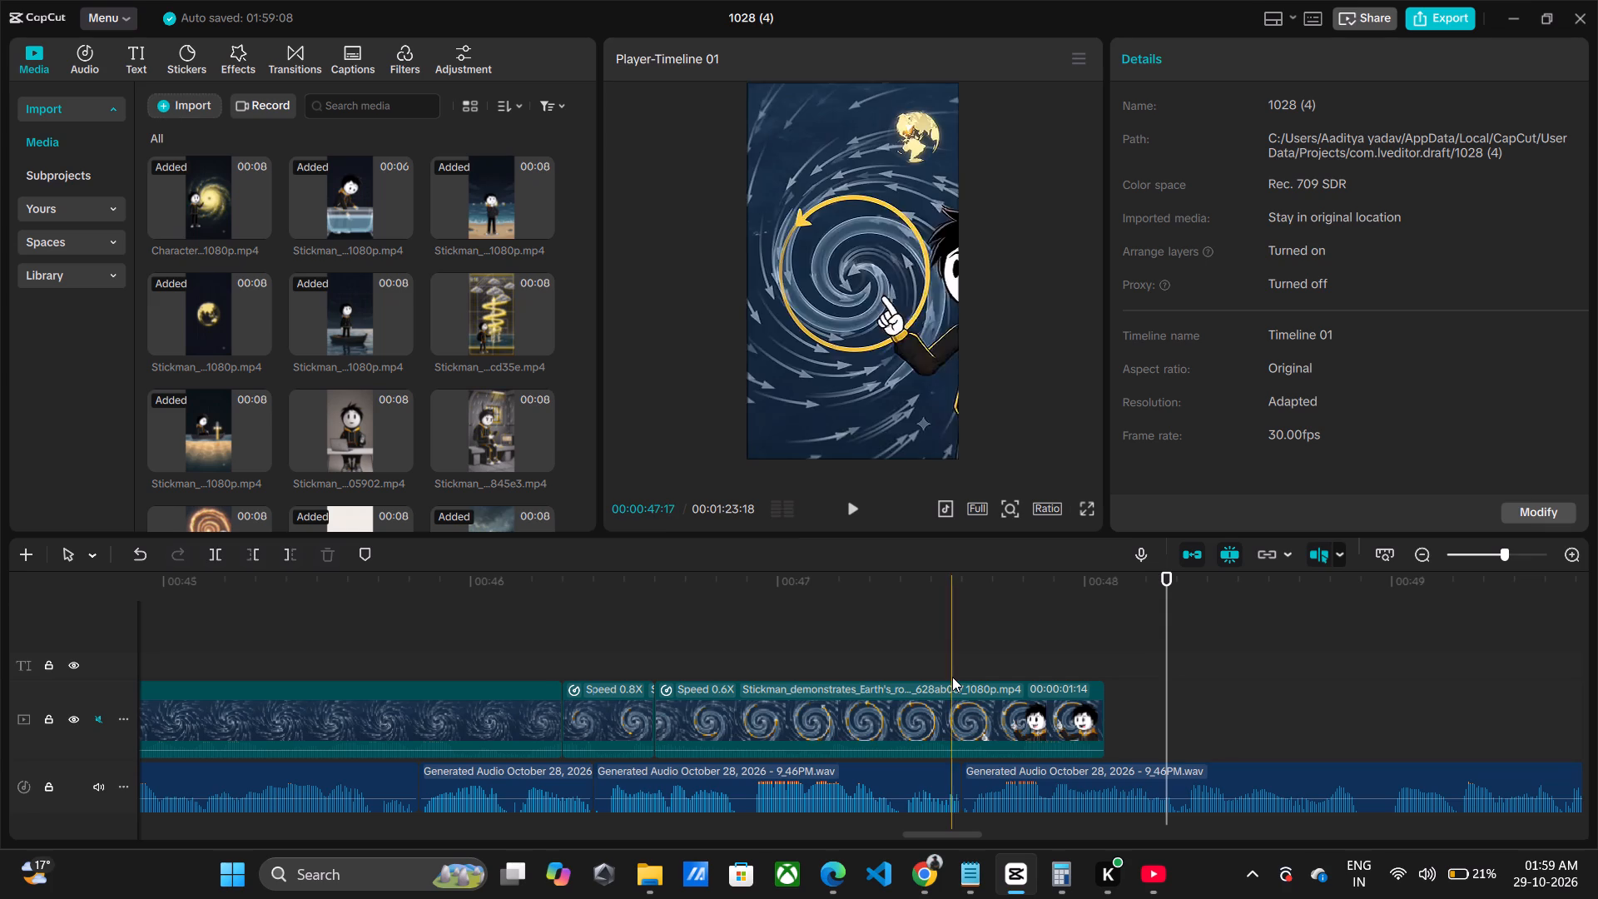
pyautogui.press('space')
pyautogui.press('space')
pyautogui.click(935, 805)
pyautogui.moveTo(960, 768); pyautogui.dragTo(978, 768)
pyautogui.moveTo(1003, 767); pyautogui.dragTo(1034, 766)
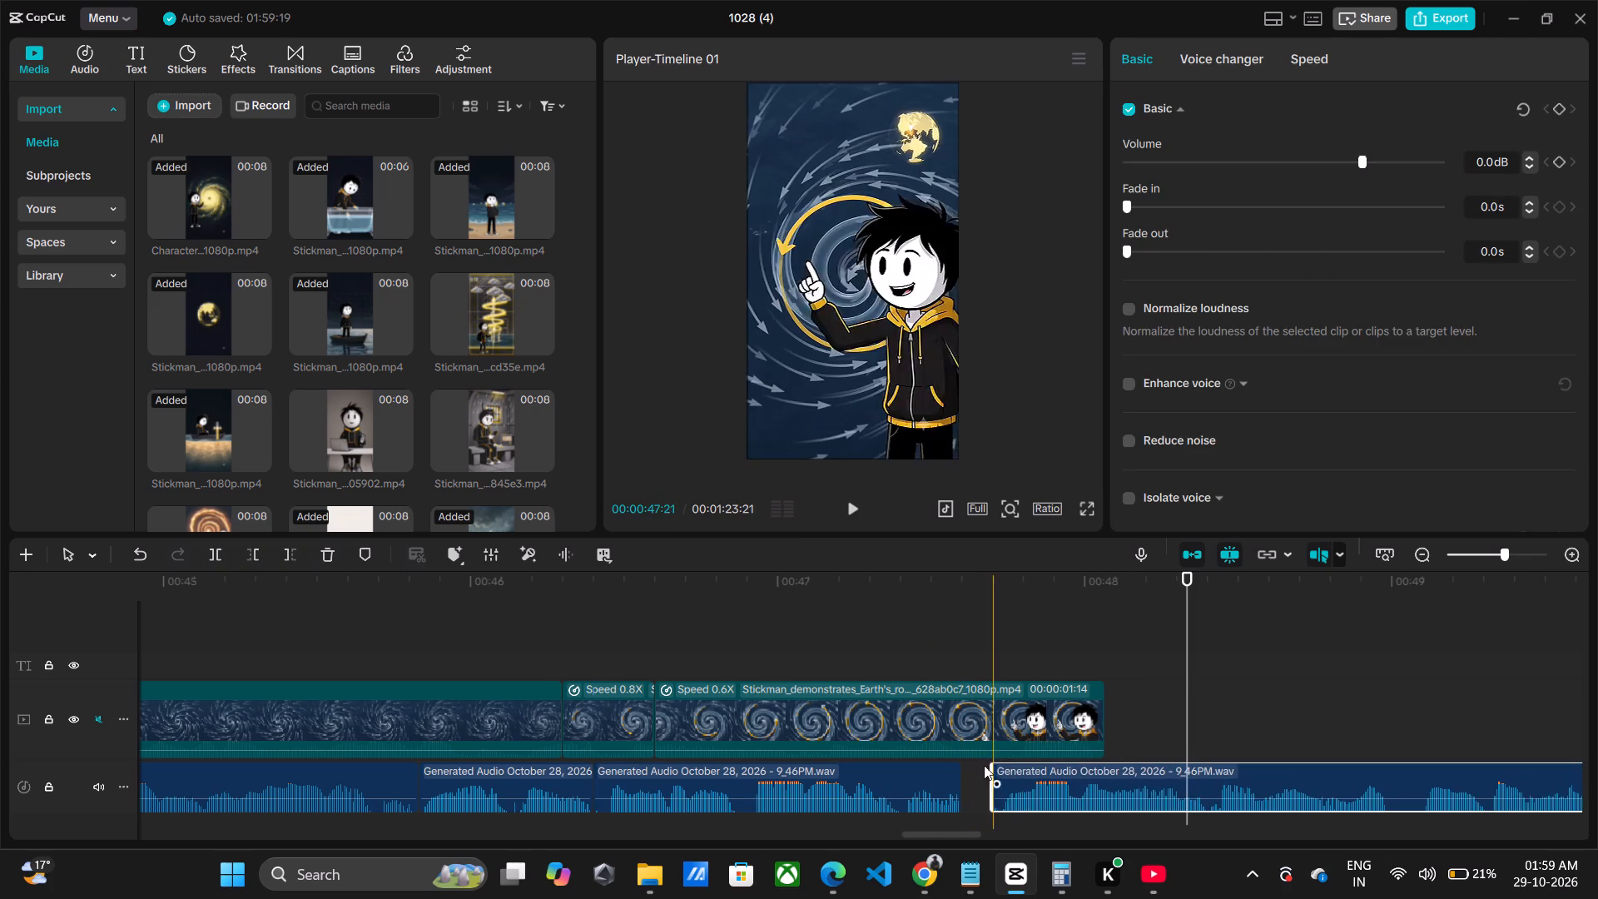
pyautogui.click(964, 765)
pyautogui.click(953, 767)
pyautogui.moveTo(960, 770); pyautogui.dragTo(983, 772)
pyautogui.moveTo(1018, 769); pyautogui.dragTo(1007, 775)
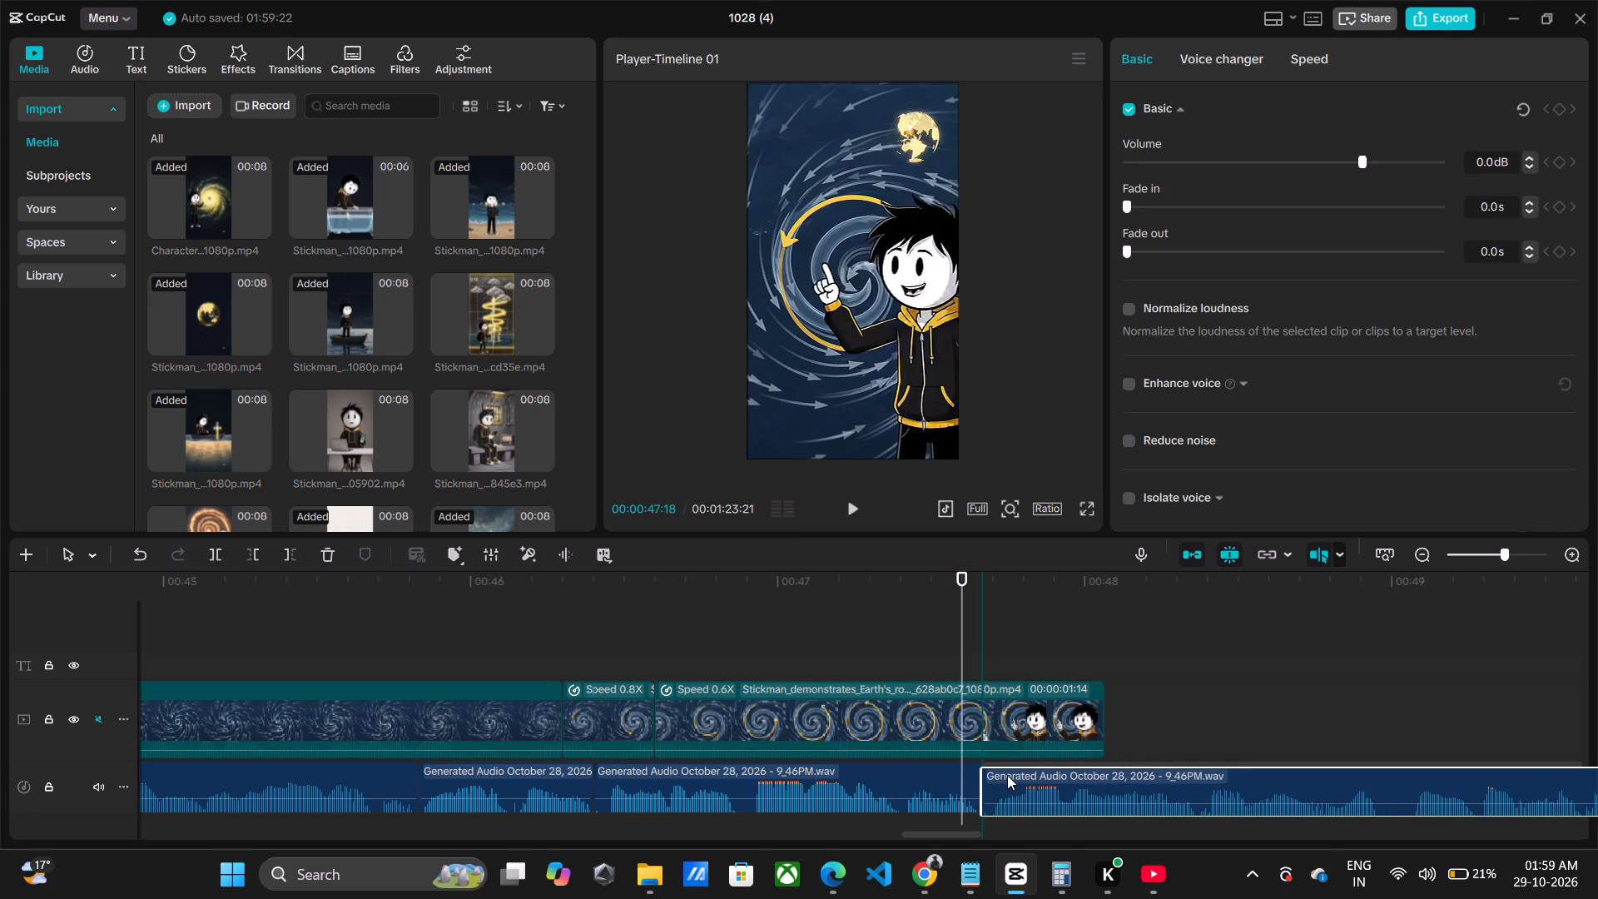
pyautogui.click(797, 634)
pyautogui.press('space')
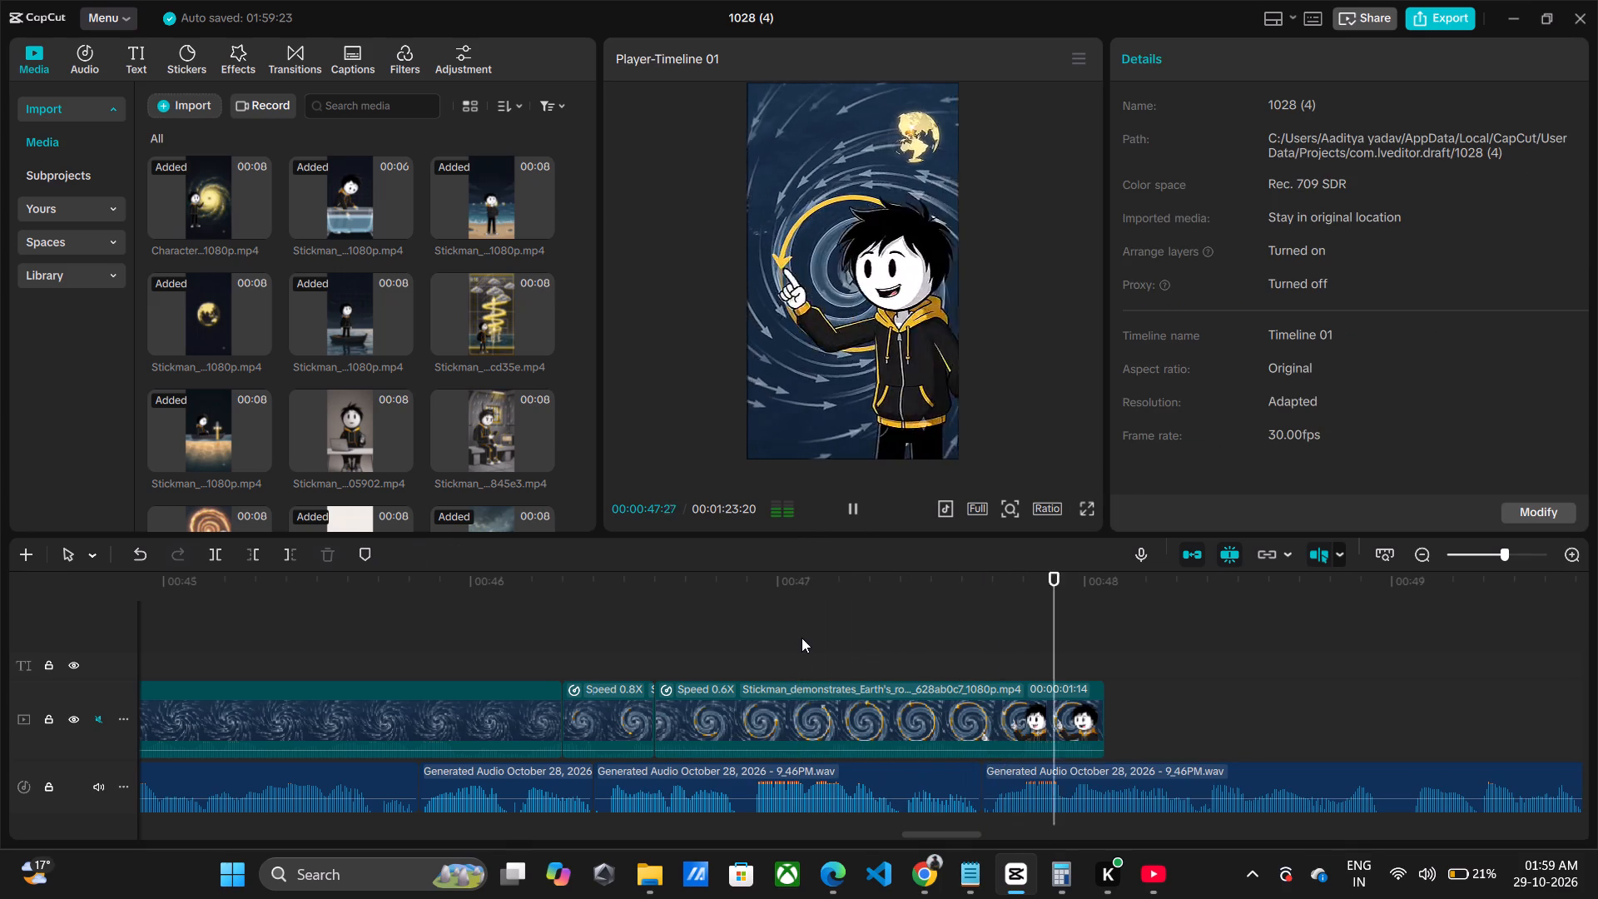
pyautogui.press('space')
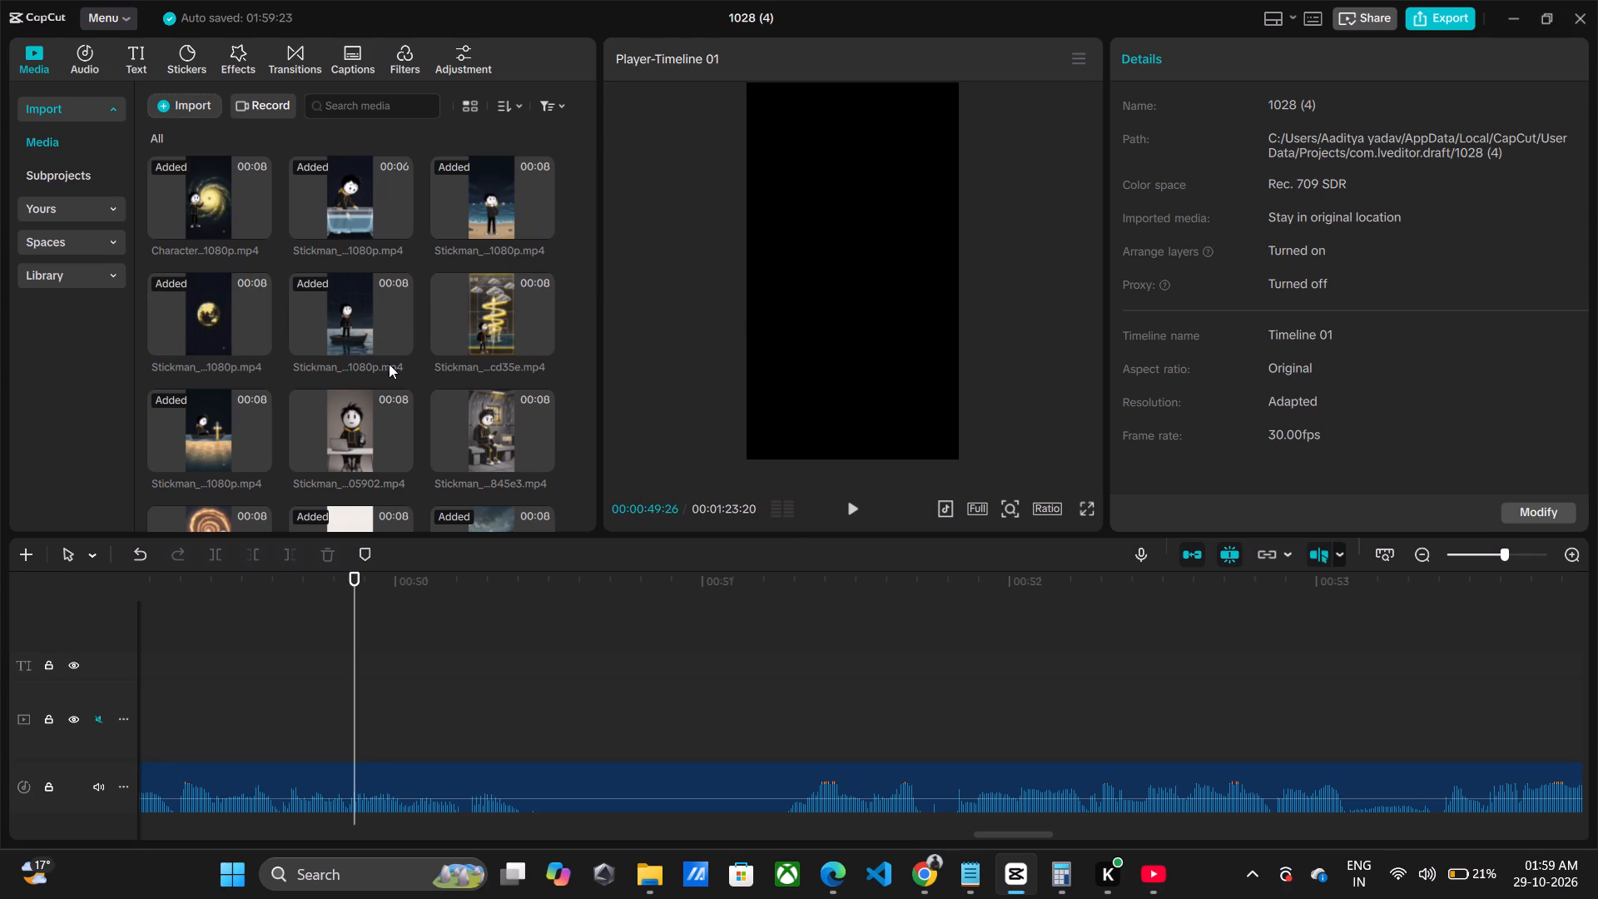
pyautogui.keyDown('ctrl'); pyautogui.scroll(-14, 724, 797); pyautogui.keyUp('ctrl')
pyautogui.scroll(-1, 725, 776)
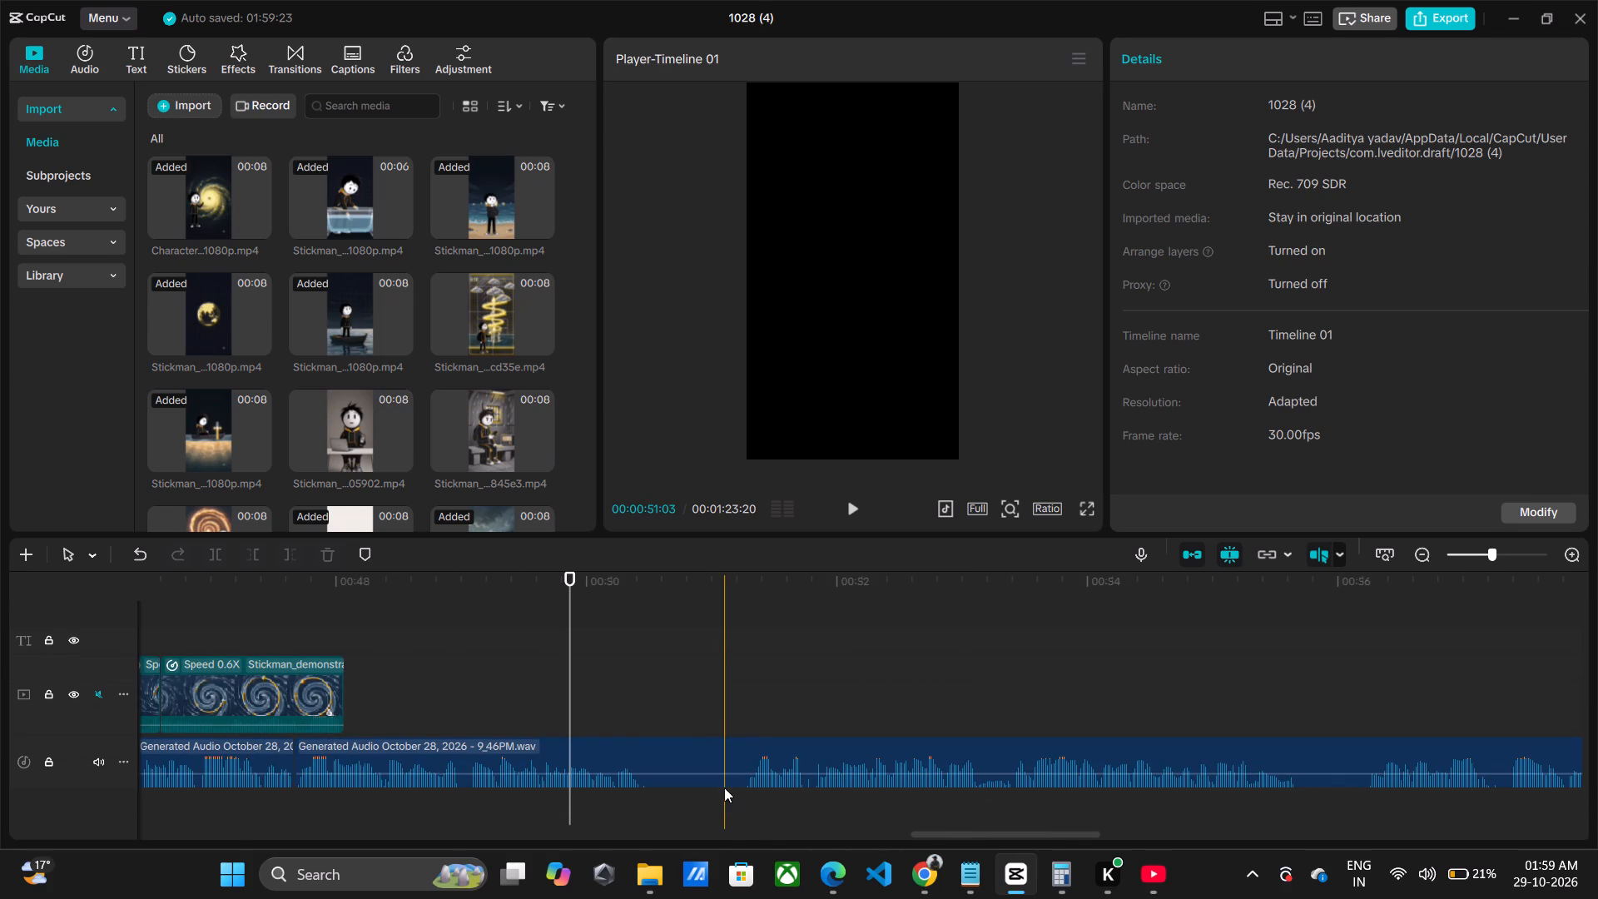
pyautogui.keyDown('ctrl'); pyautogui.scroll(-12, 733, 738); pyautogui.keyUp('ctrl')
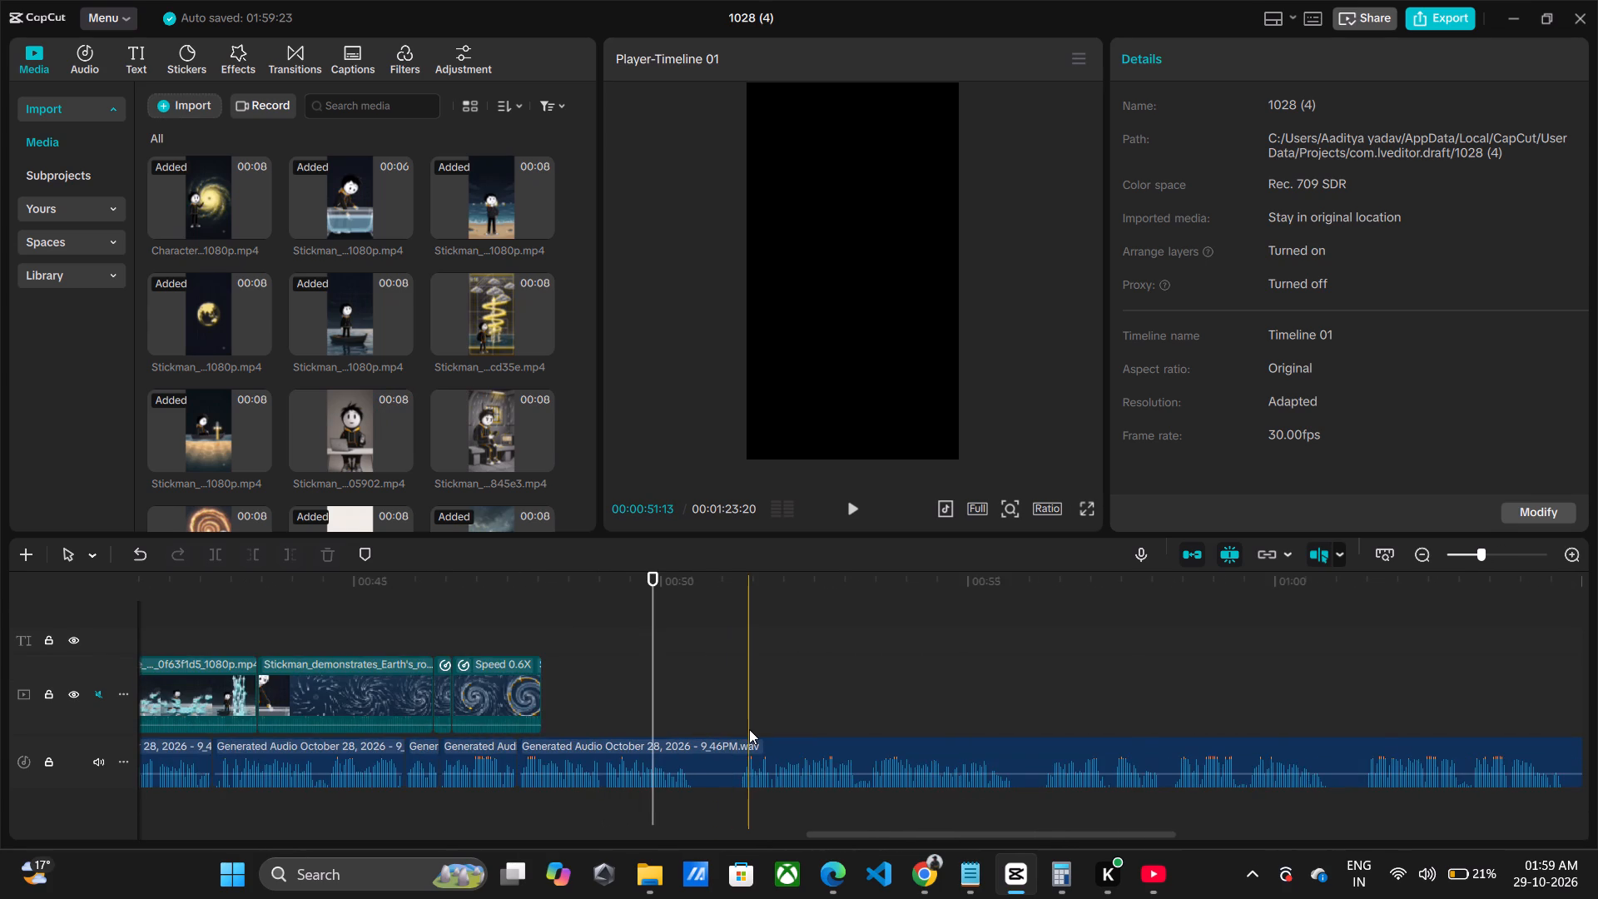
pyautogui.keyDown('ctrl'); pyautogui.scroll(-13, 749, 731); pyautogui.keyUp('ctrl')
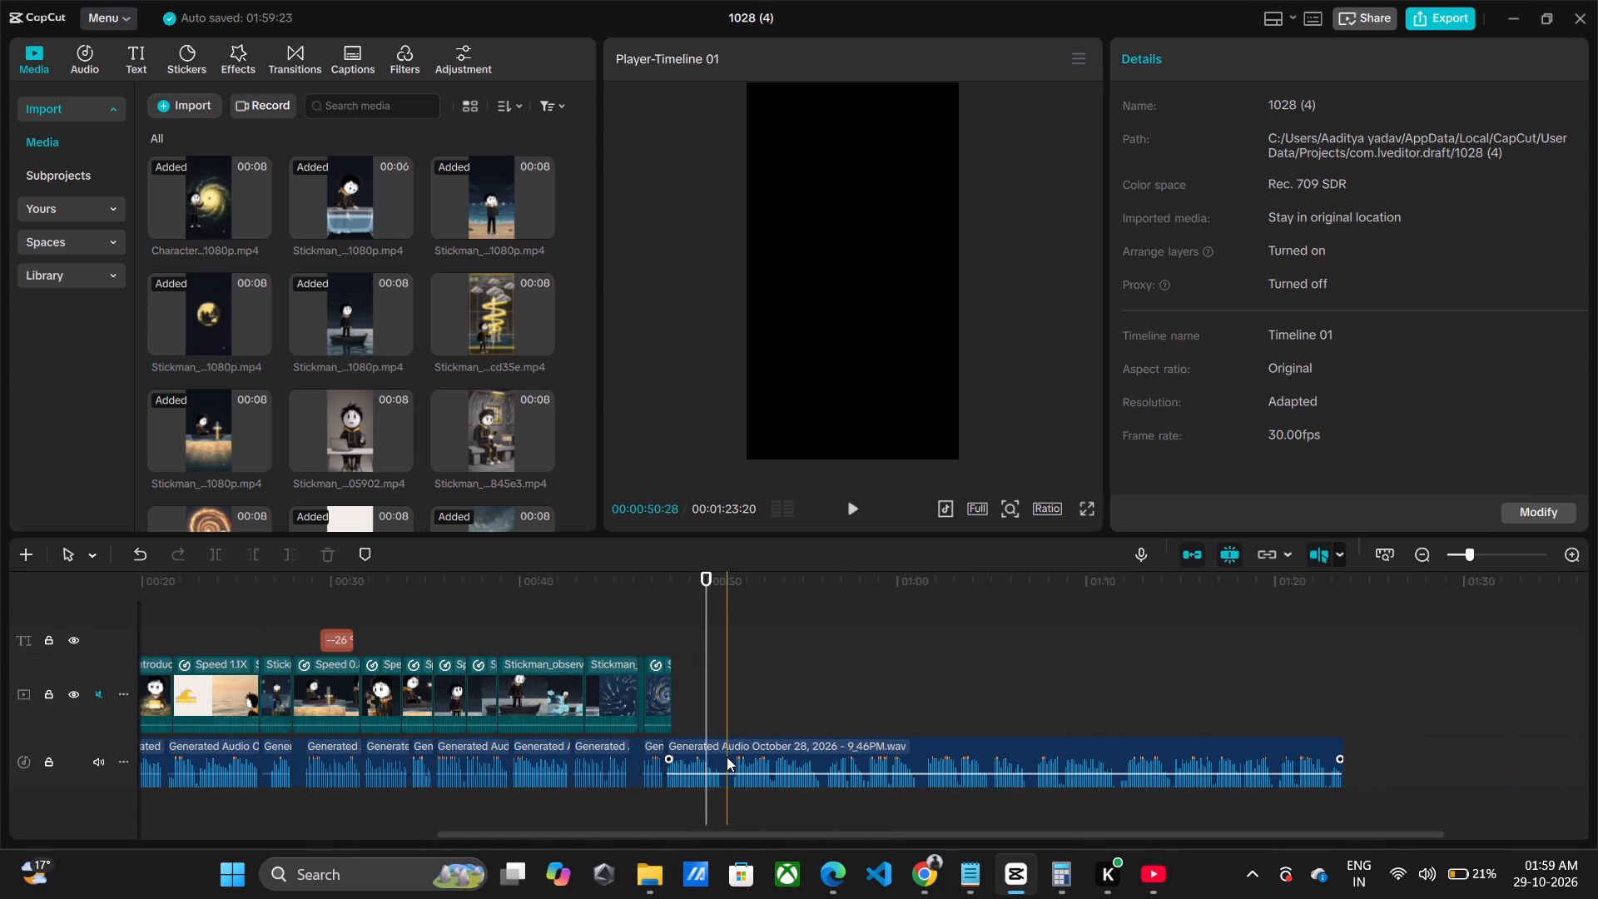
pyautogui.keyDown('ctrl'); pyautogui.scroll(20, 709, 770); pyautogui.keyUp('ctrl')
pyautogui.keyDown('ctrl'); pyautogui.scroll(1, 709, 770); pyautogui.keyUp('ctrl')
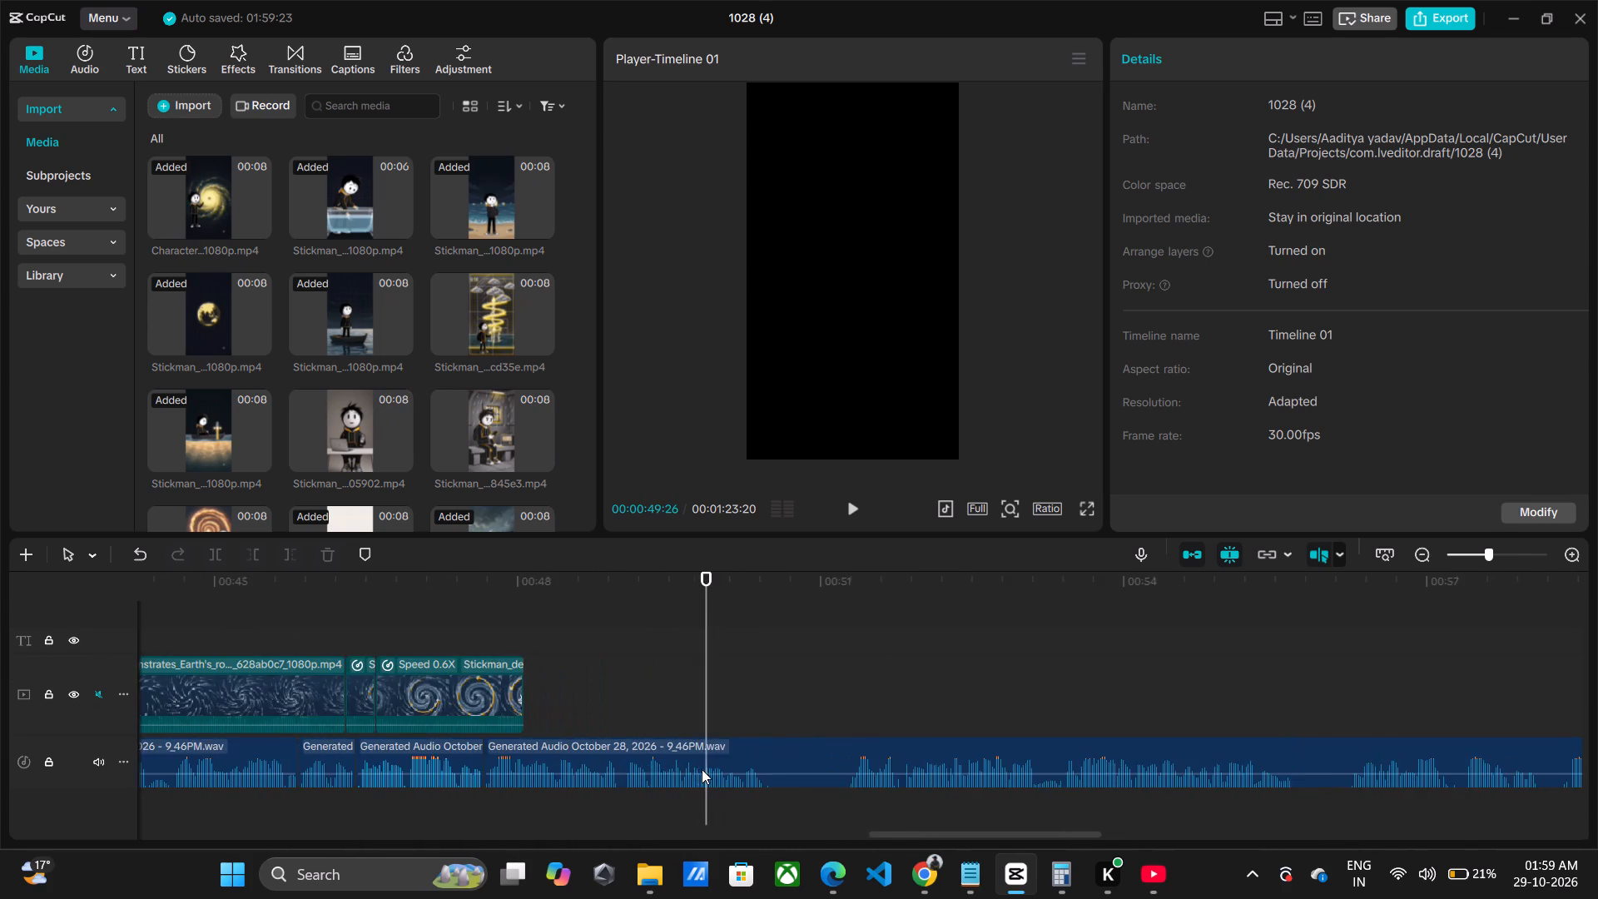
pyautogui.keyDown('ctrl'); pyautogui.scroll(9, 702, 769); pyautogui.keyUp('ctrl')
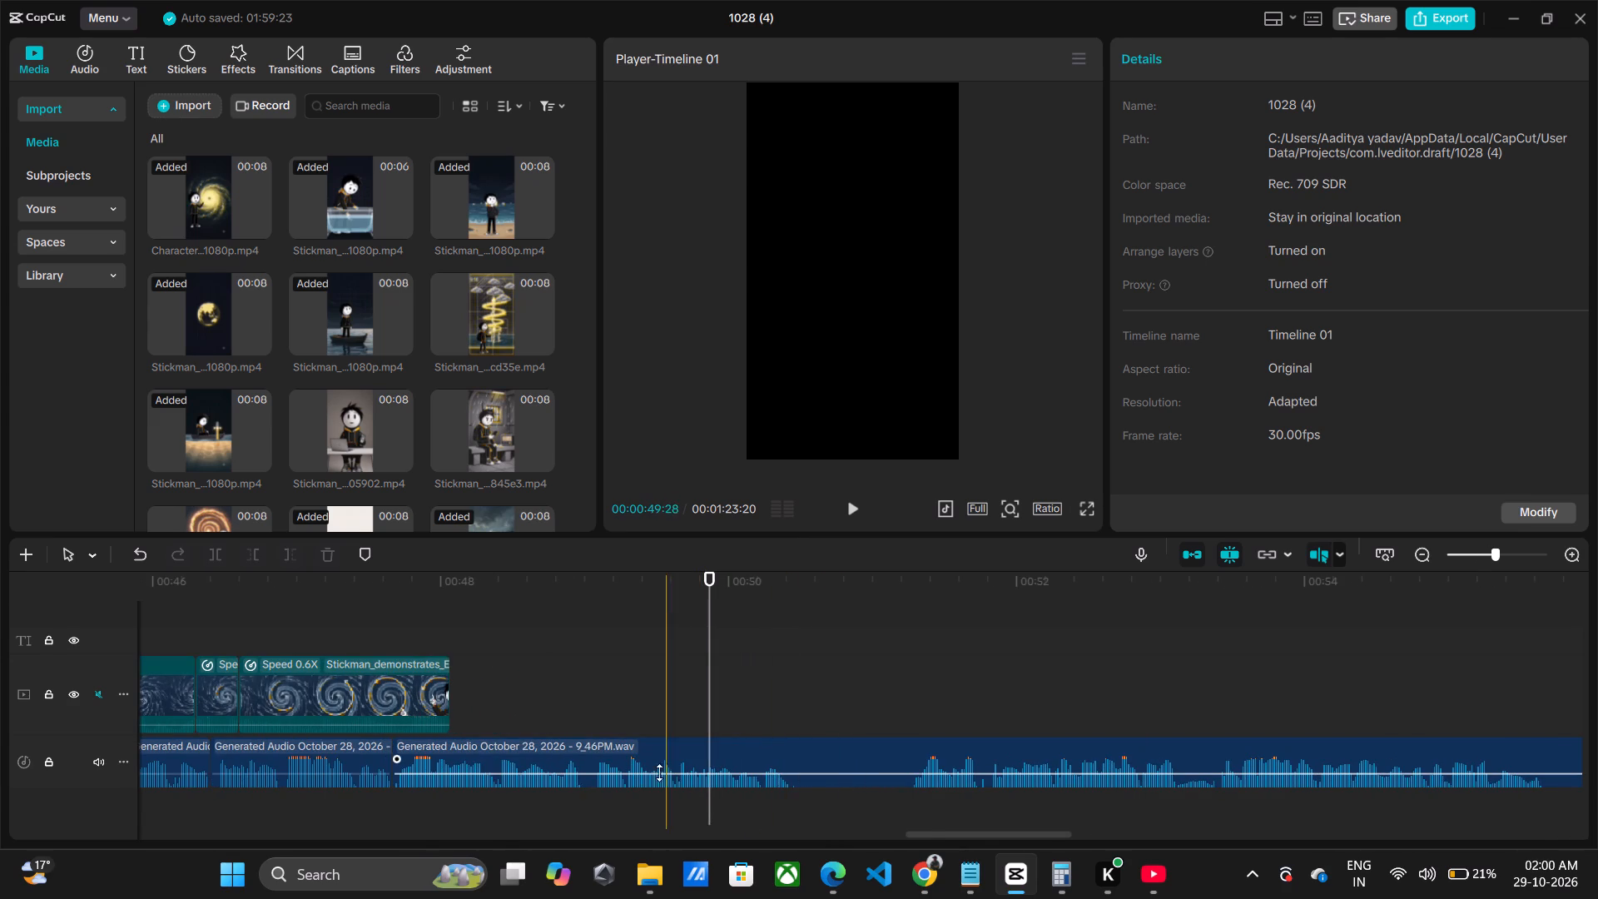
pyautogui.keyDown('ctrl'); pyautogui.scroll(5, 653, 774); pyautogui.keyUp('ctrl')
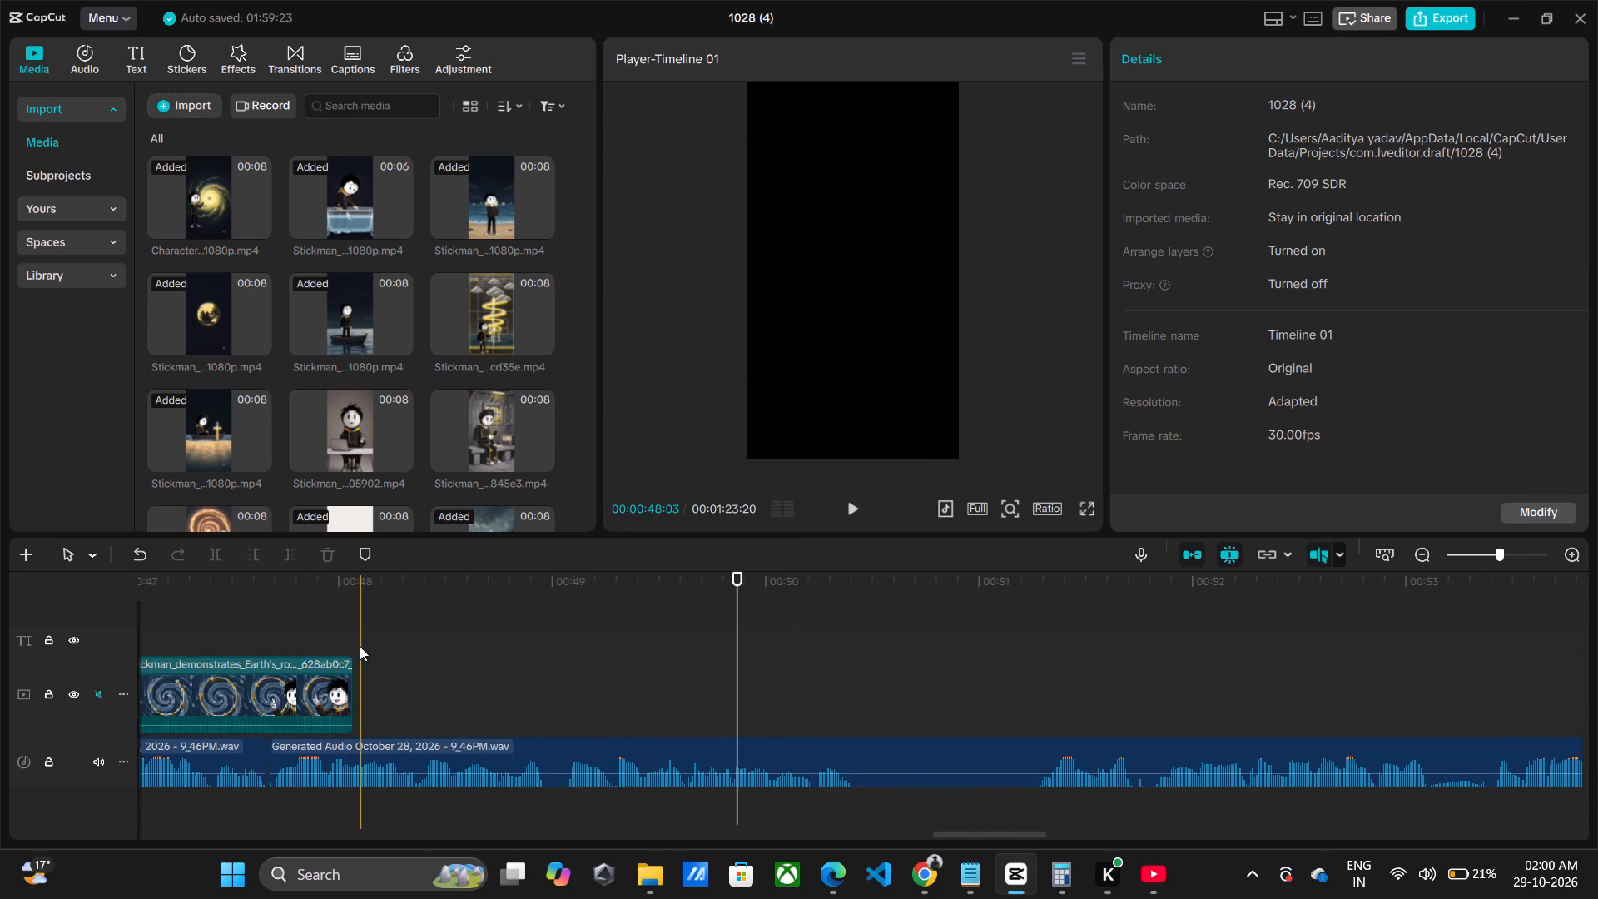